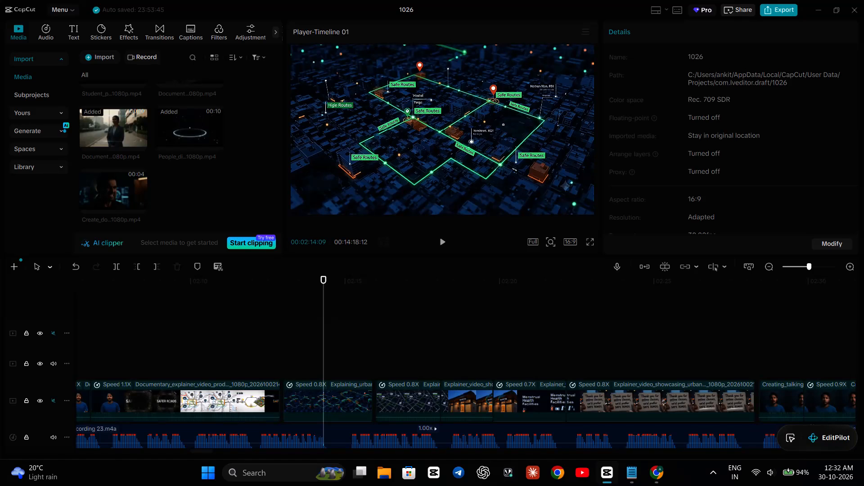
Restart the computer's Bluetooth by switching it off and on again, and select the Rockerz 650 Pro headset among the paired devices.
click(781, 467)
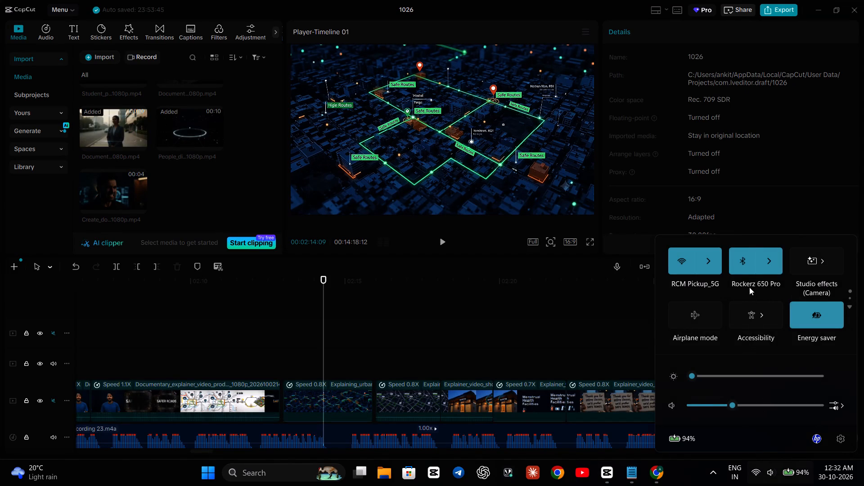
click(742, 263)
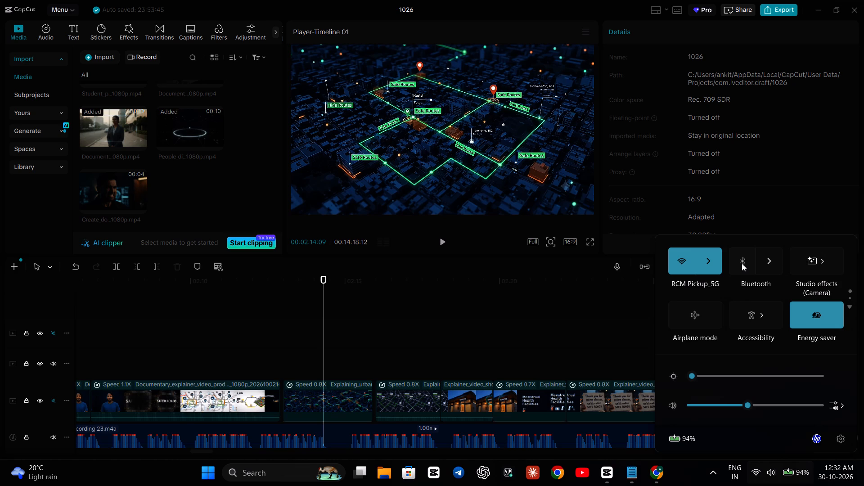
click(763, 265)
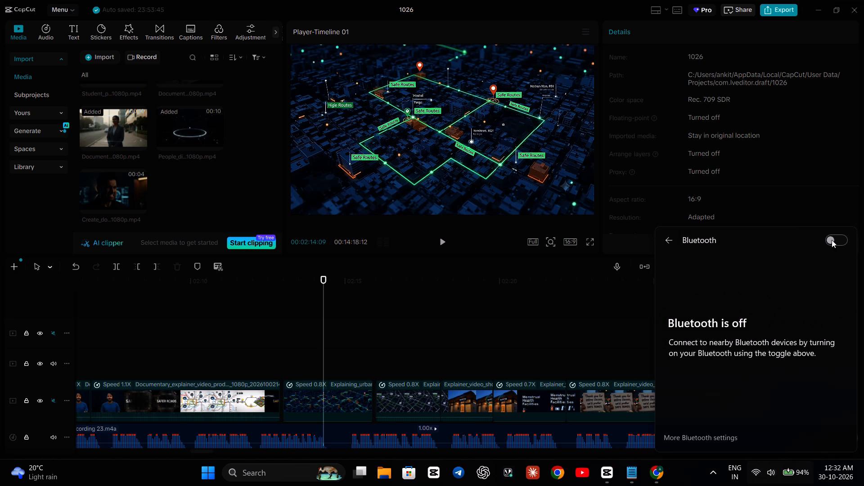
click(832, 240)
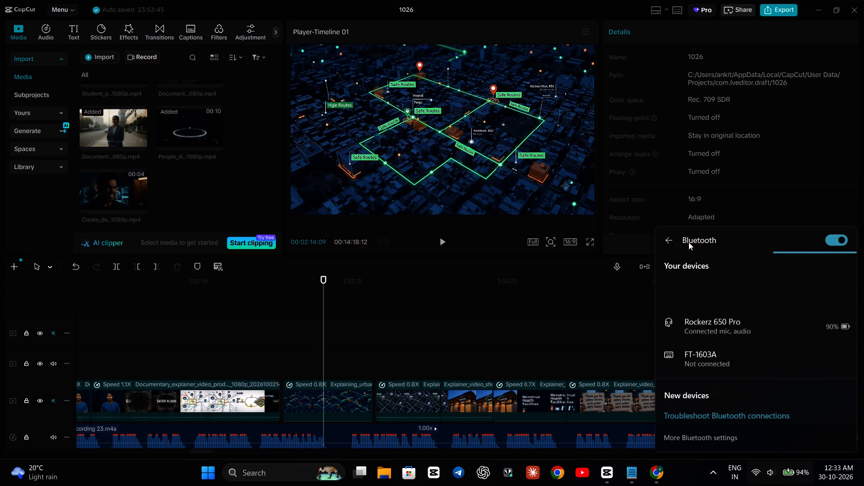
click(696, 320)
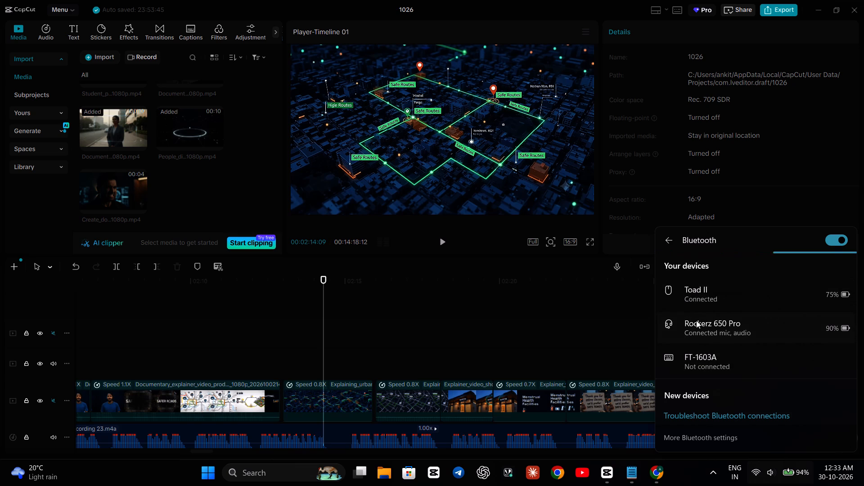
Disconnect the Rockerz 650 Pro headset from Bluetooth and return to the CapCut timeline.
click(783, 352)
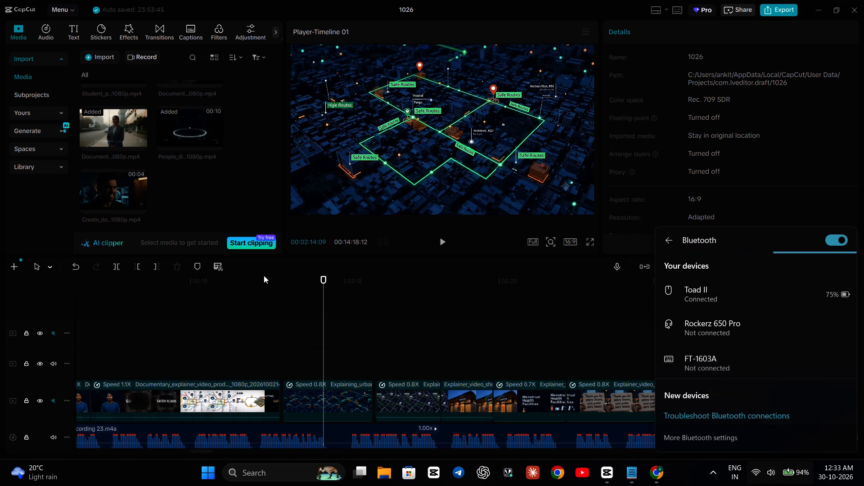
click(236, 303)
Review the video track from about 1:17 and play the section starting near 2:32, around the documentary explainer clip.
scroll(222, 305, right, 8)
click(305, 305)
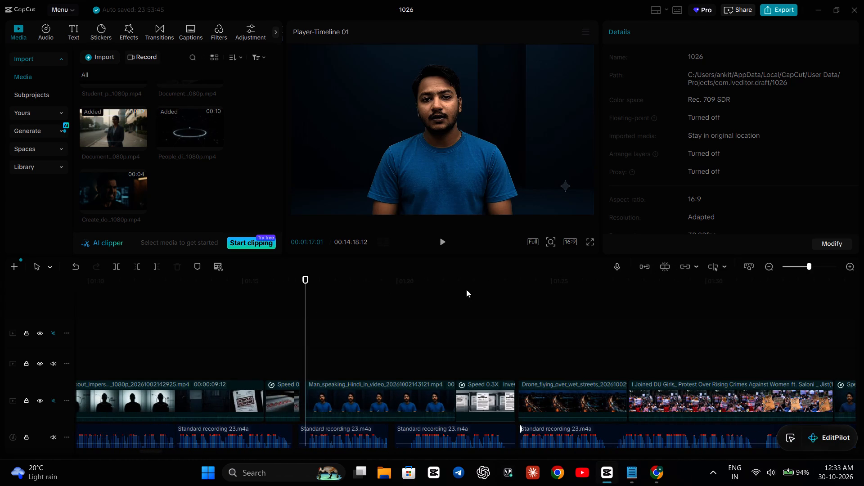
scroll(508, 300, left, 7)
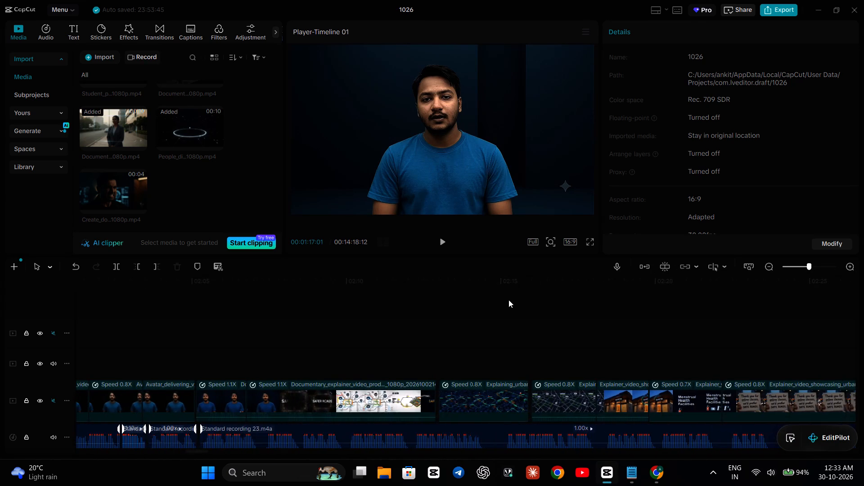
scroll(508, 300, left, 5)
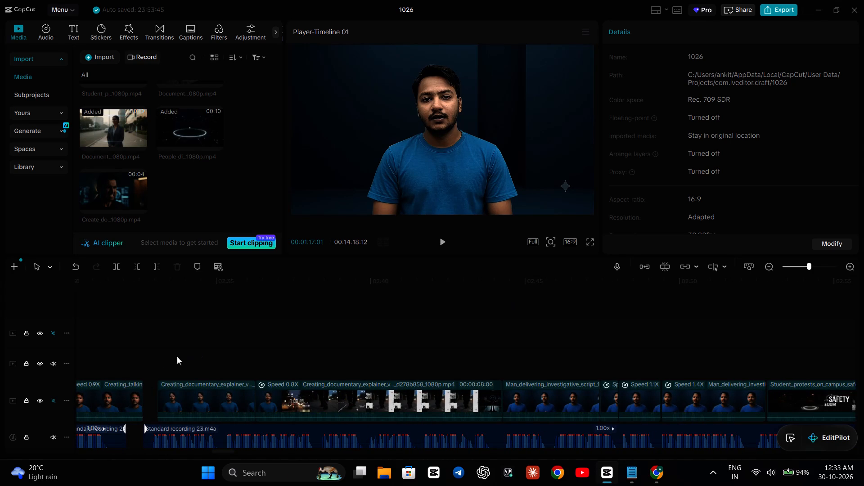
click(130, 351)
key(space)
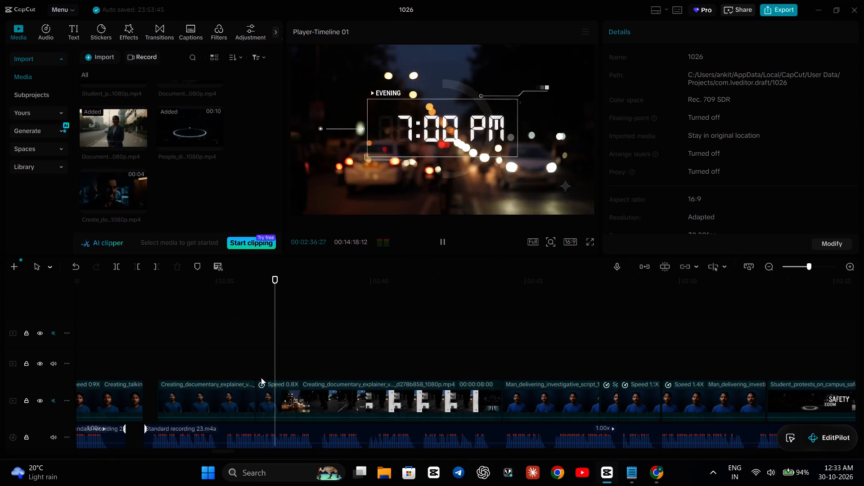
scroll(339, 376, left, 4)
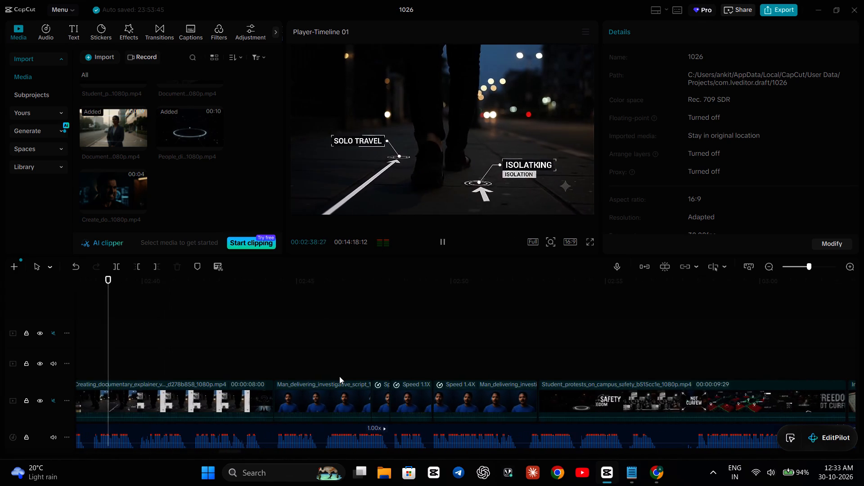
click(392, 351)
scroll(555, 320, left, 1)
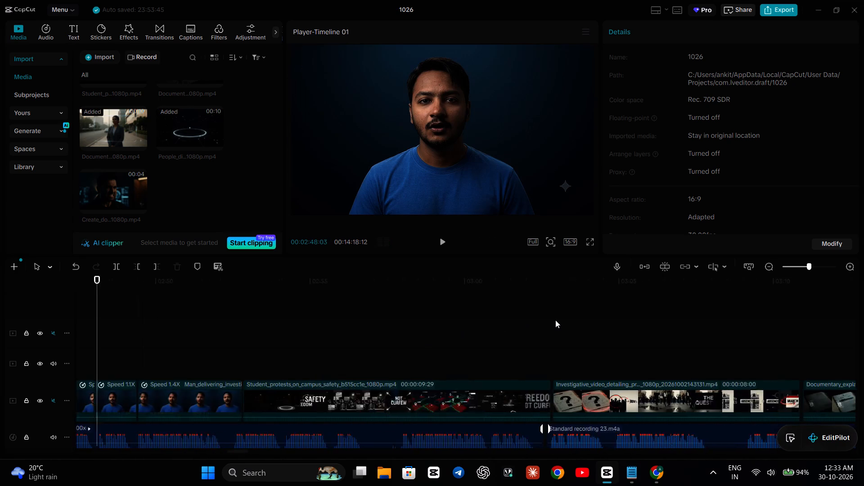
Find the uncovered stretch between the Metro map counter and Thermal signatures clips, and play the footage leading into it.
scroll(555, 320, left, 2)
scroll(457, 338, left, 3)
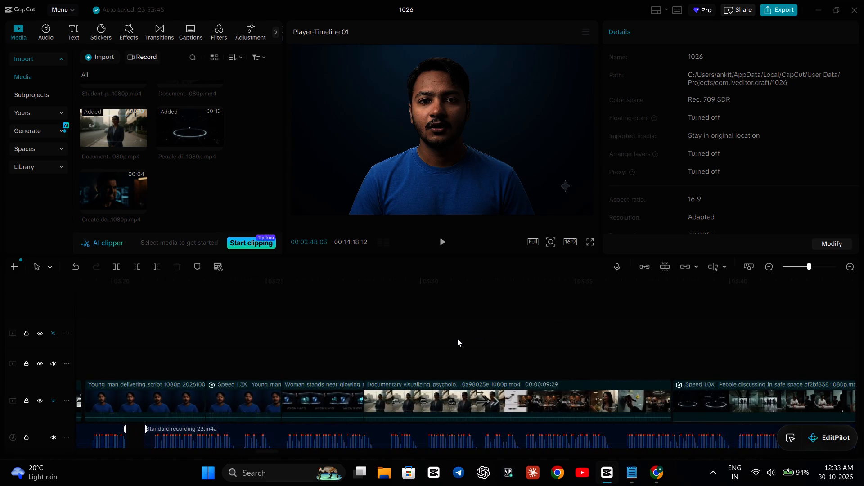
scroll(457, 338, left, 5)
scroll(457, 338, right, 1)
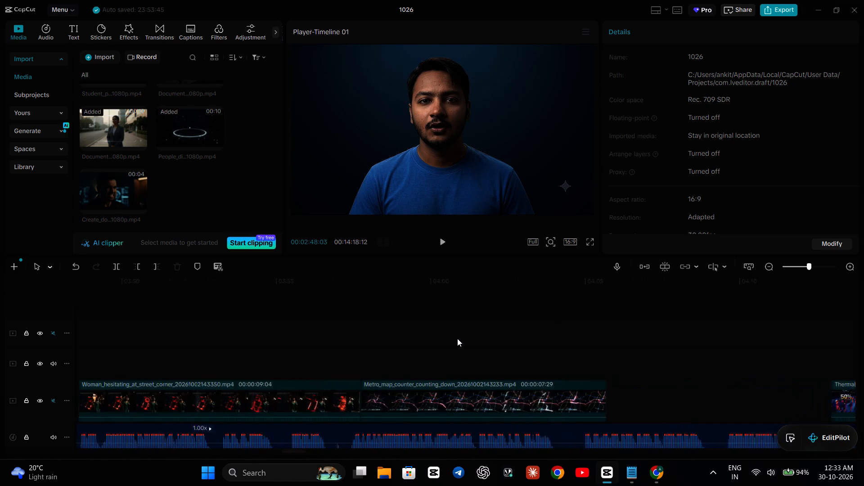
scroll(457, 338, right, 1)
click(407, 331)
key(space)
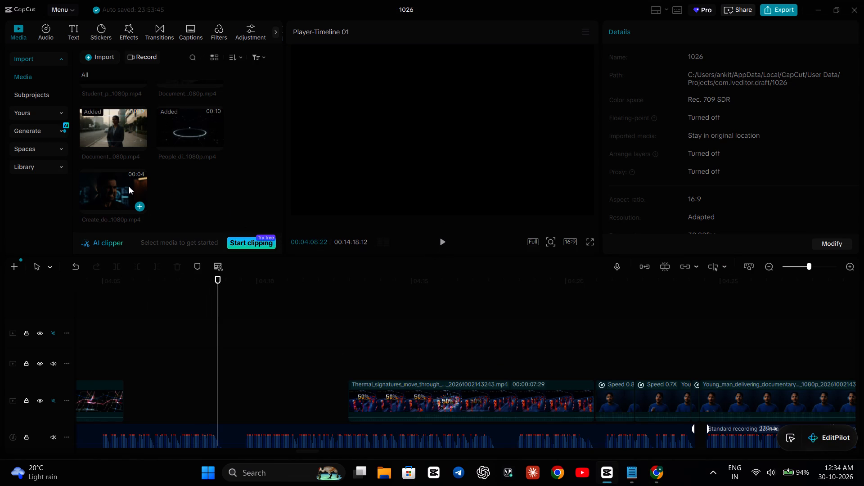
Import the video Documentary_video_script_creation_e9969efc_1080p from New Volume (D:) into the project media, checking its name in Chrome's recent downloads.
click(97, 51)
click(126, 76)
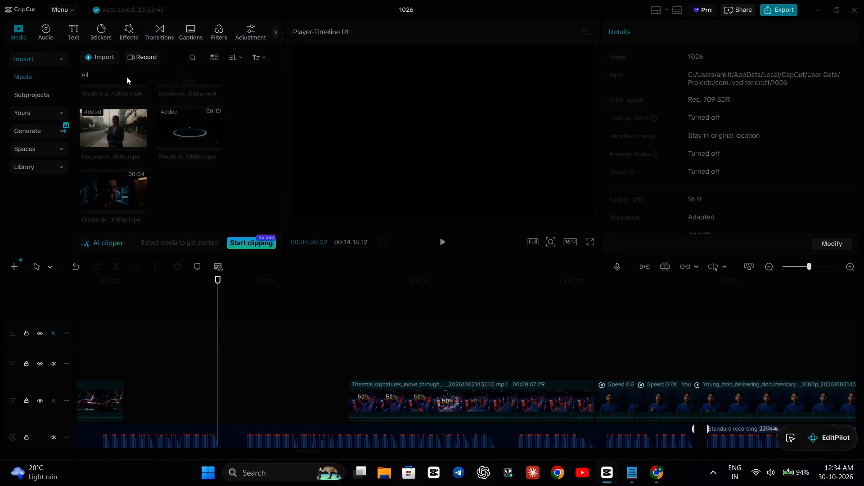
scroll(306, 147, down, 1)
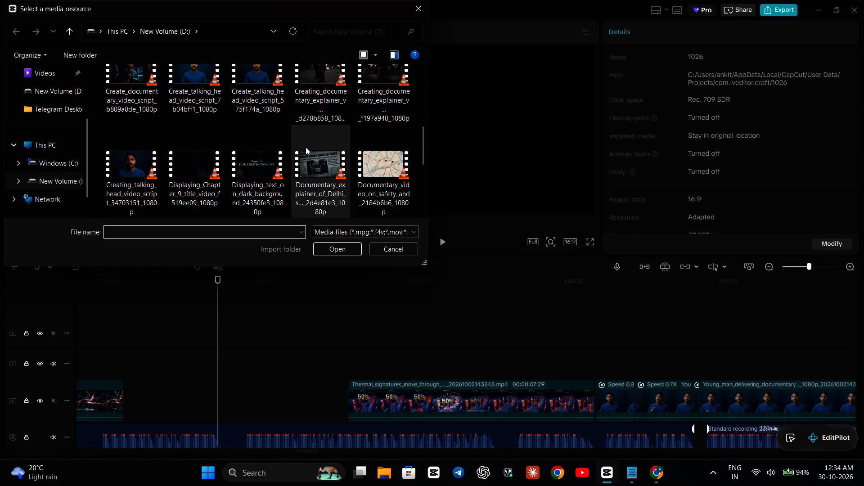
click(648, 477)
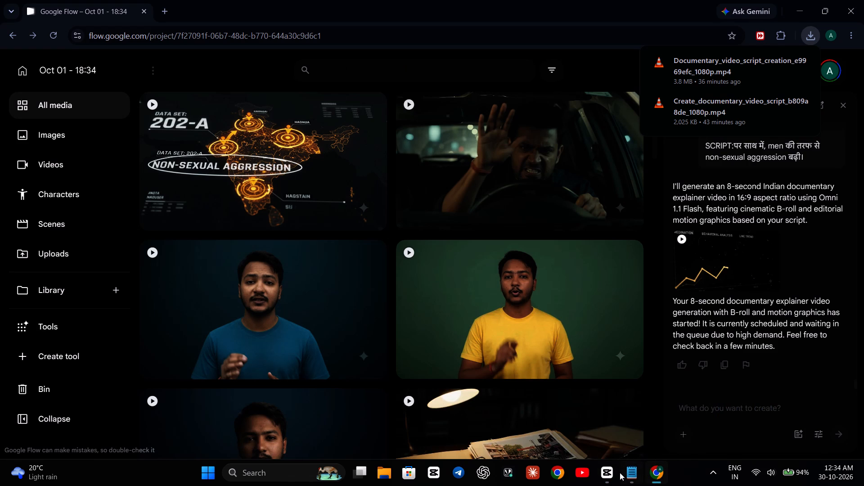
click(612, 477)
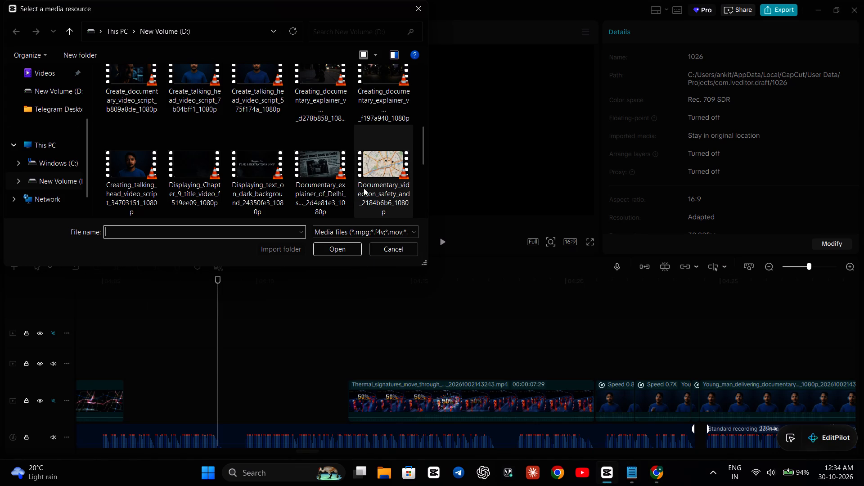
scroll(375, 177, down, 1)
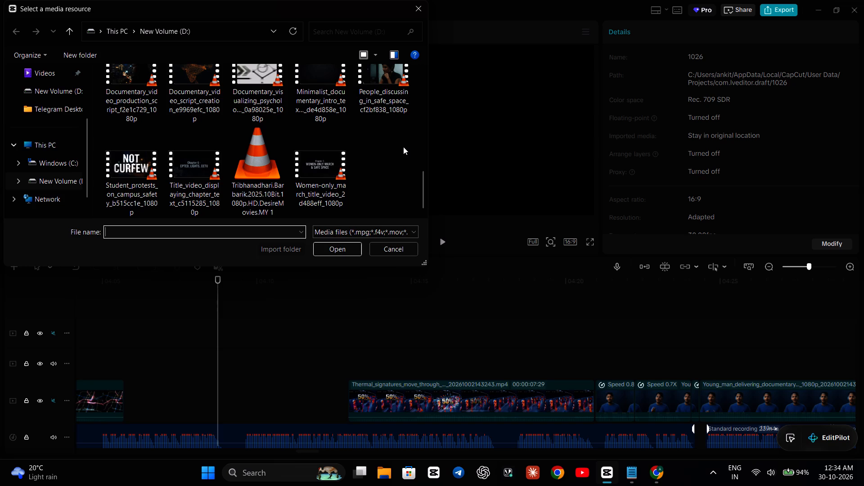
double_click(200, 82)
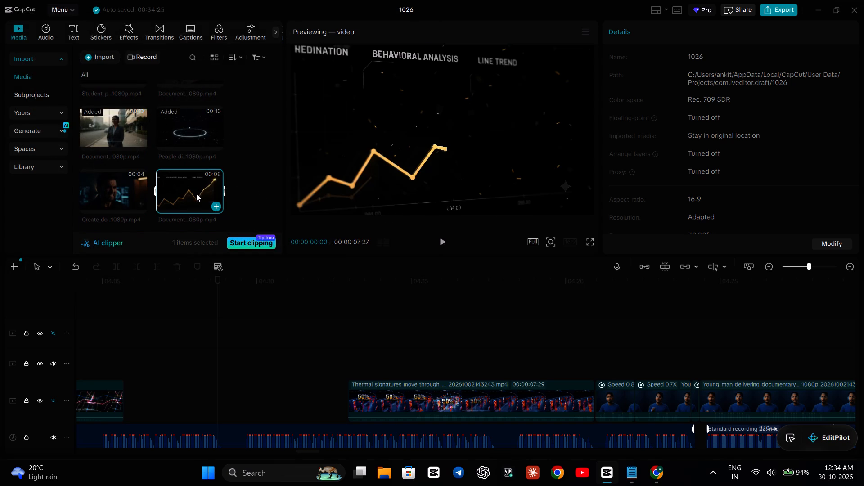
Add the imported Documentary_video_script_creation clip to the timeline at 00:04:05:23, at the start of the main-track gap.
click(126, 324)
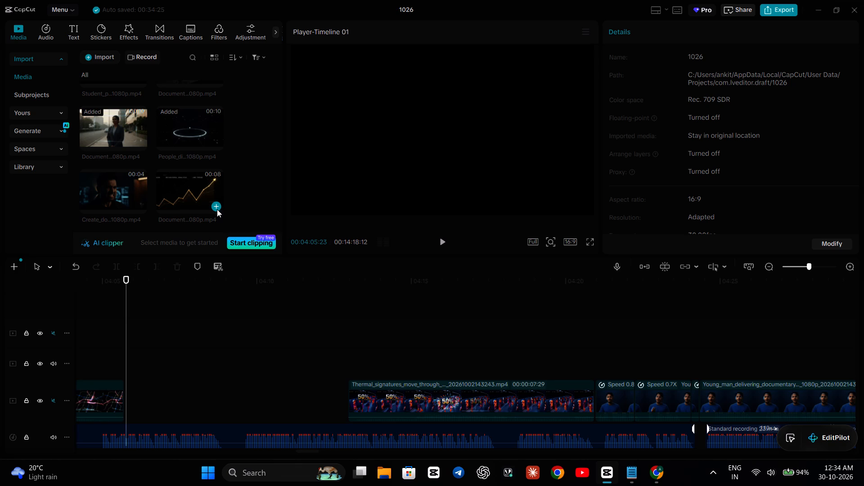
click(217, 209)
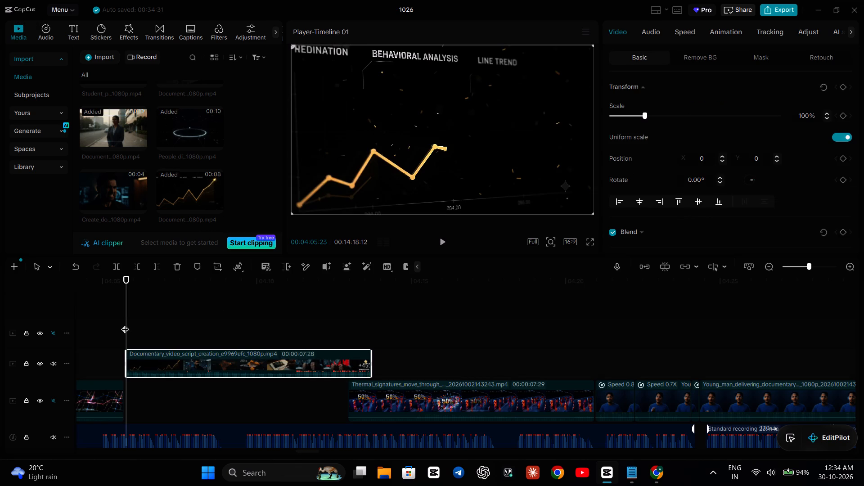
Play through the new clip, then trim the line-graph opening off its start, leaving a duration of 00:00:06:16.
click(114, 323)
click(108, 323)
key(space)
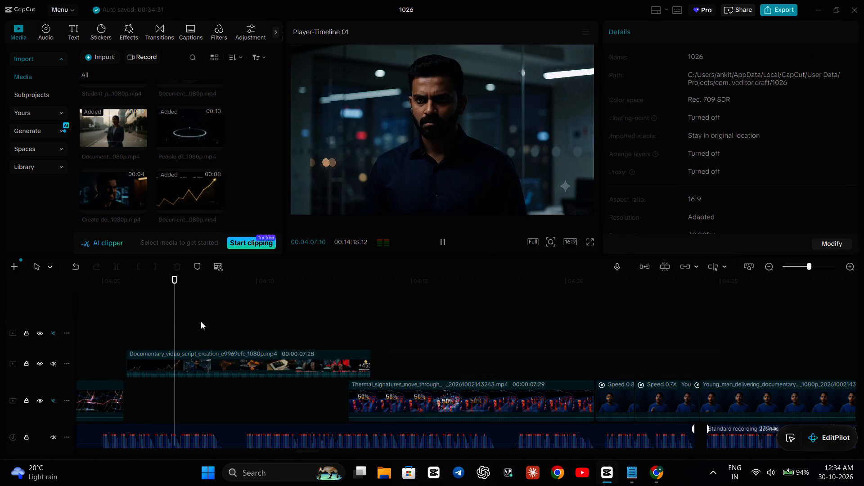
scroll(261, 304, right, 1)
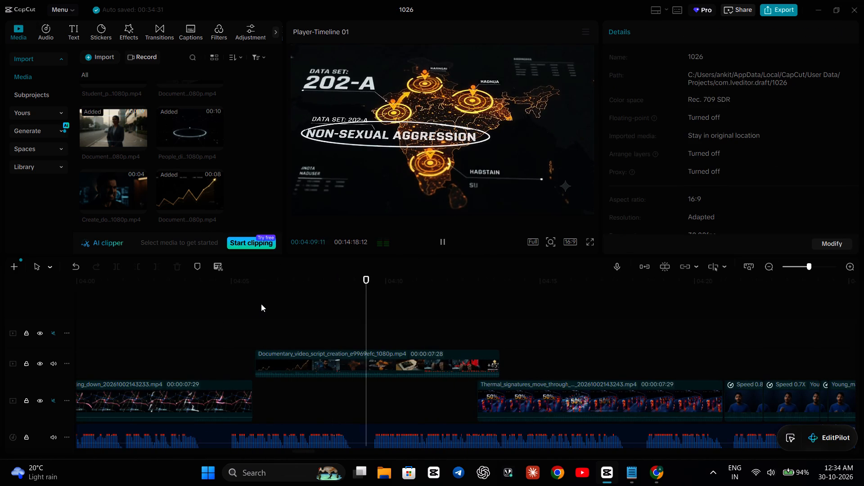
click(269, 353)
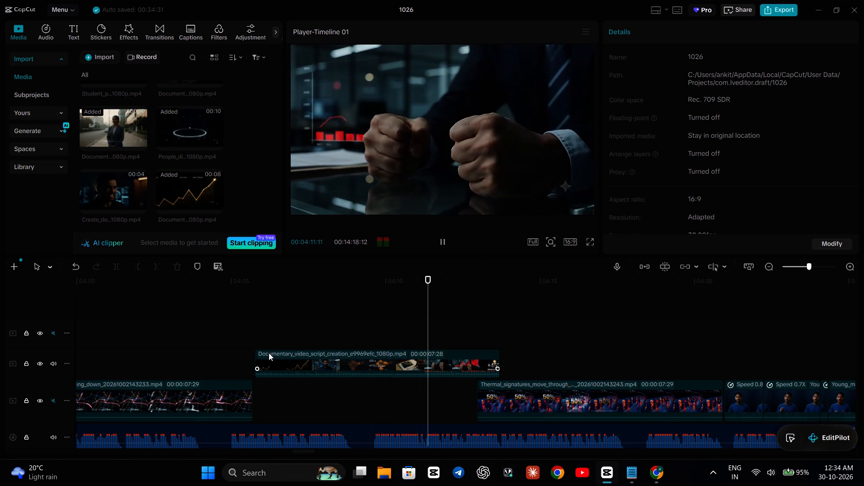
click(267, 330)
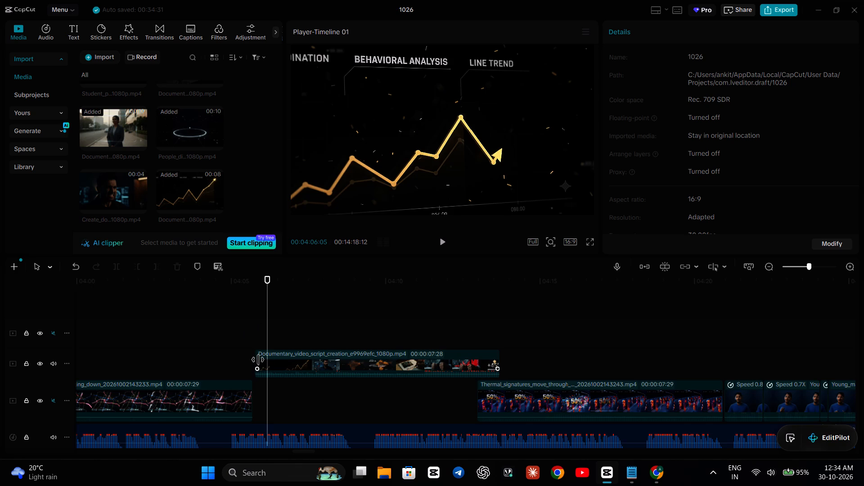
drag(257, 359, 282, 370)
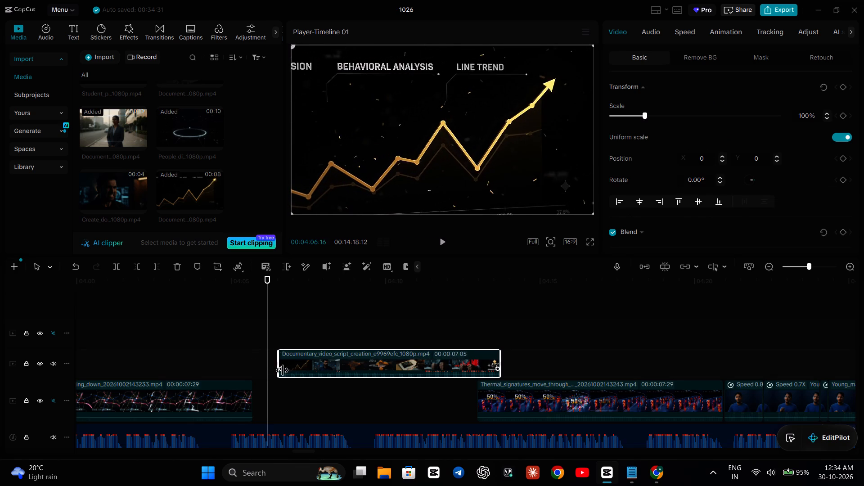
drag(282, 370, 303, 384)
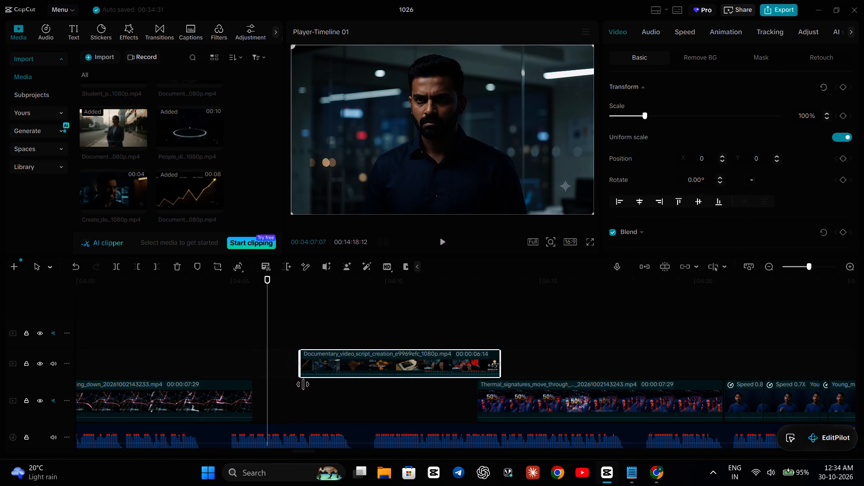
drag(303, 384, 293, 394)
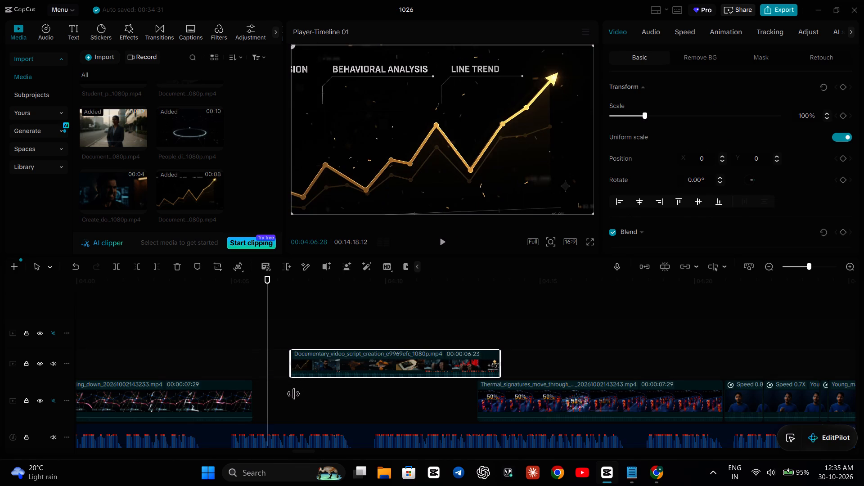
drag(293, 394, 281, 399)
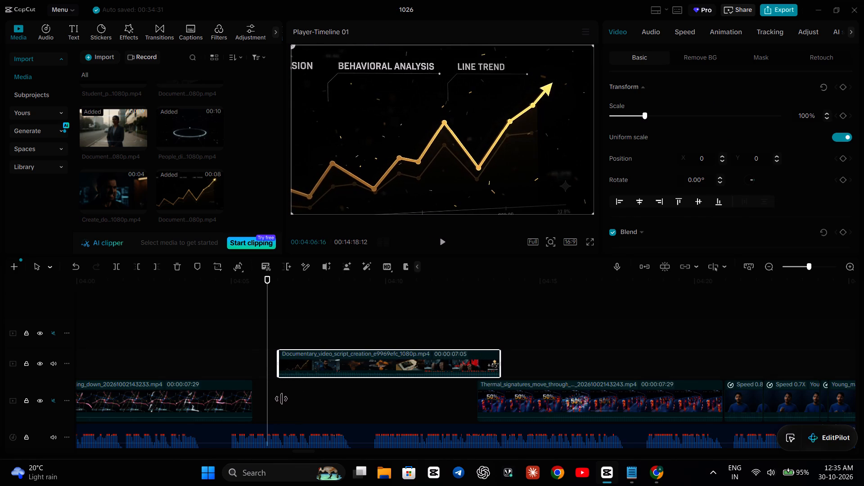
drag(281, 399, 300, 394)
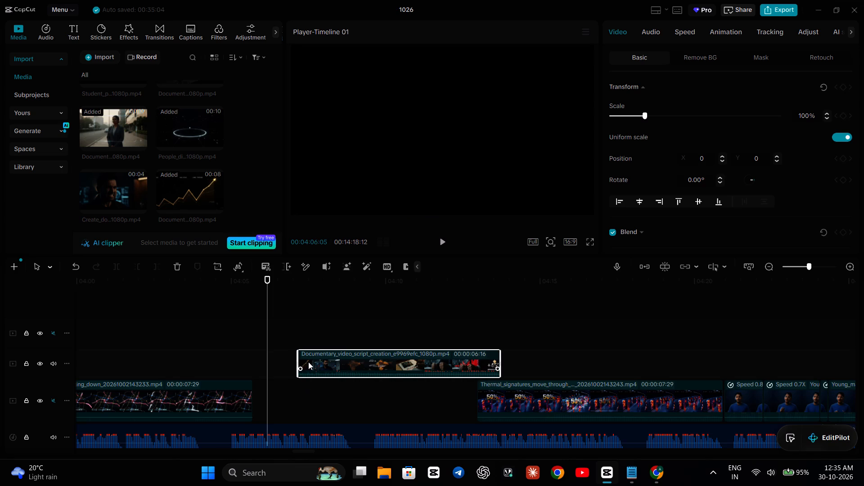
Move the trimmed documentary clip down into the main-track gap, flush against the end of the preceding clip.
drag(309, 362, 267, 400)
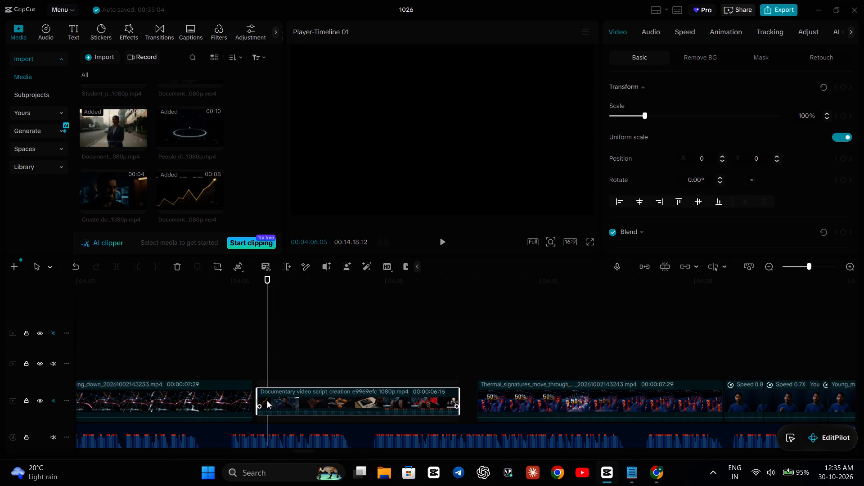
drag(267, 400, 264, 402)
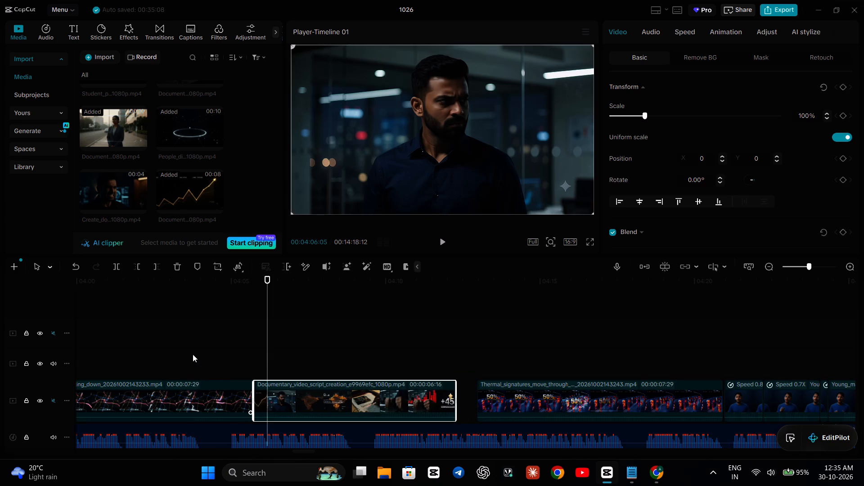
Play back the filled gap, then shift the documentary clip slightly later and extend its start to a 00:00:06:21 duration.
click(193, 354)
key(space)
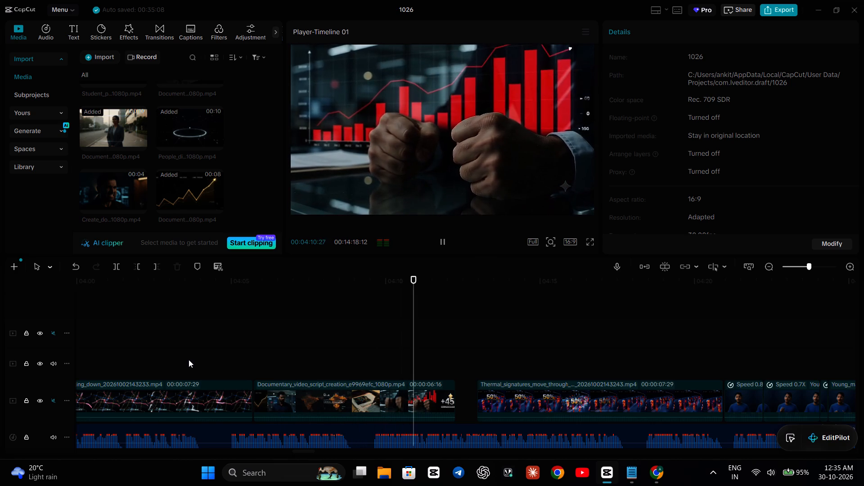
click(359, 395)
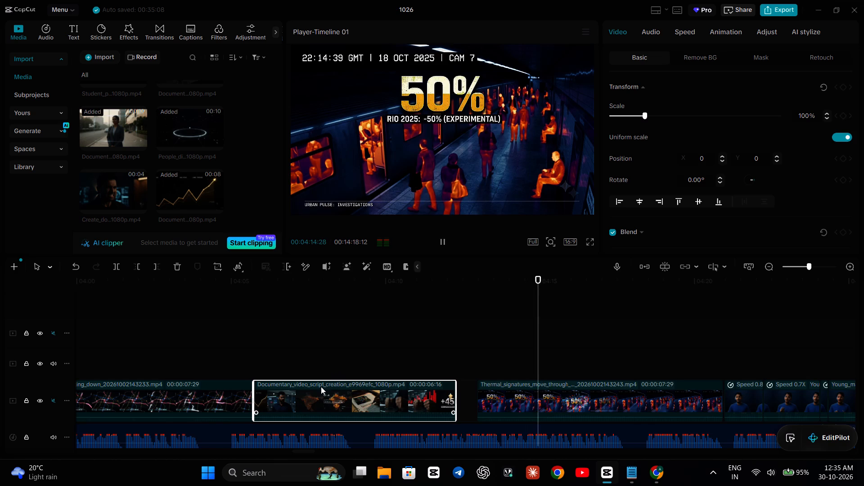
drag(321, 387, 331, 389)
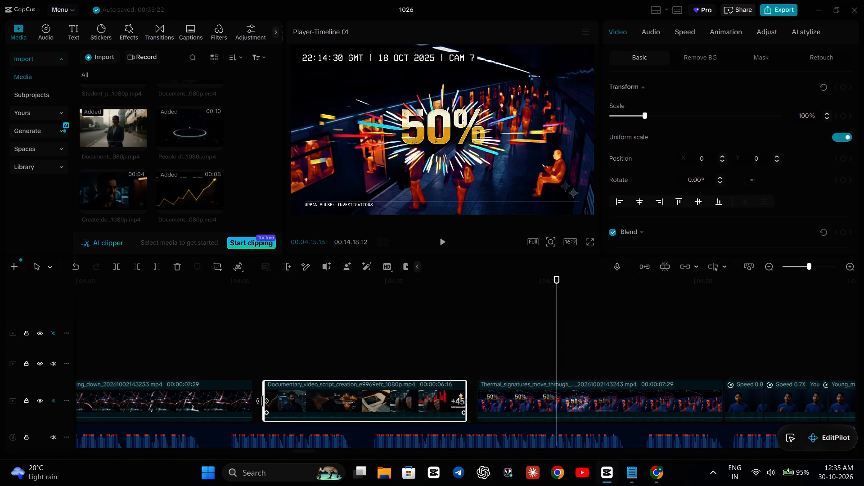
drag(262, 401, 255, 407)
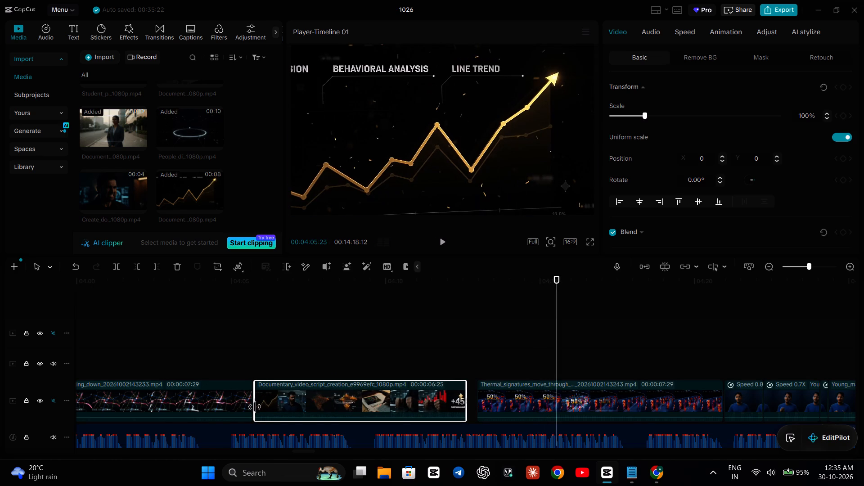
drag(255, 407, 259, 415)
Check the clip's opening frame by frame and trim off the leftover line-graph frame, giving a 00:00:06:20 duration.
click(251, 367)
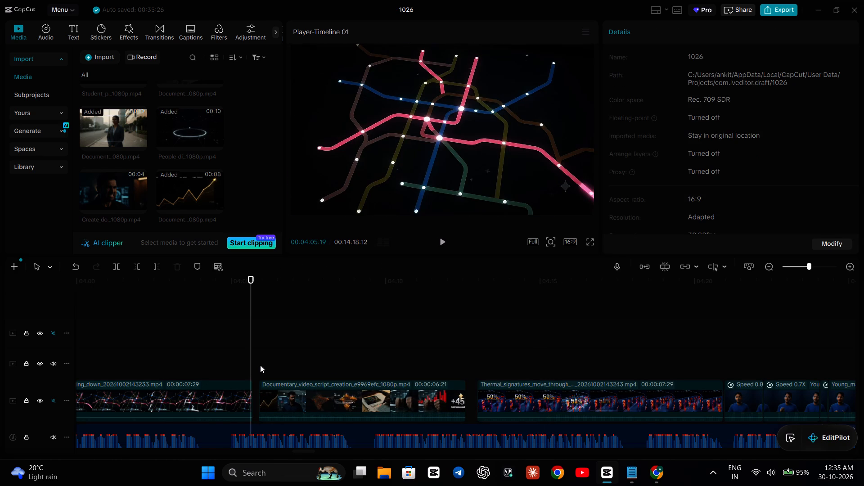
key(Right)
key(Right)
key(Right)
key(Right)
key(Right)
key(Right)
key(Right)
key(Right)
key(Right)
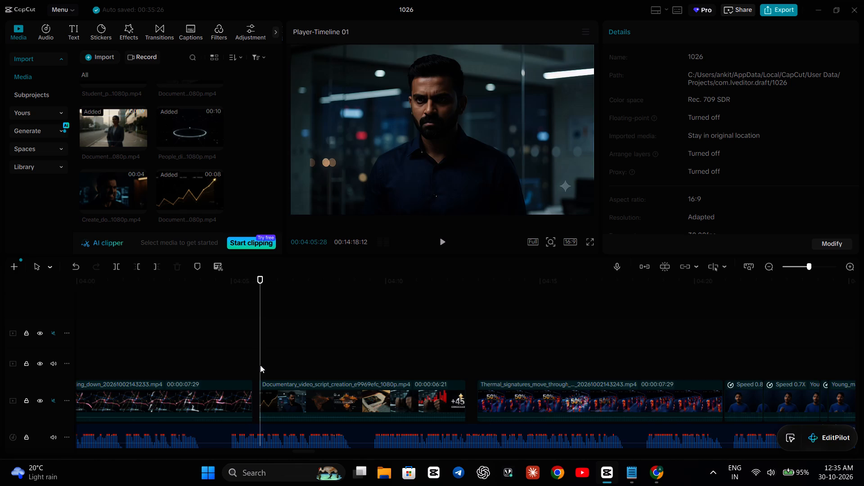
key(Left)
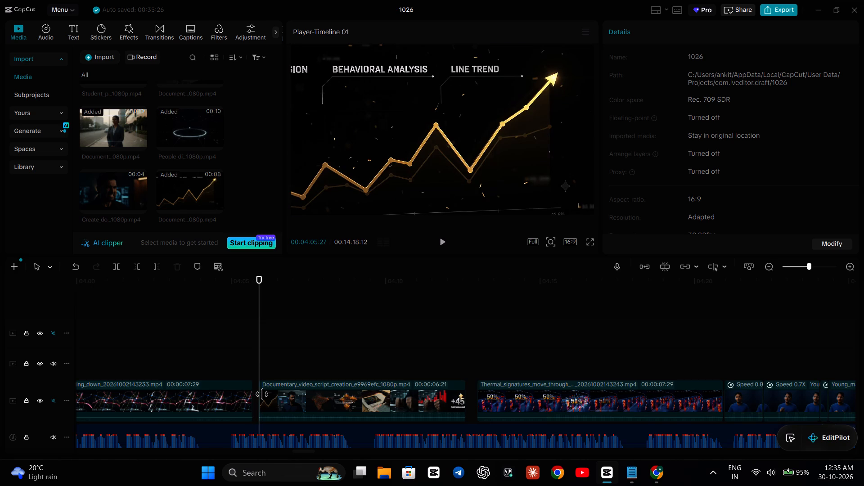
drag(262, 394, 262, 404)
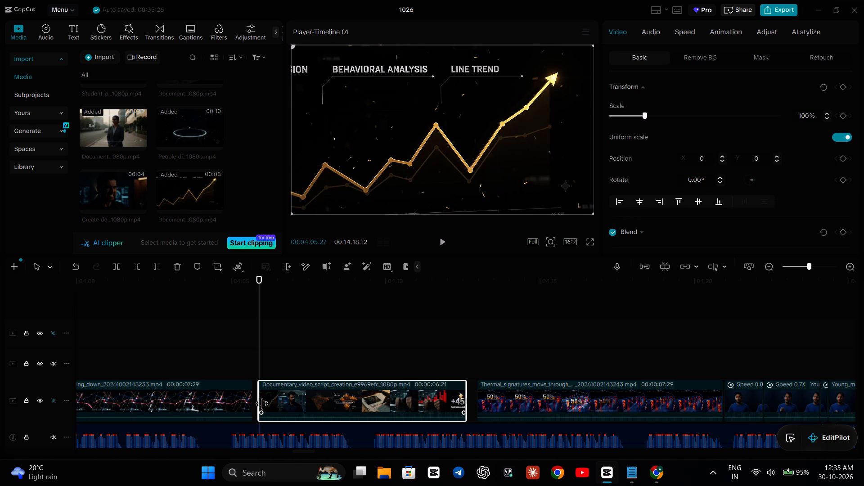
drag(262, 404, 263, 406)
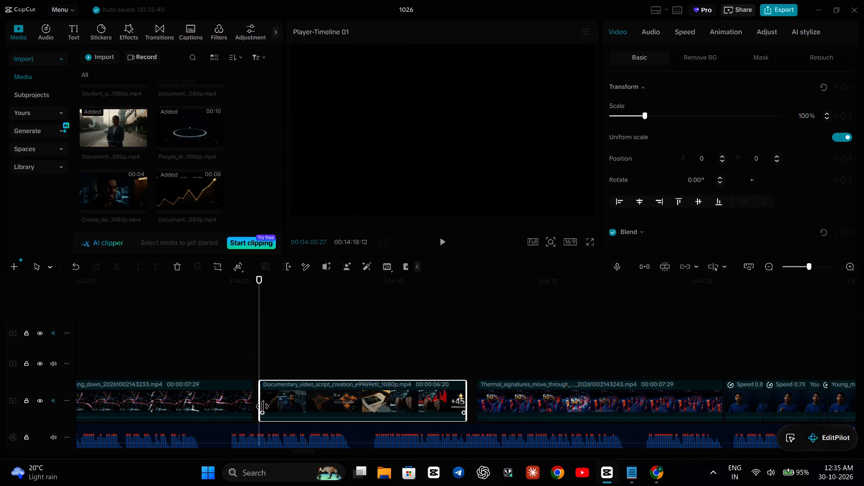
Move the documentary clip back flush against the preceding clip and play the sequence through the join.
drag(272, 399, 266, 402)
click(222, 370)
key(space)
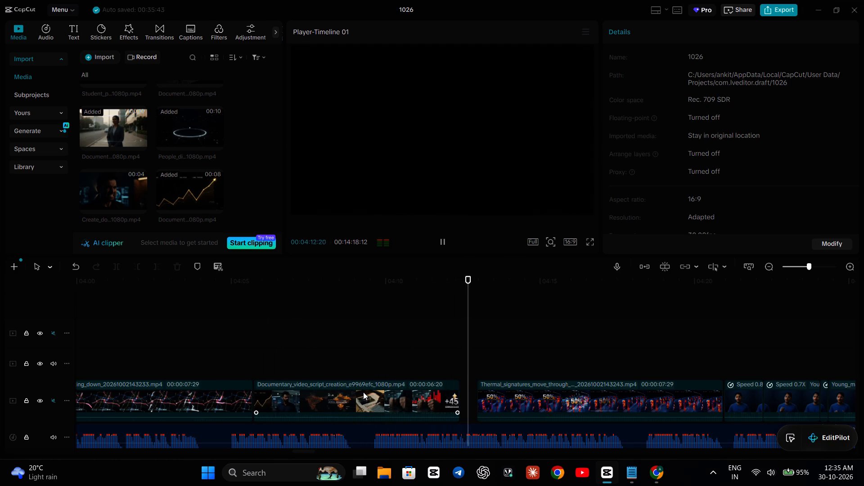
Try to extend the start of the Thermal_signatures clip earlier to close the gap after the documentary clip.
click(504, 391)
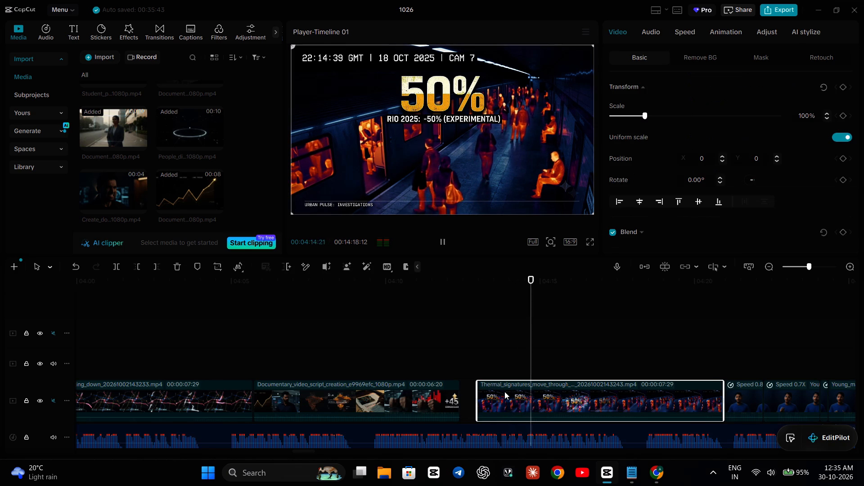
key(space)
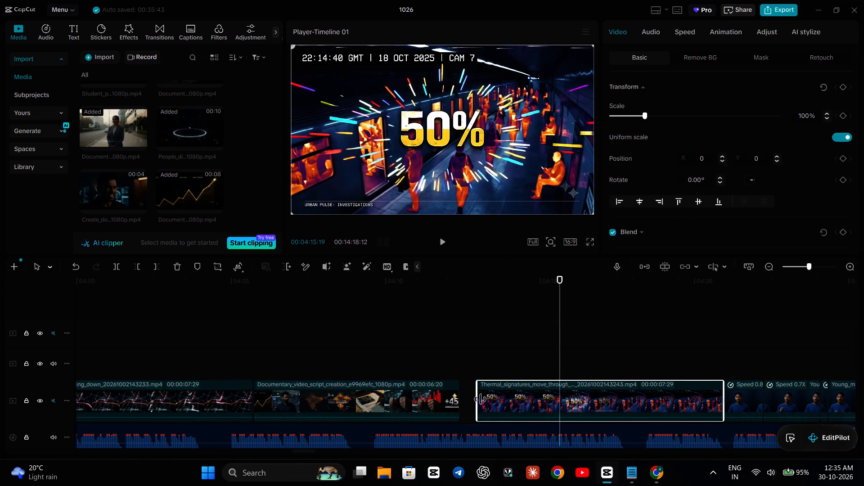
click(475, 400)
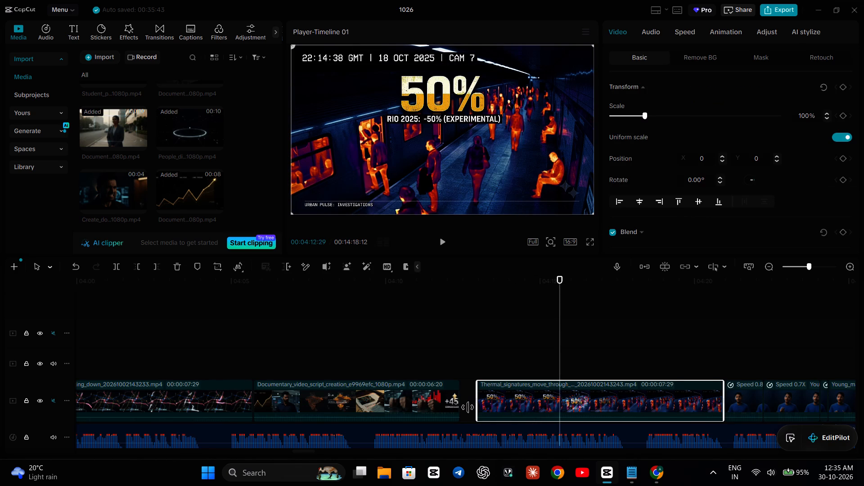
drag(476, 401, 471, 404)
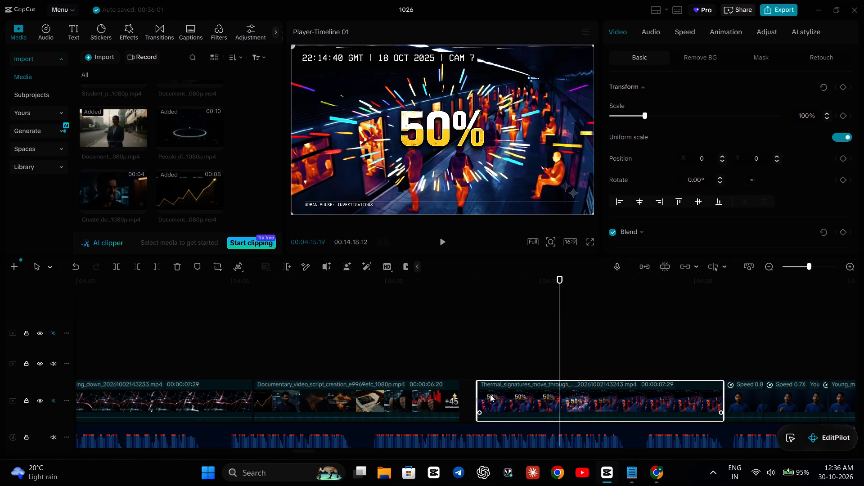
Open the speed settings of the Thermal_signatures clip after the gap.
click(450, 398)
click(496, 390)
click(679, 31)
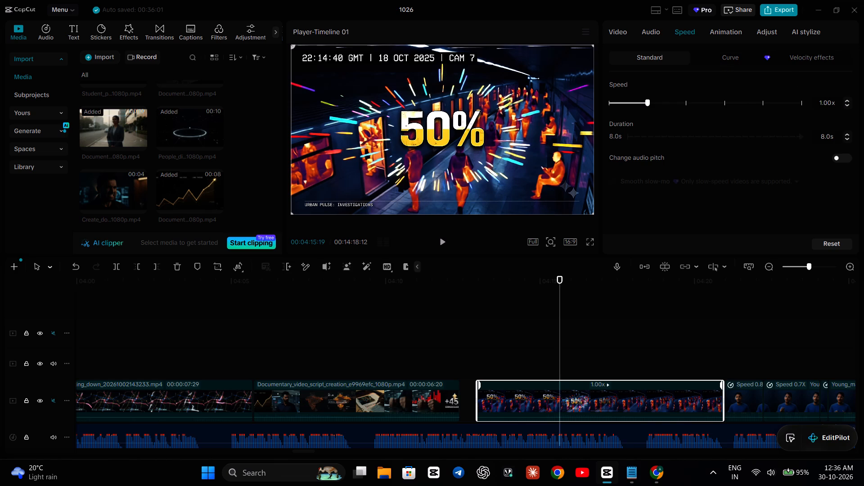
Trim the end of the documentary clip back to about 00:04:11, cutting off the +45% graphic, and check the cut by playback.
click(414, 406)
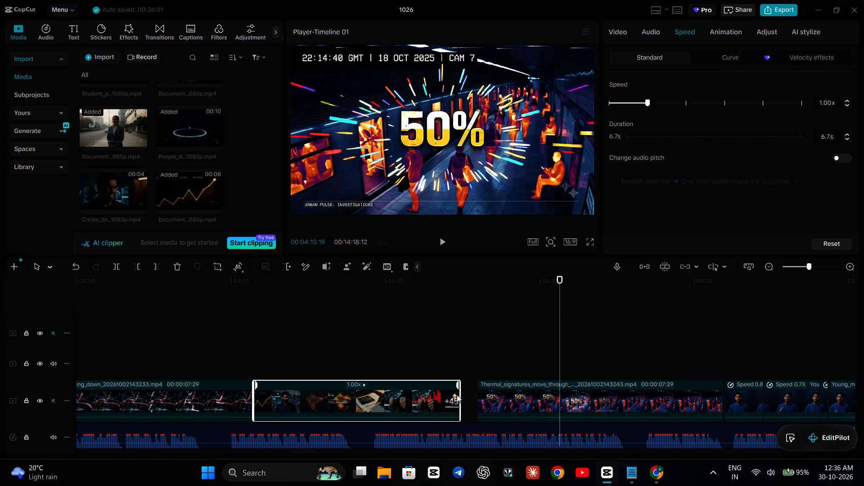
drag(458, 397, 453, 401)
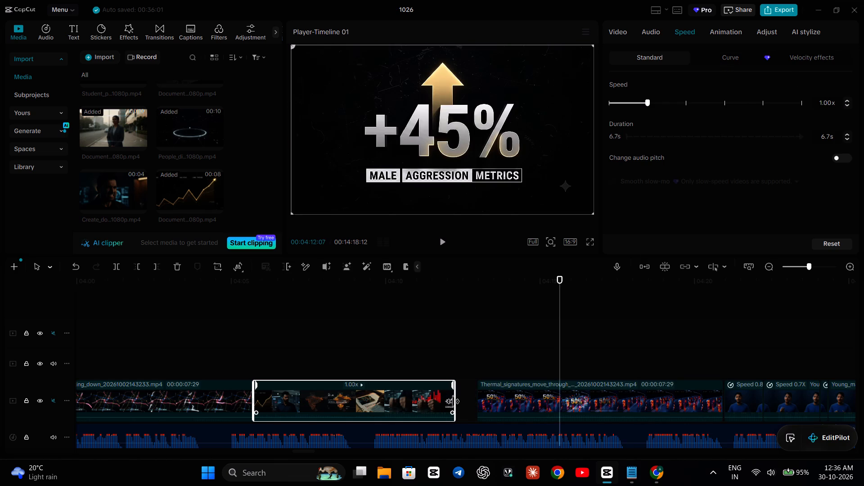
drag(453, 401, 437, 421)
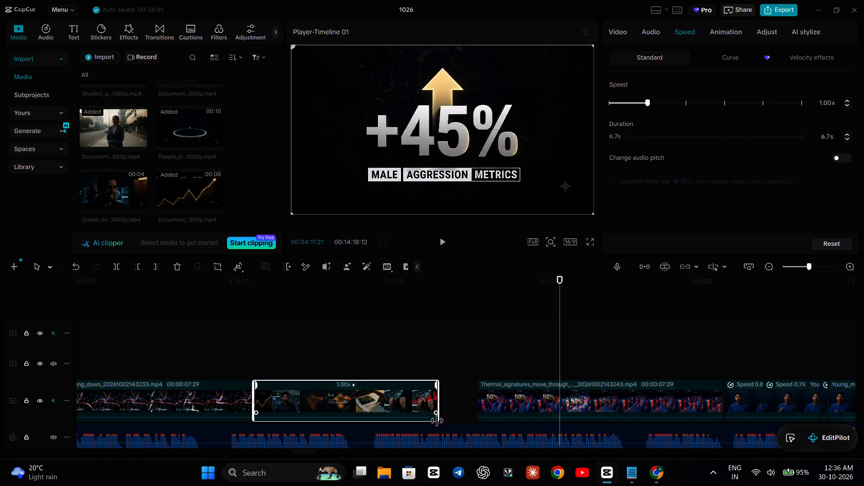
drag(437, 421, 436, 421)
click(350, 355)
key(space)
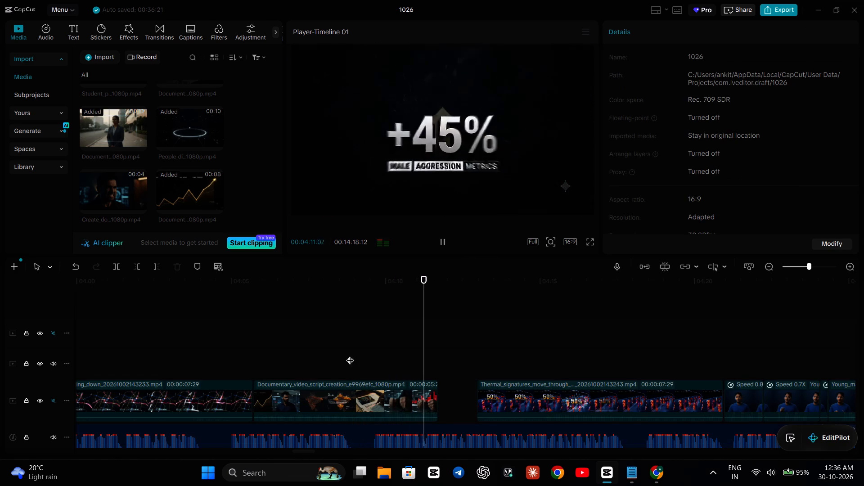
key(space)
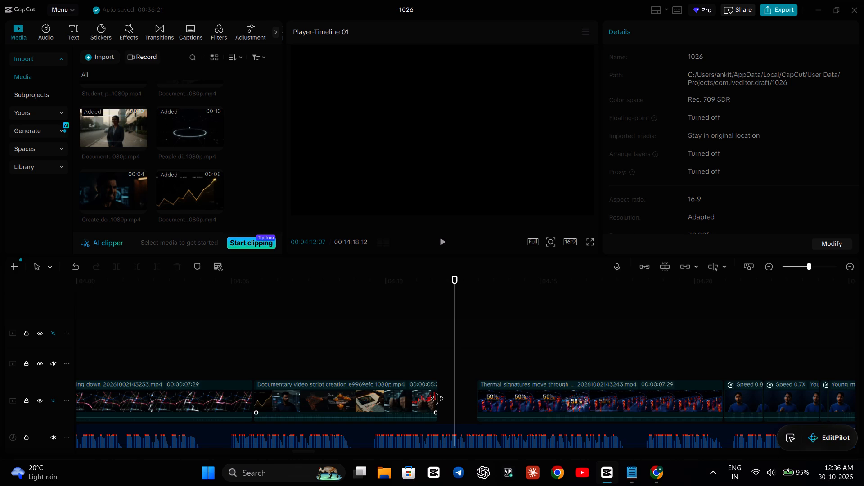
drag(436, 399, 418, 419)
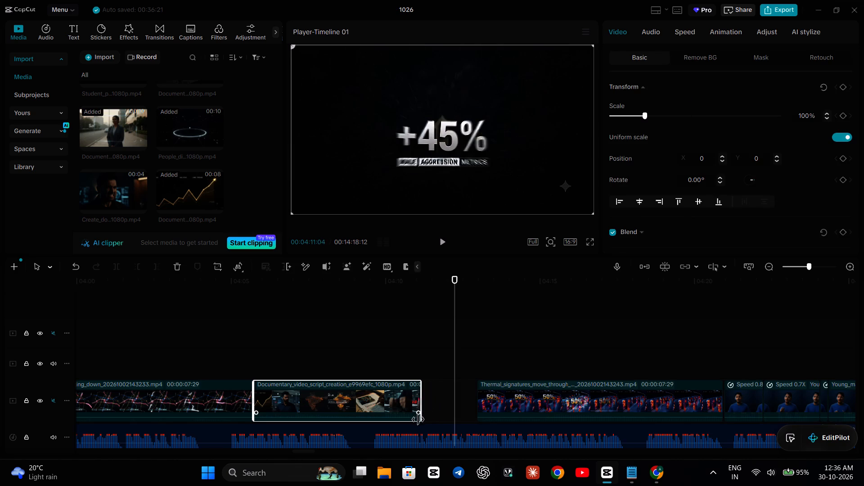
drag(418, 419, 415, 424)
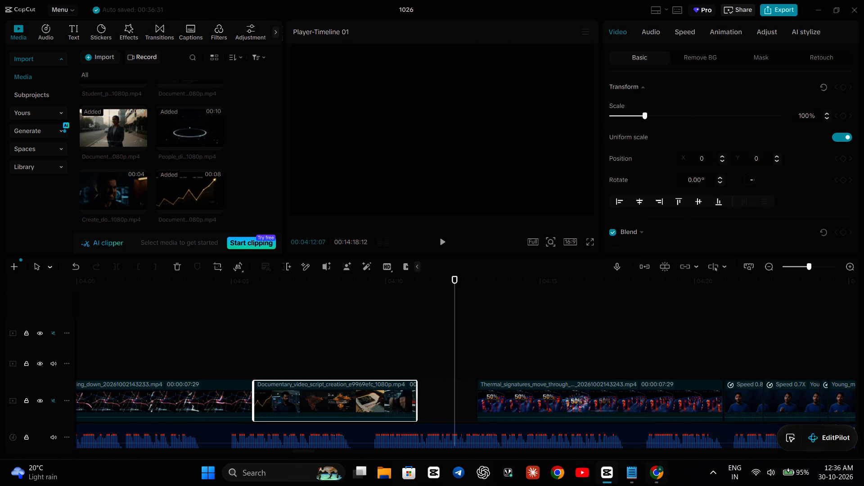
click(633, 478)
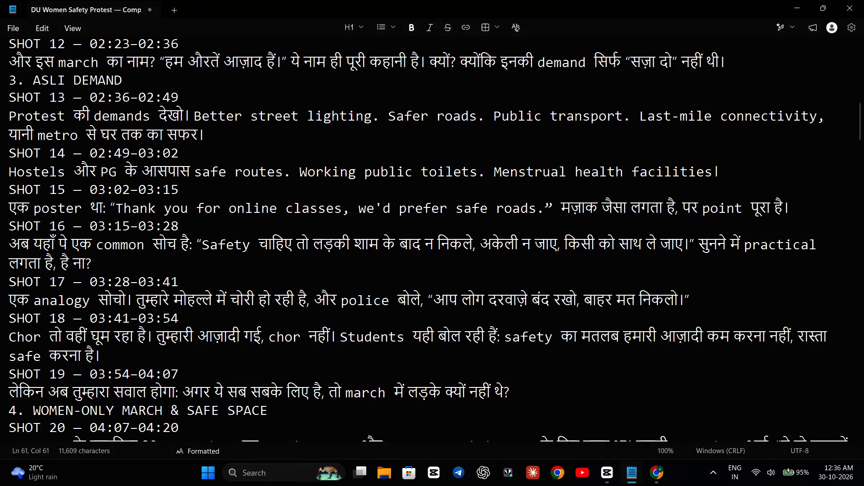
scroll(369, 324, down, 4)
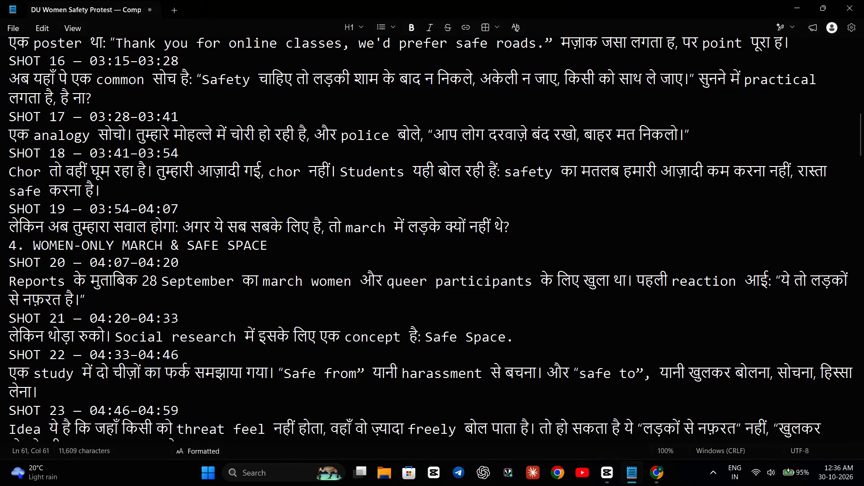
scroll(369, 324, down, 5)
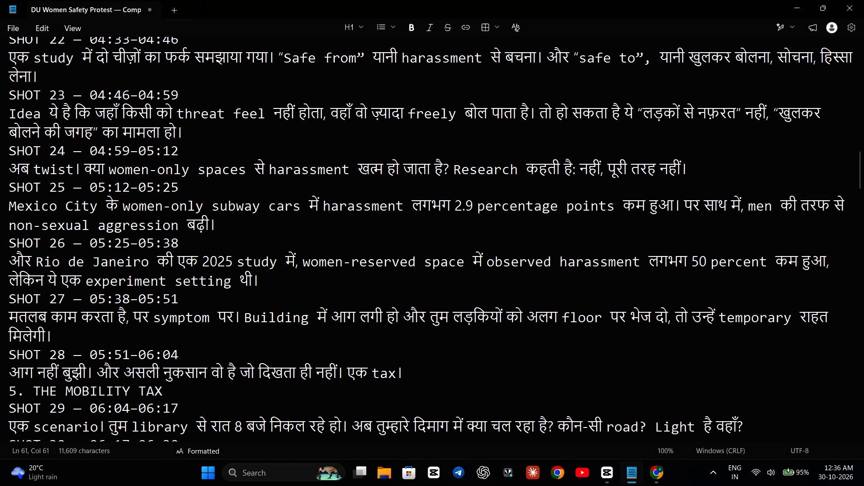
drag(10, 260, 692, 264)
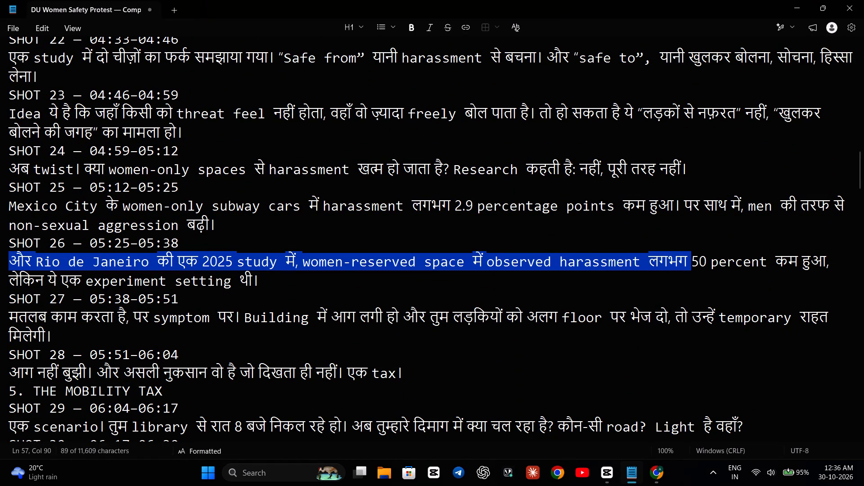
drag(692, 264, 822, 259)
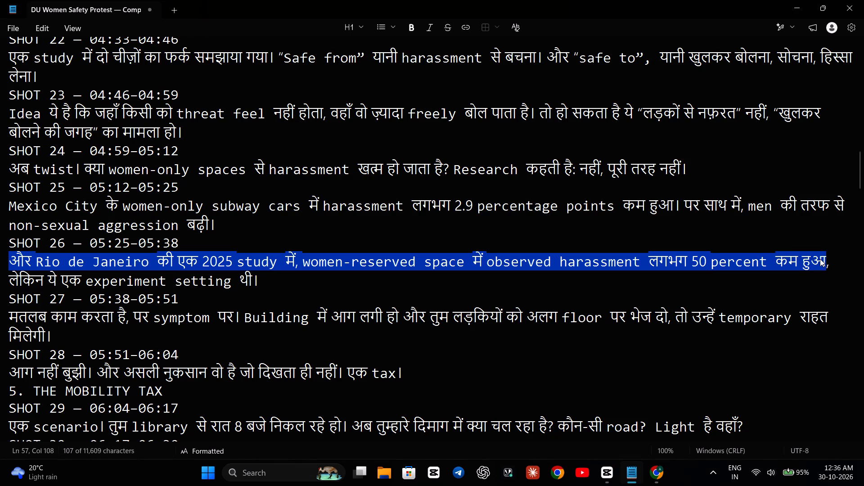
key(ctrl+c)
click(649, 464)
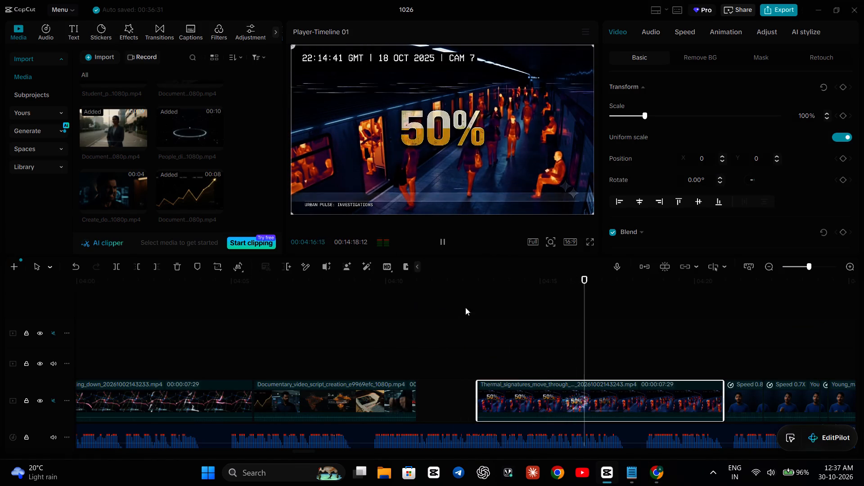
key(BackSpace)
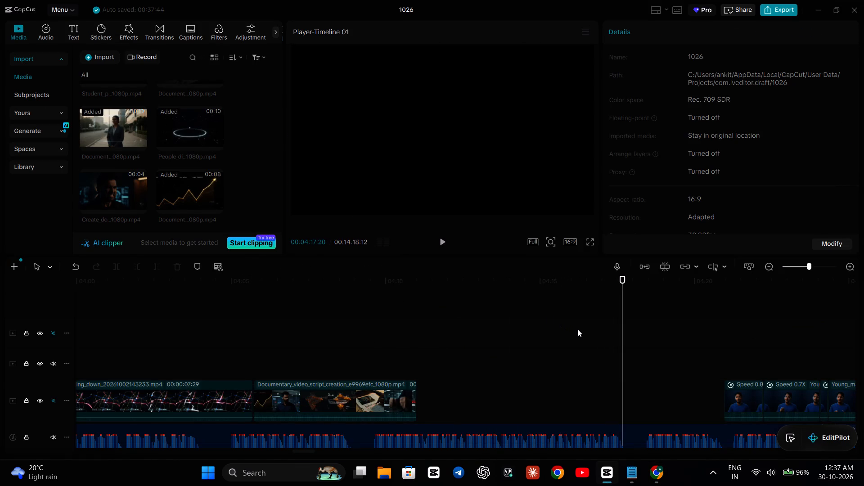
Play the timeline through to about 04:42 and move the long final Standard recording 23.m4a segment earlier, against the segment before it.
key(space)
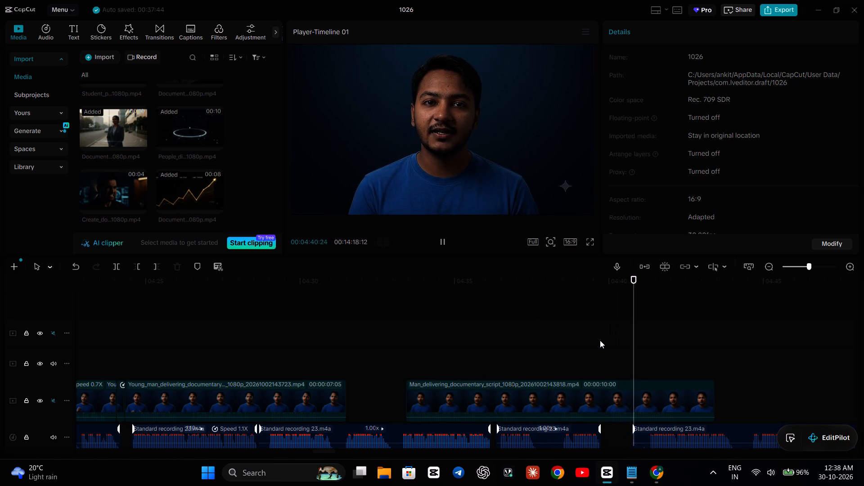
key(space)
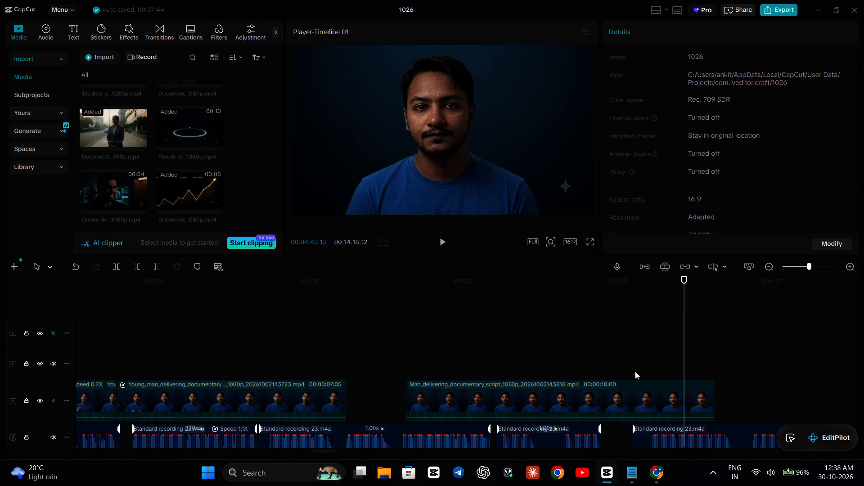
drag(645, 433, 621, 433)
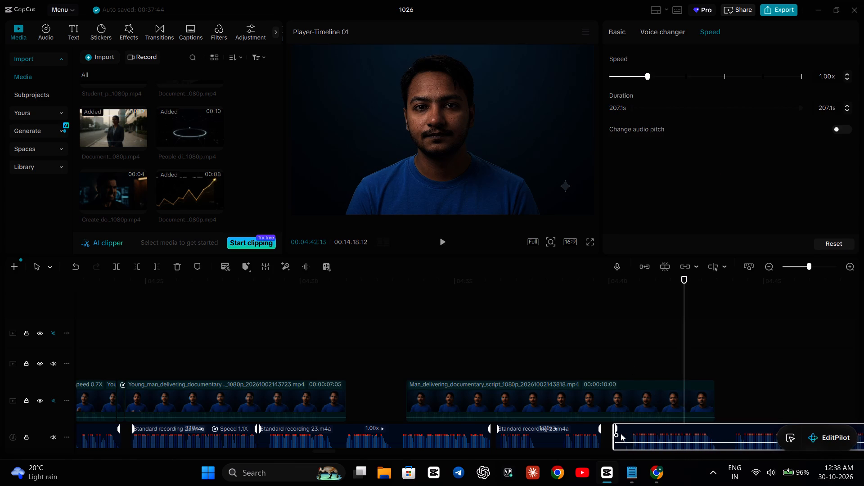
drag(621, 433, 614, 432)
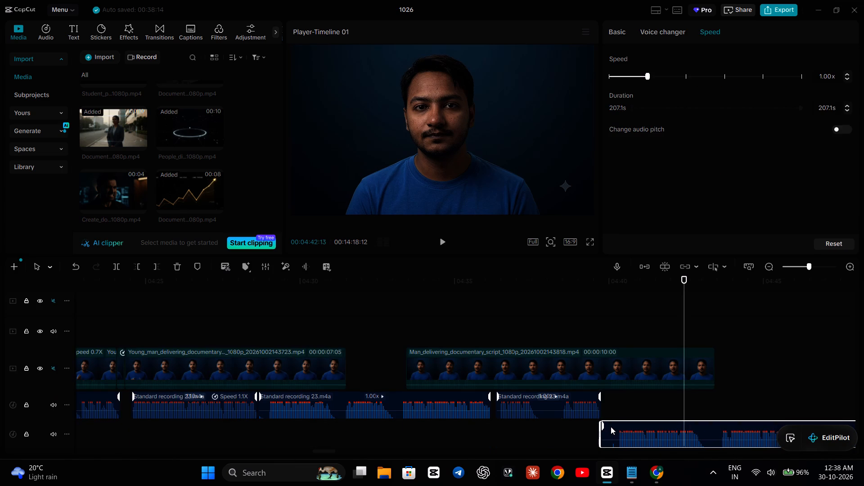
drag(615, 424, 619, 399)
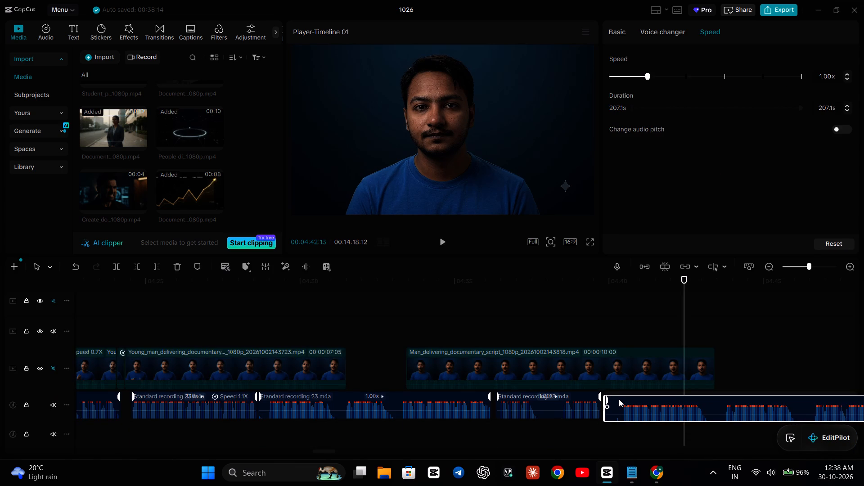
drag(619, 399, 617, 399)
Play back the closed audio gap and trim the end of the Man_delivering_documentary_script clip to a duration of 00:00:08:27.
click(529, 333)
key(space)
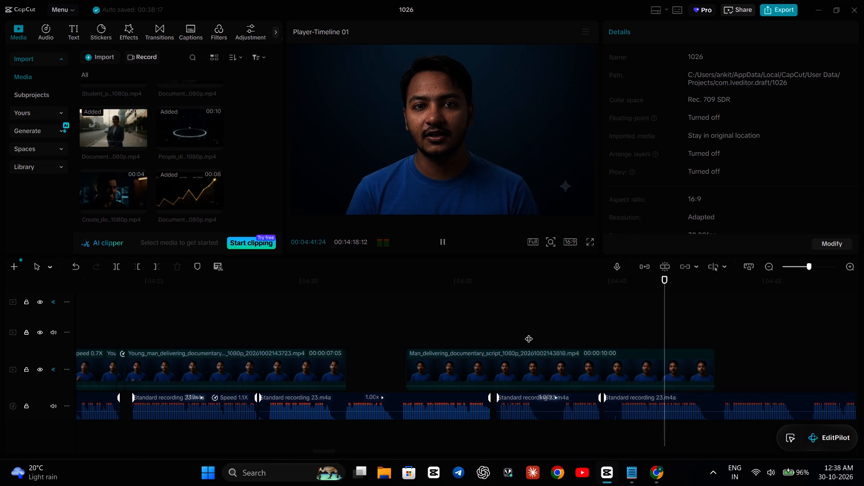
click(583, 330)
click(673, 360)
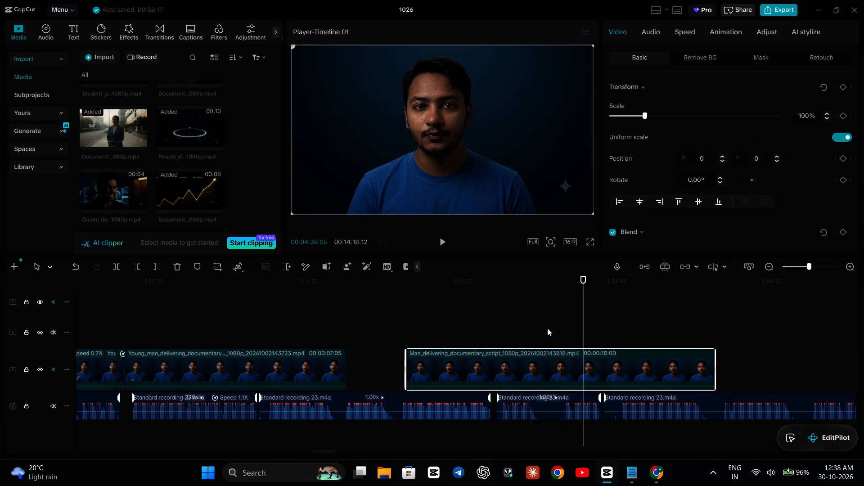
key(space)
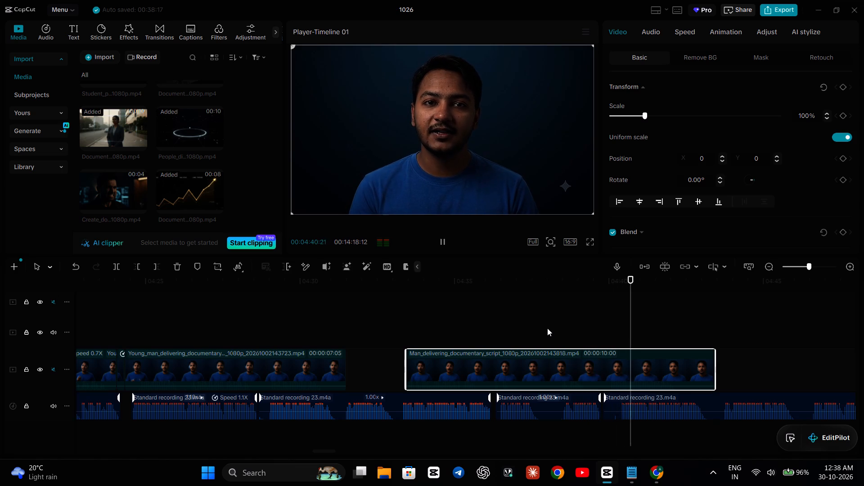
key(space)
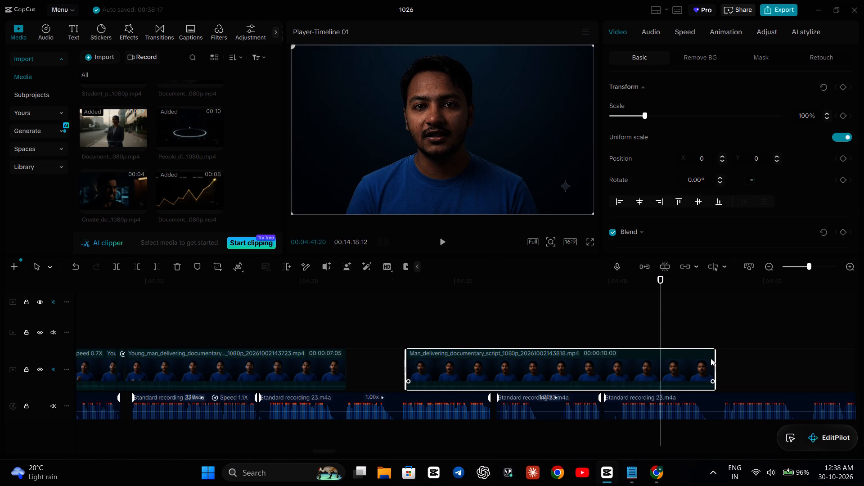
drag(714, 359, 682, 371)
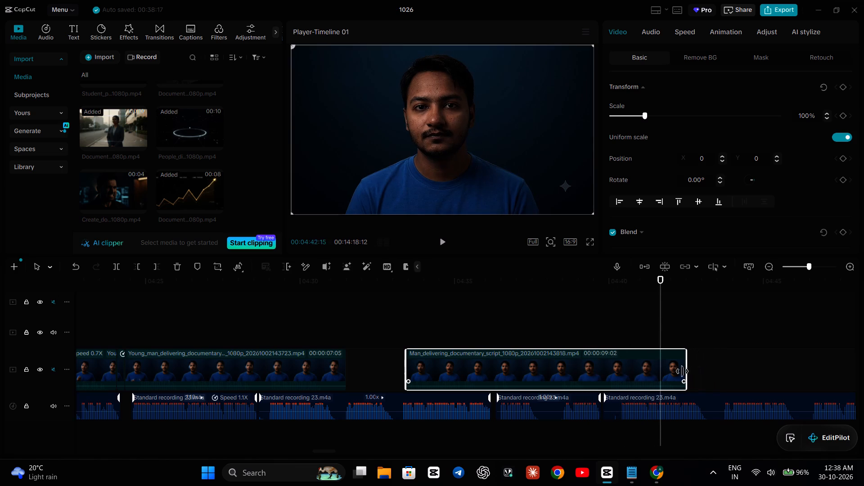
drag(682, 371, 680, 373)
Browse back through the imported media and preview the exam-bookshelf street clip and the host clip comparing men and women.
scroll(221, 165, up, 3)
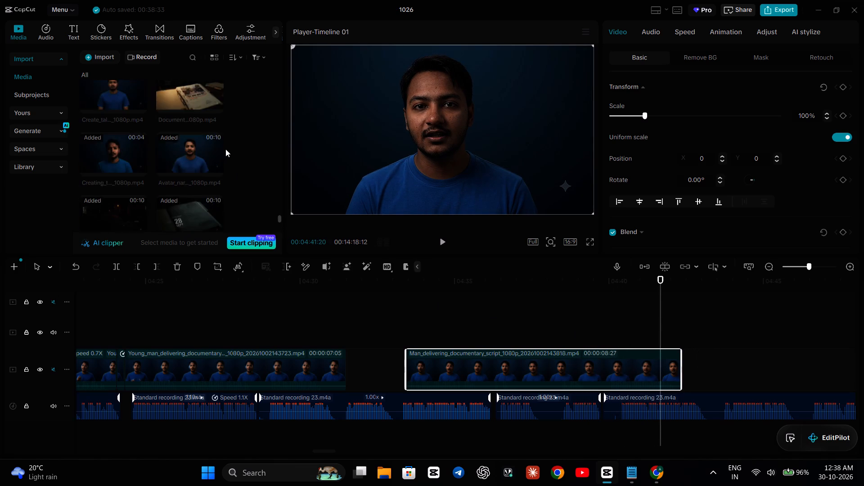
scroll(225, 149, up, 19)
scroll(225, 147, up, 3)
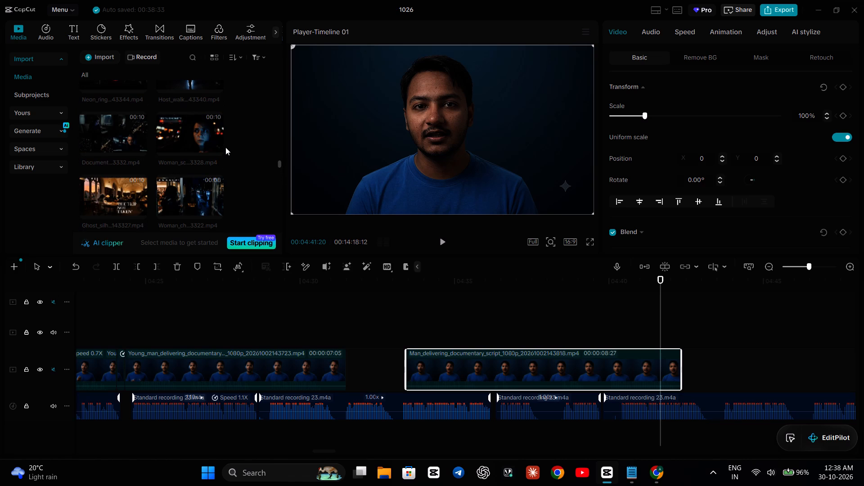
scroll(225, 147, up, 6)
scroll(225, 147, down, 2)
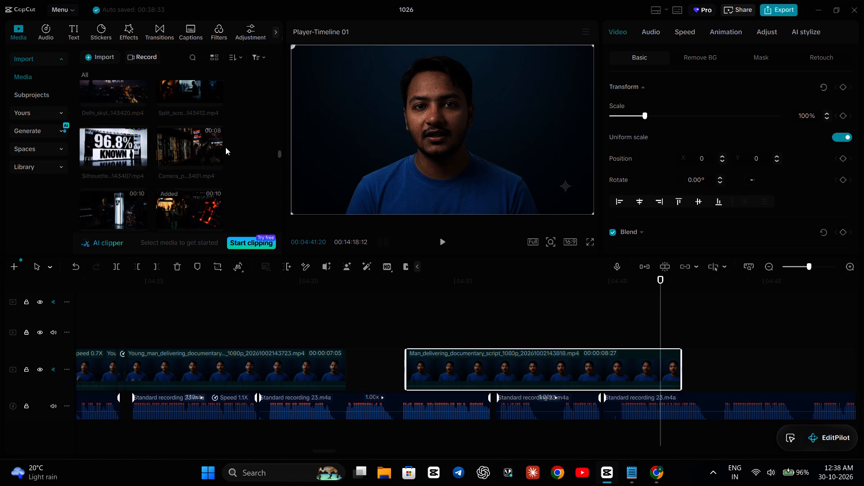
scroll(225, 147, down, 1)
click(183, 102)
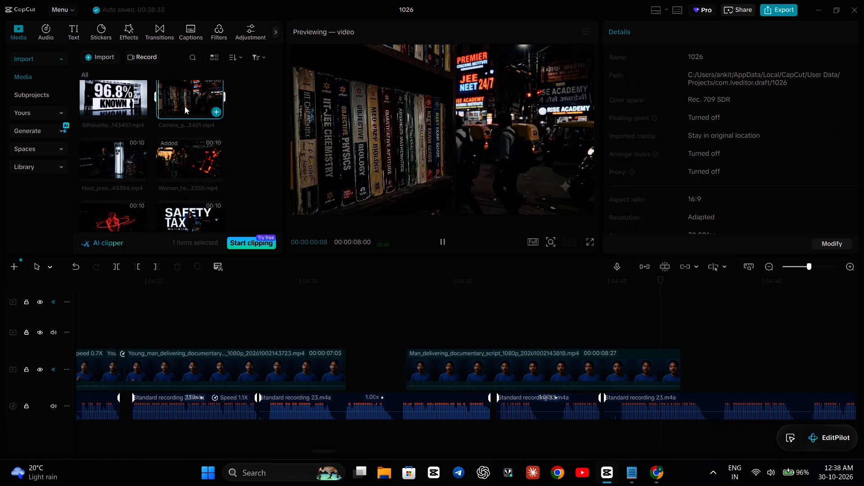
click(181, 215)
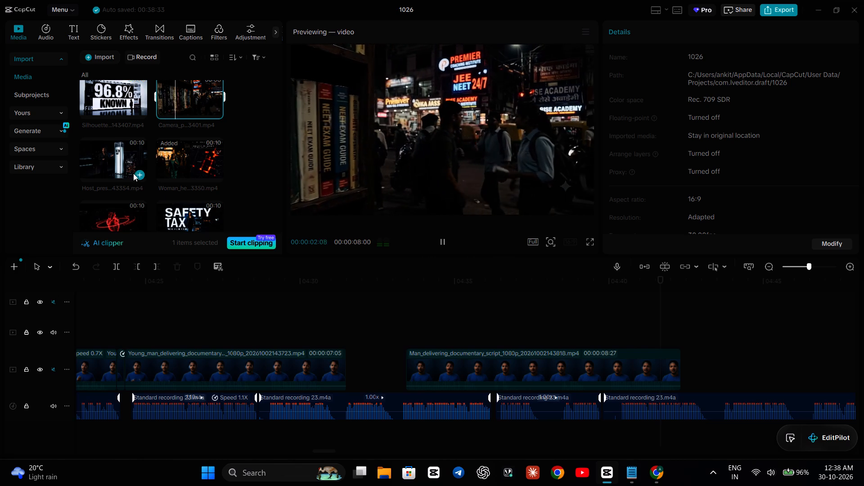
click(126, 167)
Look through earlier imported media and preview the Miranda House kinetic text, students and gavel clips.
scroll(150, 157, up, 1)
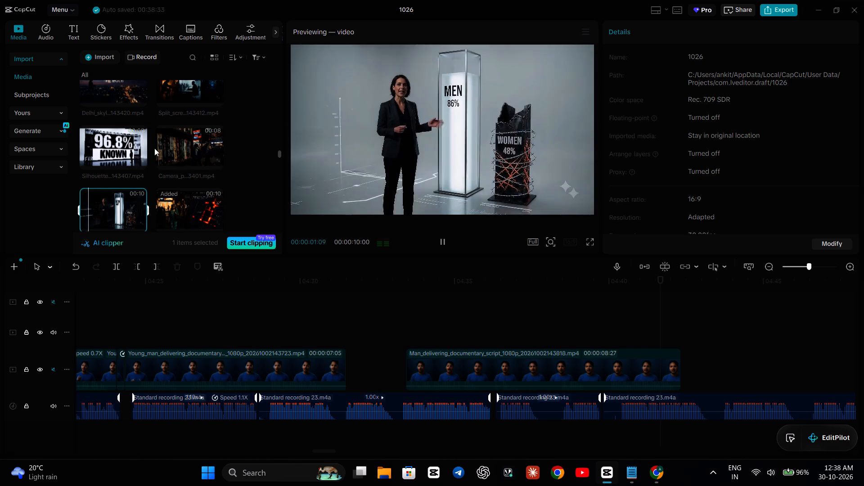
scroll(156, 146, up, 5)
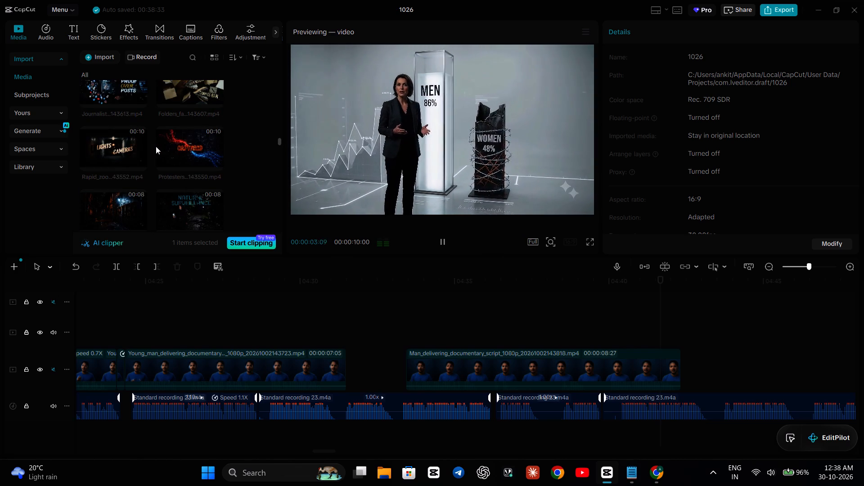
scroll(156, 146, up, 6)
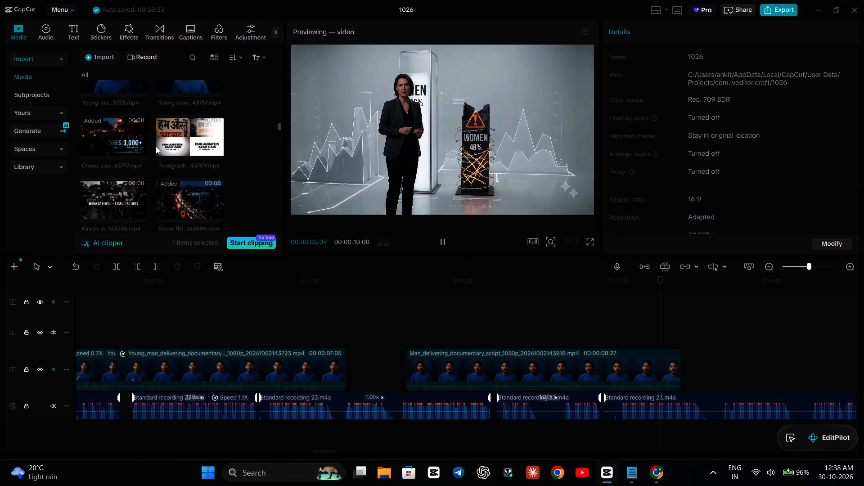
scroll(156, 146, up, 1)
scroll(156, 146, down, 2)
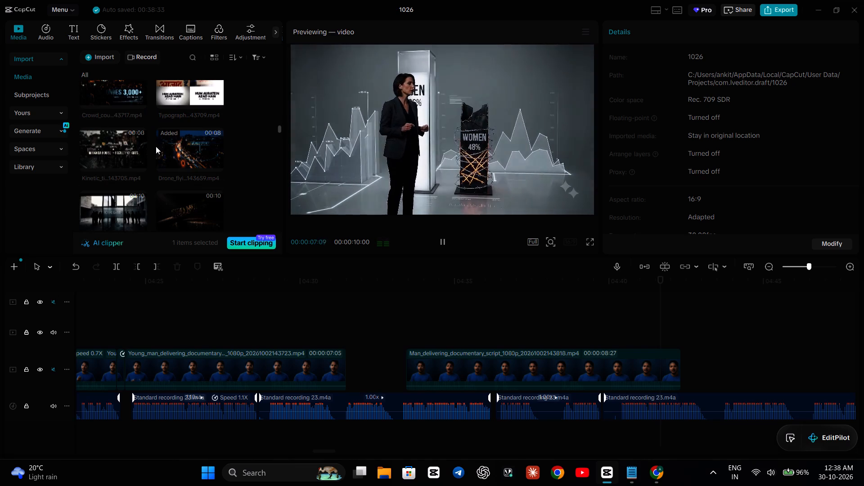
click(121, 146)
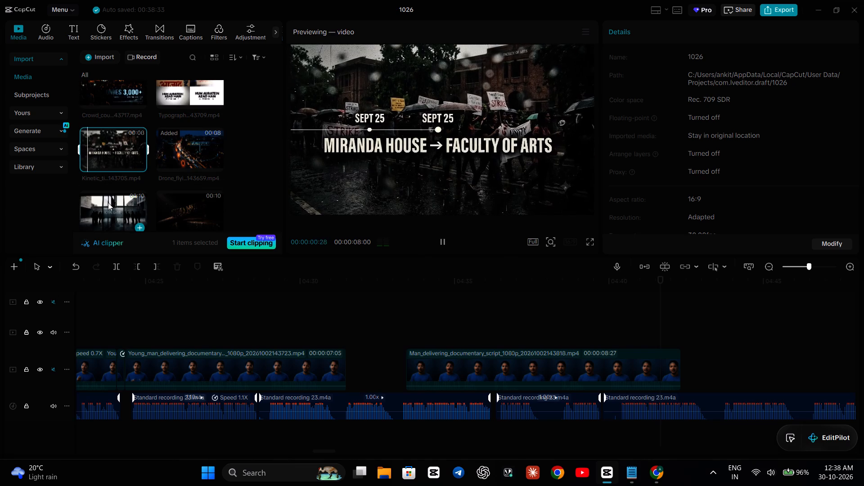
click(108, 202)
click(162, 210)
Preview the needle, Knowledge/Behavior, folders, Proof Over Posts, Lights + Cameras and Captured protesters clips in the media library.
scroll(162, 210, down, 2)
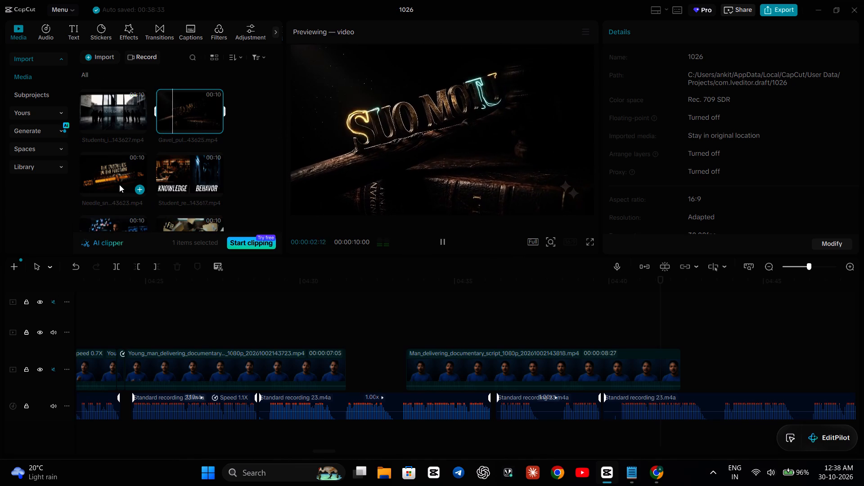
click(119, 184)
click(203, 179)
scroll(203, 179, down, 2)
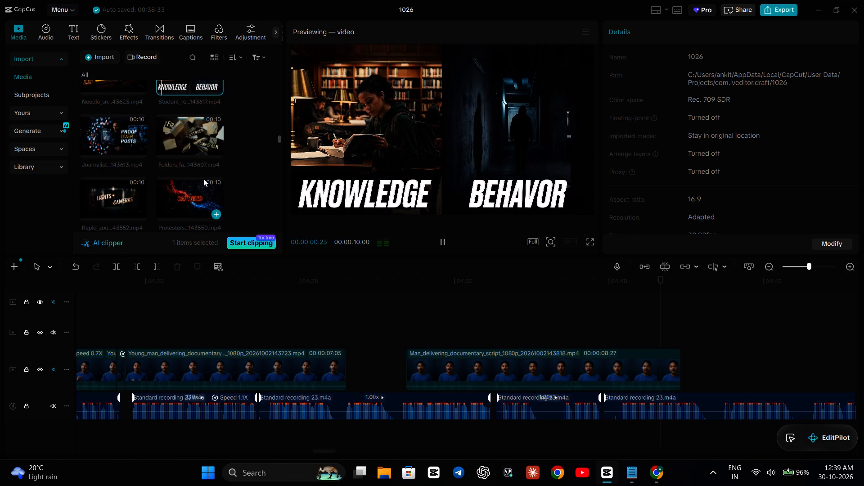
click(195, 141)
click(90, 129)
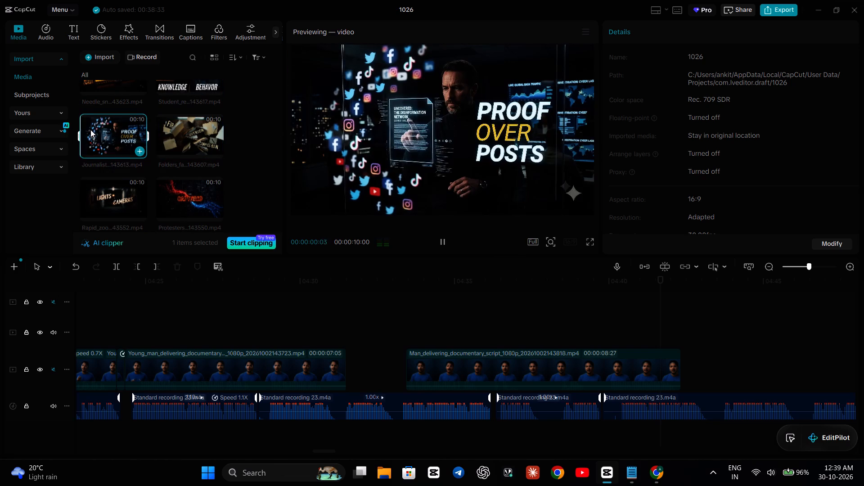
click(117, 187)
click(180, 194)
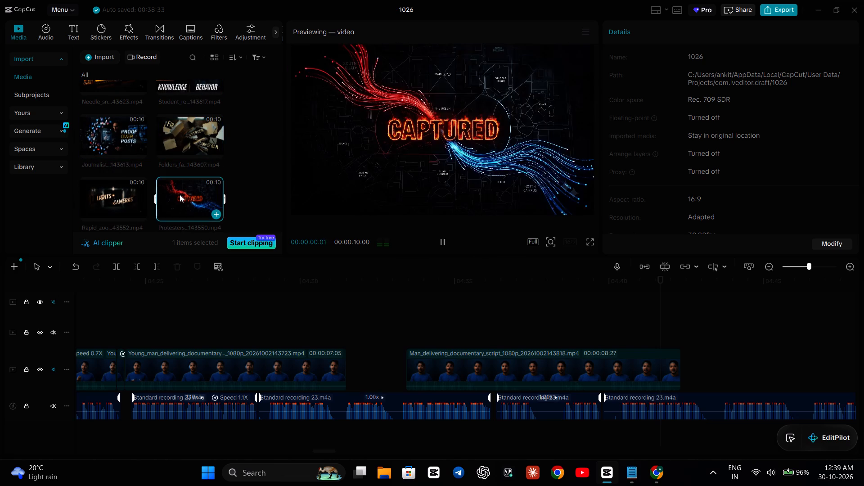
Preview the Natural Surveillance, lit alley, map, Stalking Harassment, split-screen, Delhi skyline, 96.8% Known and bookshelf clips.
scroll(180, 194, down, 1)
click(180, 194)
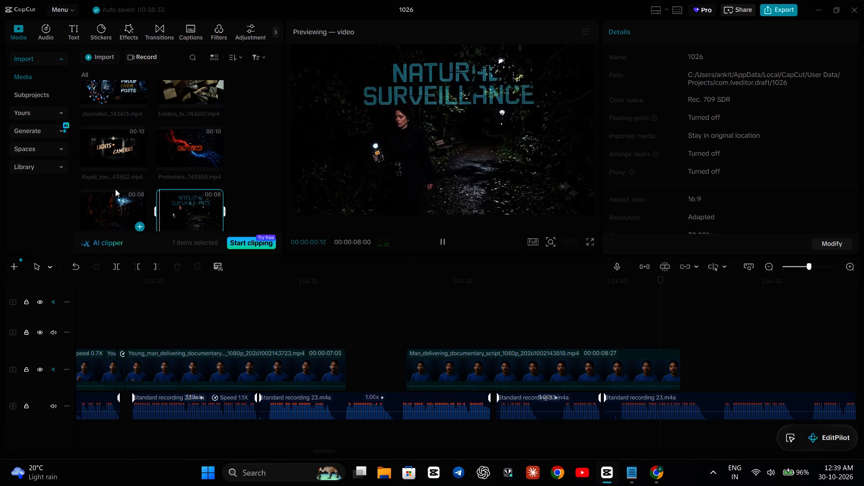
click(115, 189)
scroll(125, 191, down, 2)
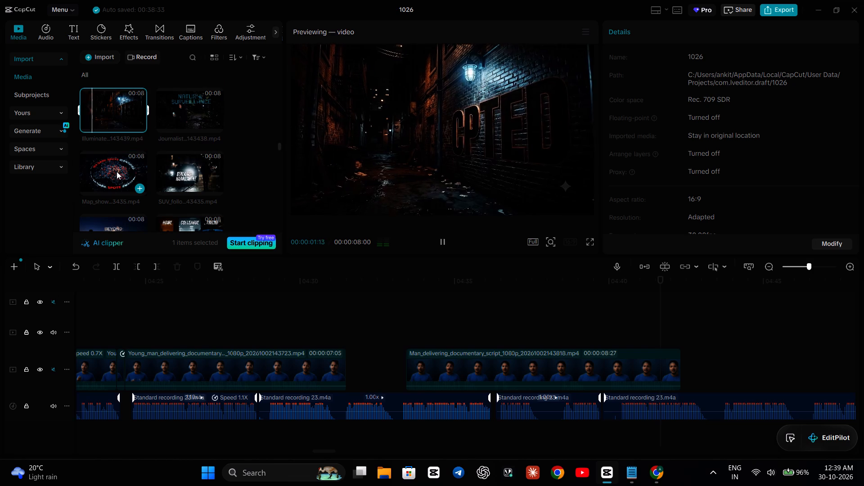
click(116, 171)
click(205, 171)
scroll(206, 171, down, 1)
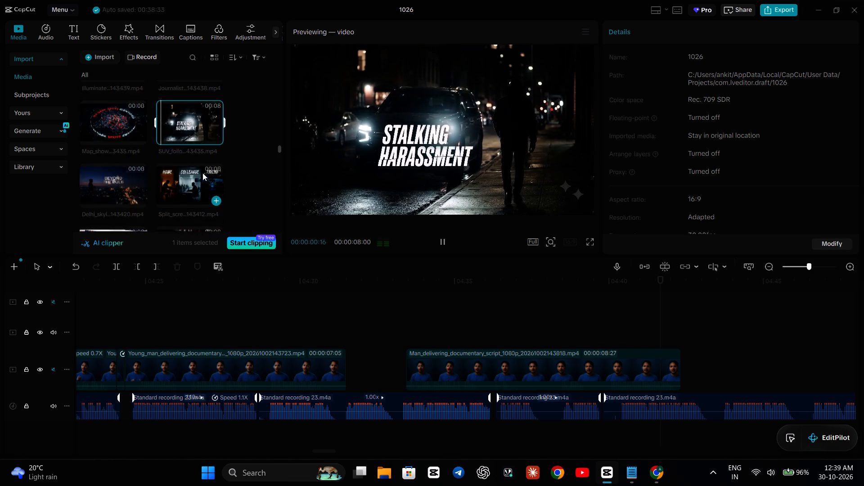
scroll(202, 173, down, 1)
click(186, 145)
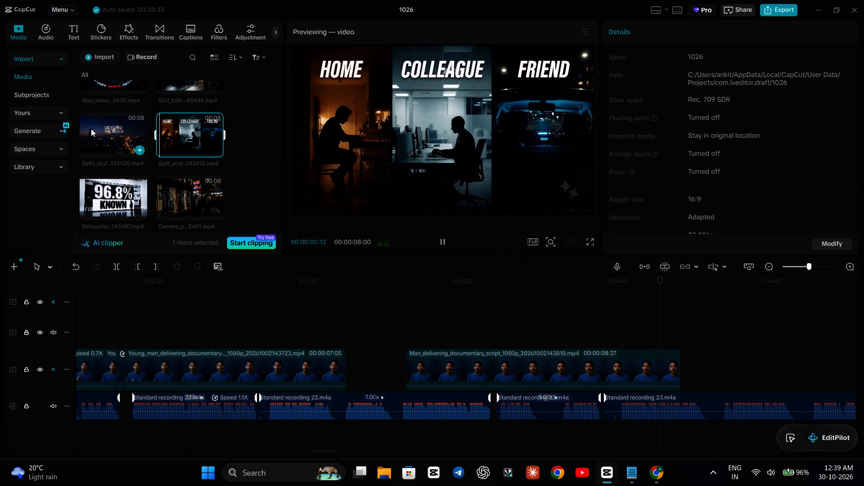
click(91, 129)
click(108, 189)
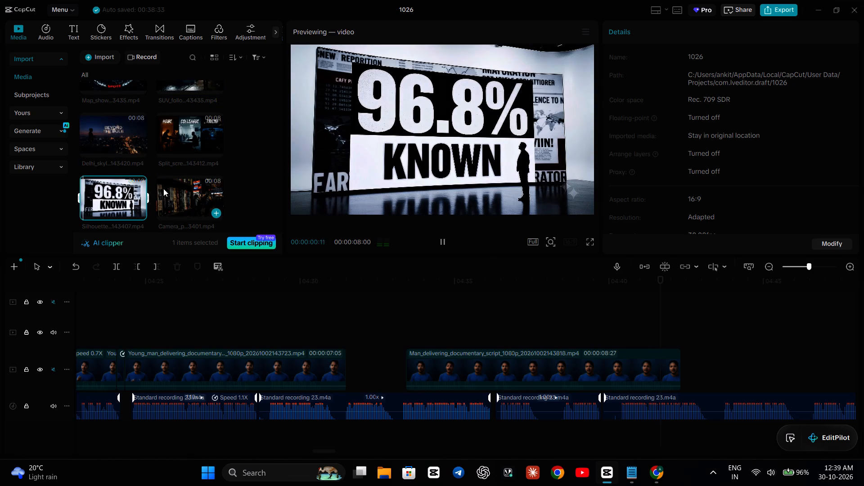
click(168, 189)
Preview the men-versus-women host, neon heart, Safety Tax, Mental Bandwidth, final-shot documentary, Trip Not Taken and 8:00 PM Calculation clips in the media library.
scroll(168, 189, down, 1)
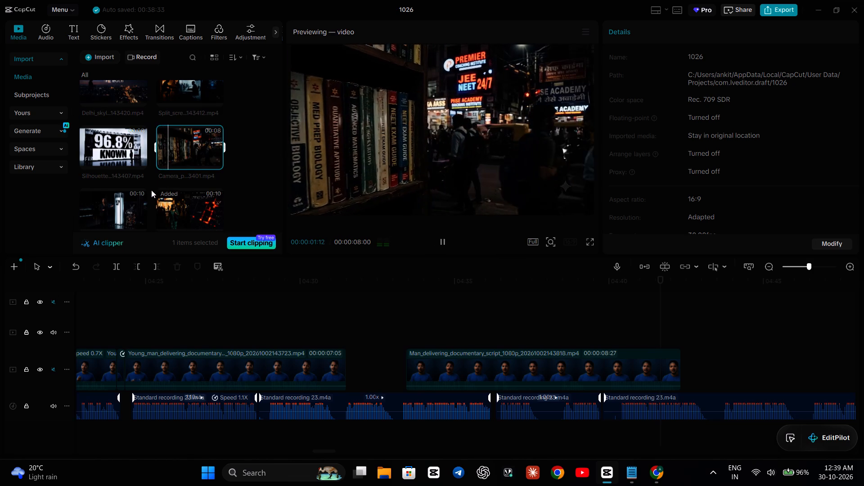
click(131, 194)
scroll(131, 194, down, 1)
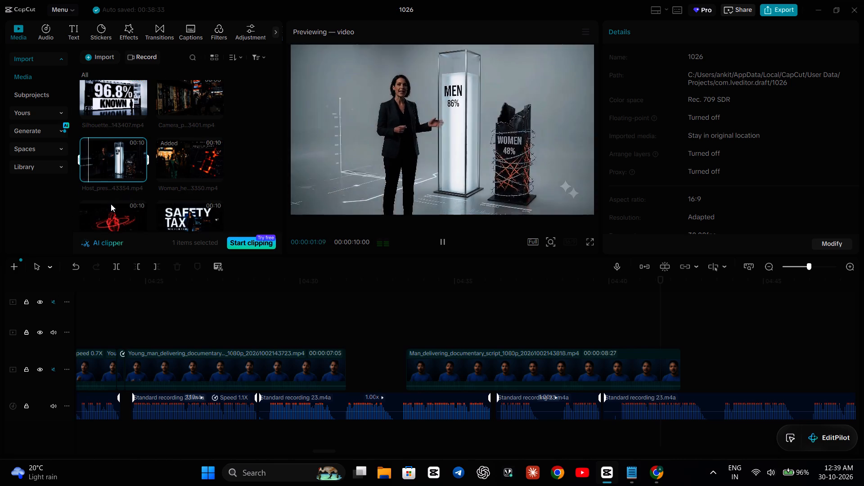
click(111, 204)
scroll(153, 193, down, 1)
click(188, 179)
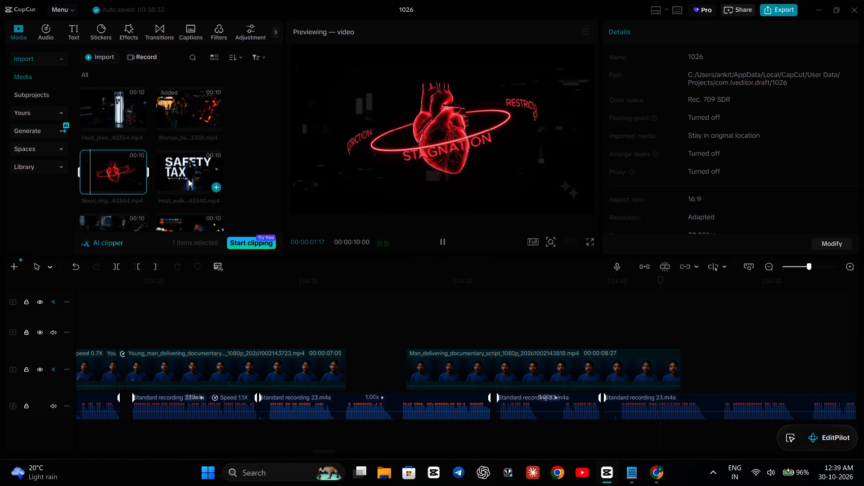
scroll(188, 179, down, 1)
click(188, 179)
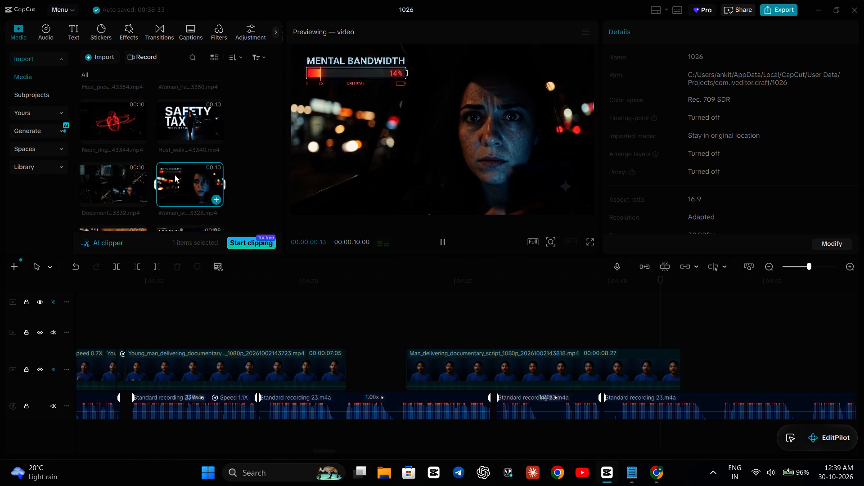
click(120, 177)
scroll(164, 171, down, 2)
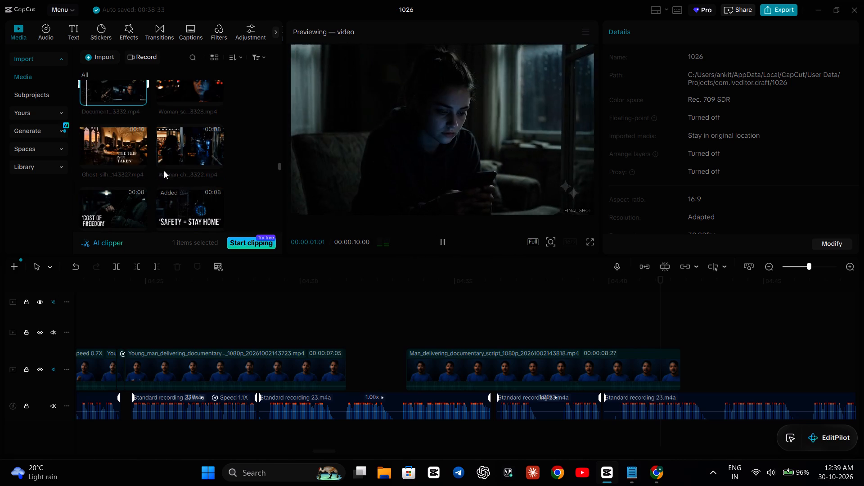
click(126, 153)
click(182, 152)
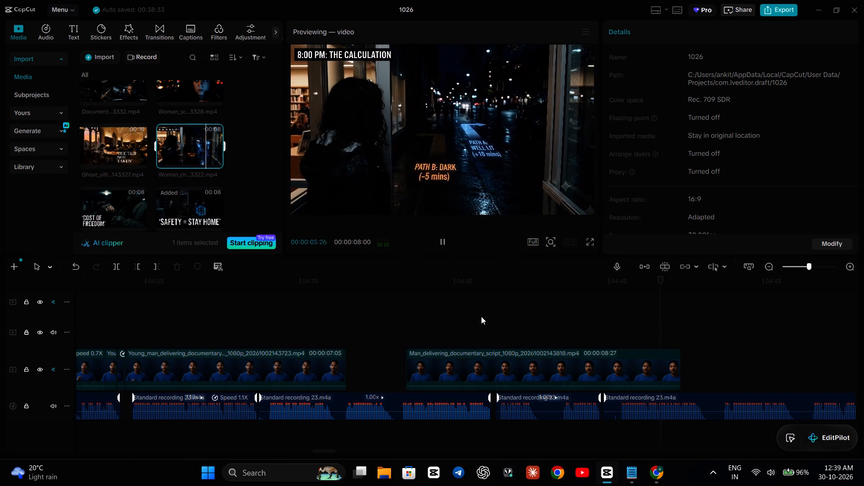
Add the Woman_checking_watch_on_street clip to the main video track directly after the Man_delivering_documentary_script clip.
scroll(481, 316, left, 1)
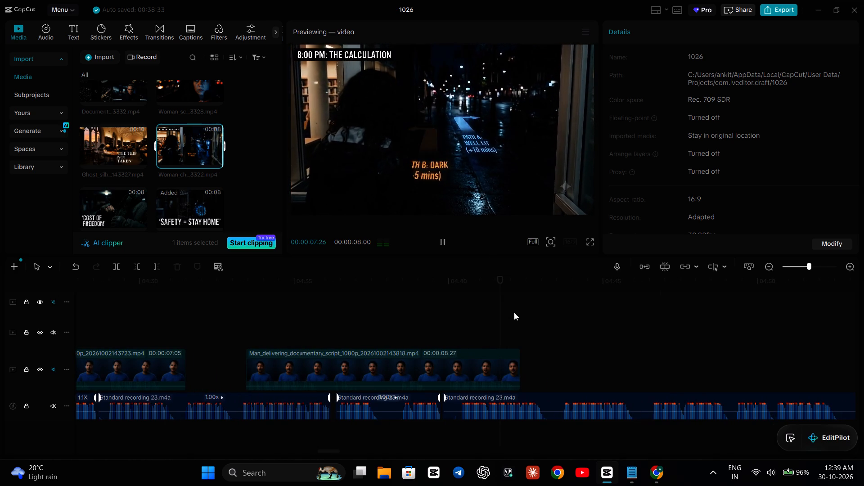
click(518, 312)
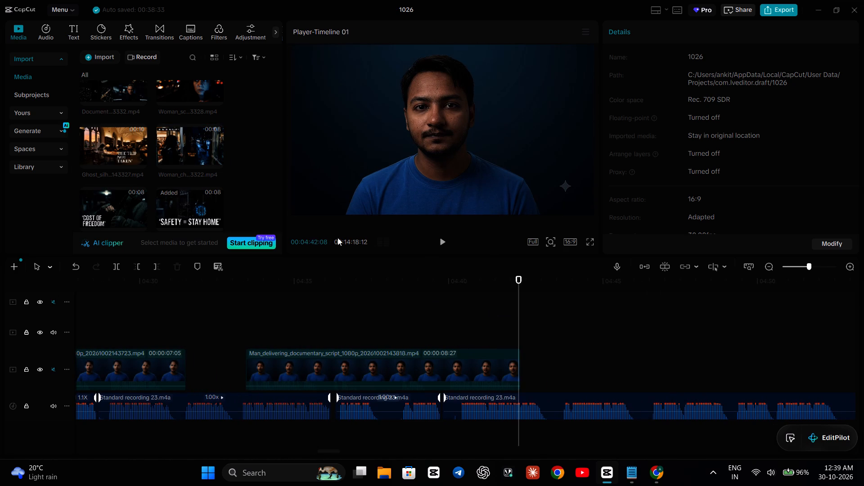
click(214, 162)
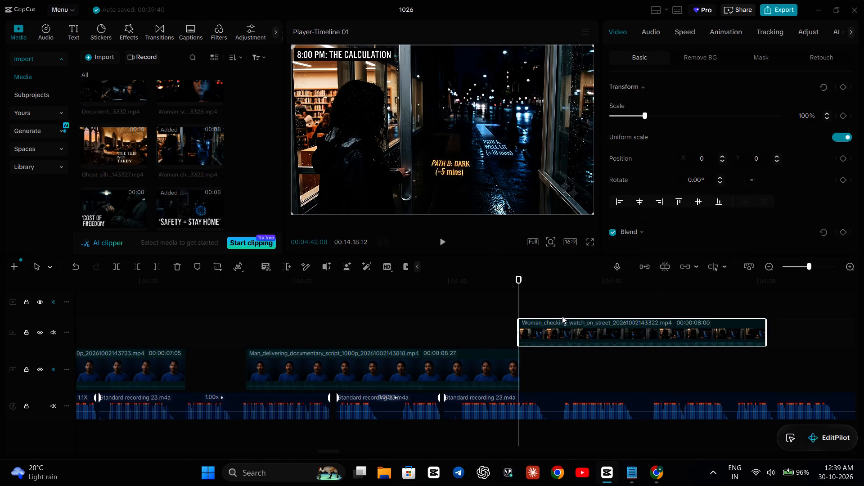
drag(581, 327, 583, 360)
Play the timeline through the woman-checking-watch clip and into the following gap to hear the narration.
click(396, 312)
key(space)
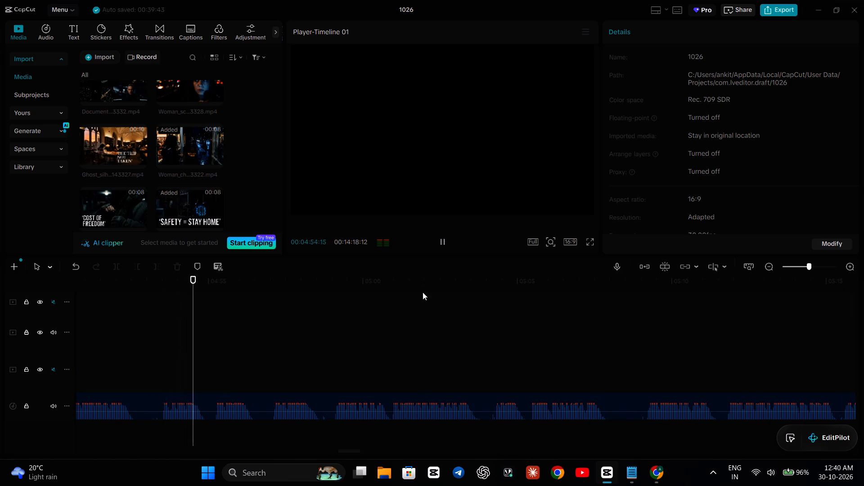
click(443, 243)
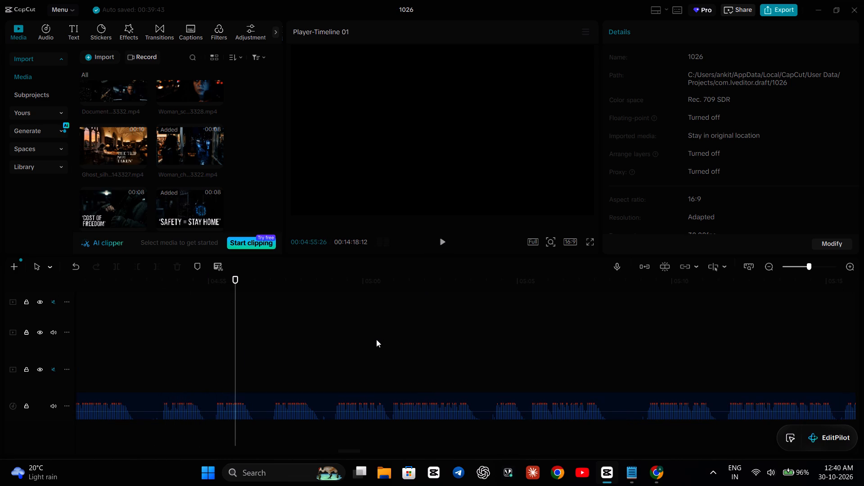
scroll(376, 339, right, 2)
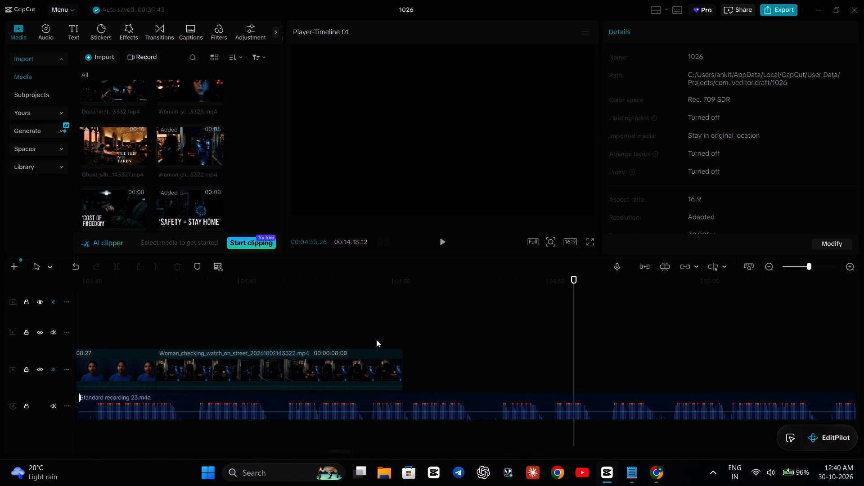
Look for footage for the next gap by previewing the 50% thermal, Threat Remains, Cost of Freedom, Trip Not Taken and final-shot documentary clips.
scroll(109, 174, down, 1)
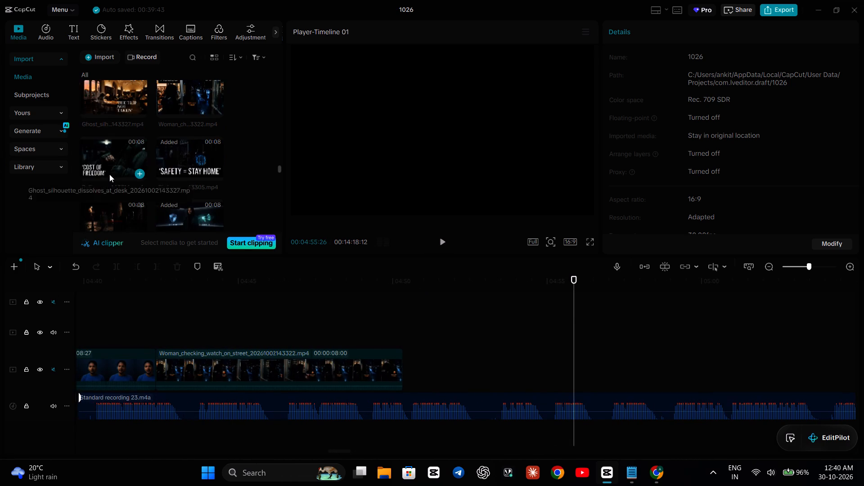
scroll(109, 174, down, 1)
scroll(174, 166, down, 1)
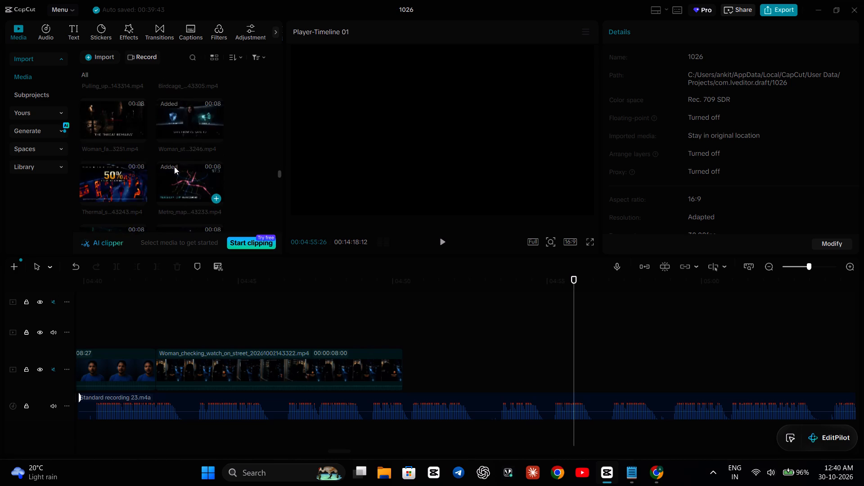
scroll(174, 166, down, 3)
scroll(174, 166, up, 3)
click(117, 178)
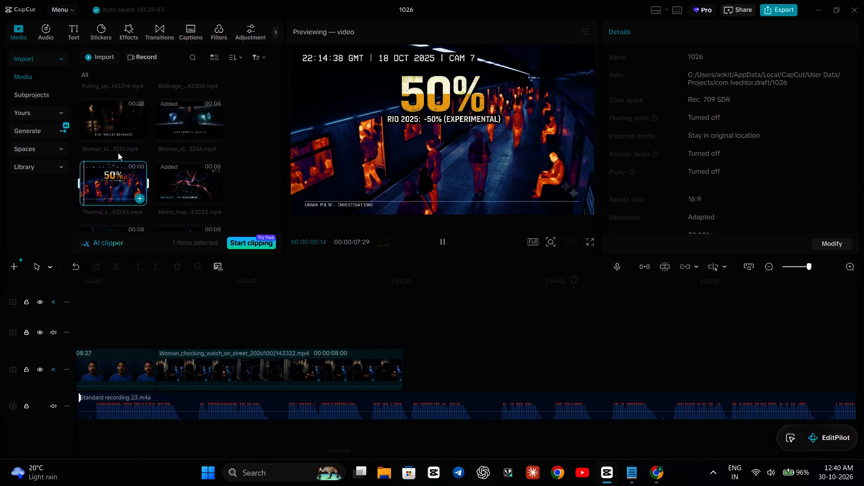
click(114, 135)
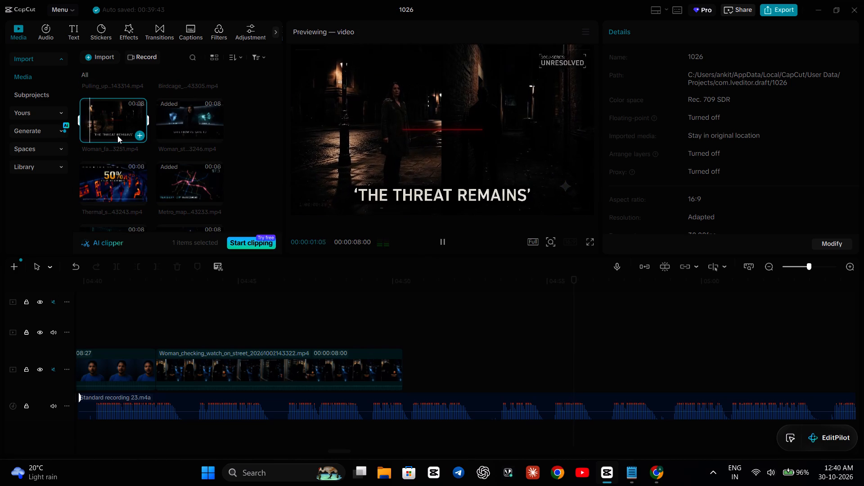
scroll(150, 137, up, 1)
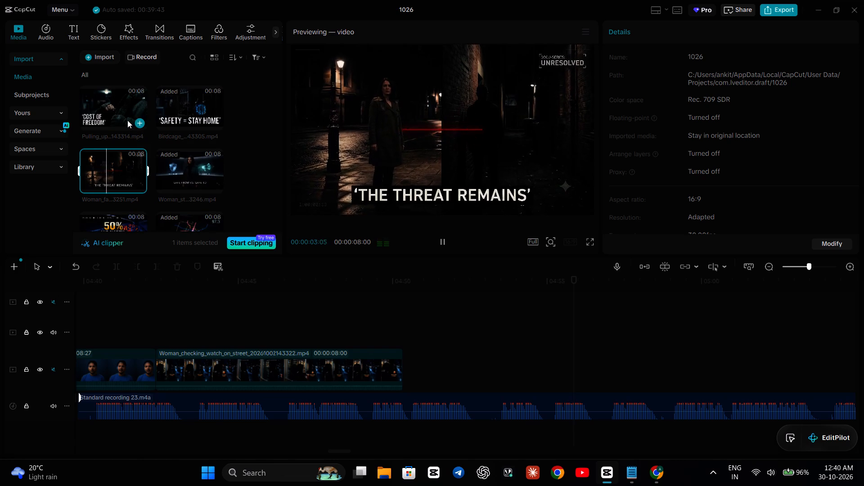
click(127, 120)
scroll(148, 125, up, 2)
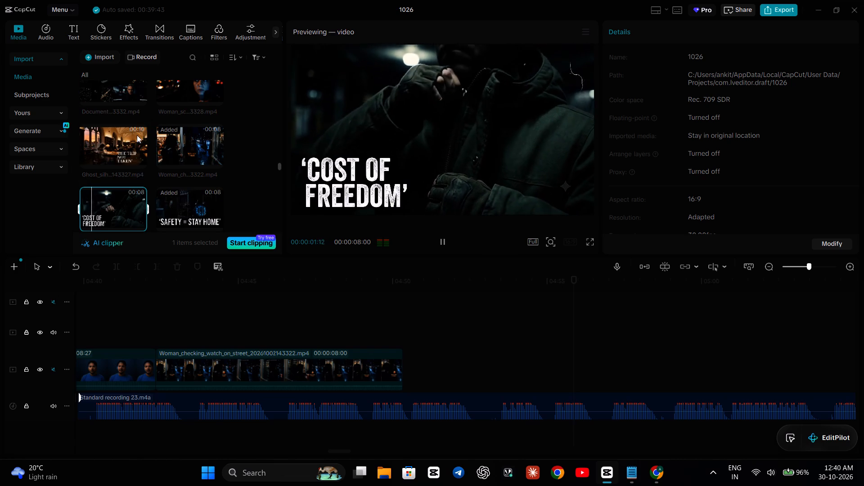
click(130, 142)
scroll(130, 142, up, 1)
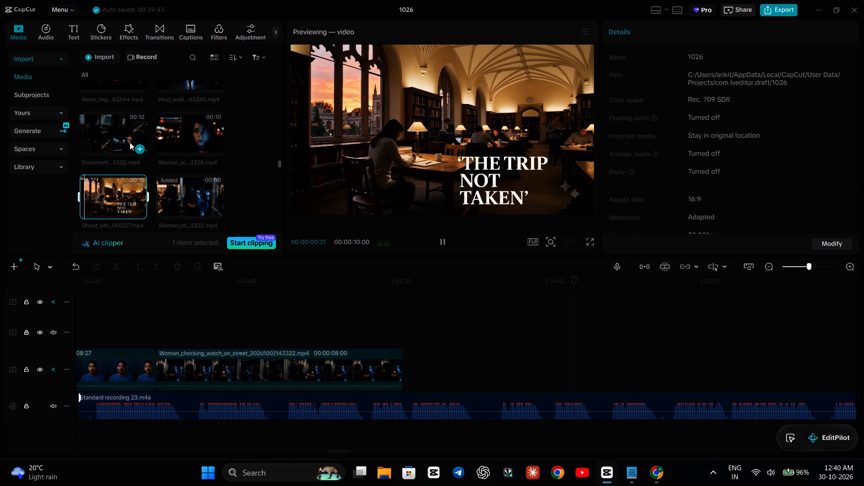
click(117, 135)
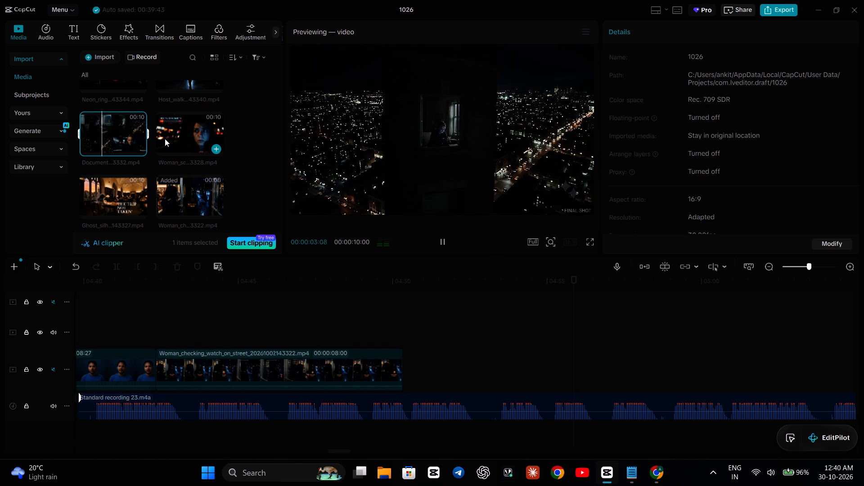
Preview the neon heart, men-versus-women host, Delhi metro hotspot and exam-bookshelf street clips, watching the bookshelf clip through.
scroll(165, 139, up, 1)
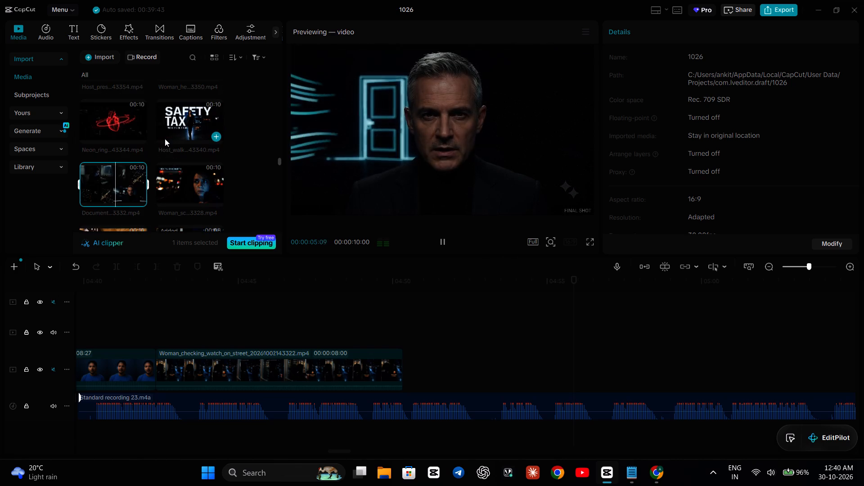
scroll(165, 139, up, 1)
click(118, 166)
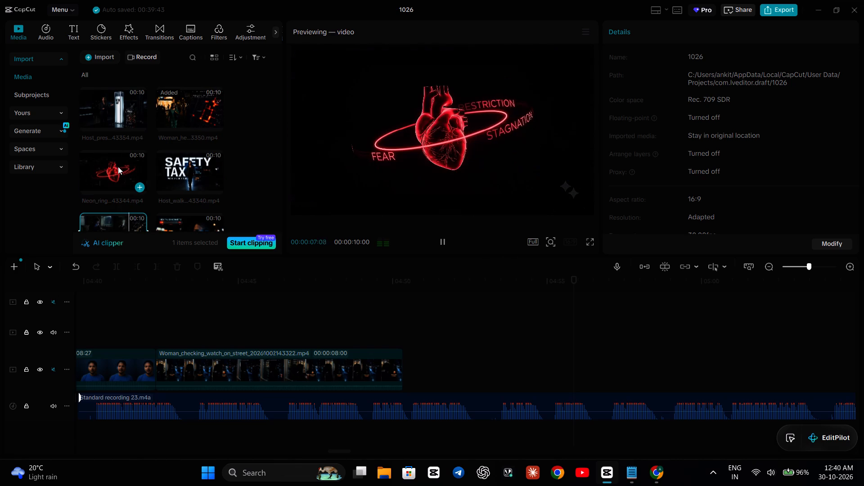
click(122, 123)
click(179, 119)
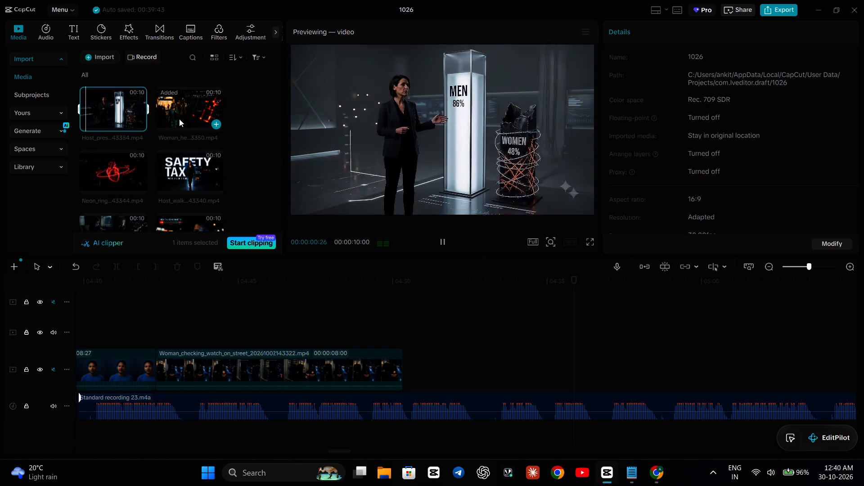
scroll(179, 119, up, 1)
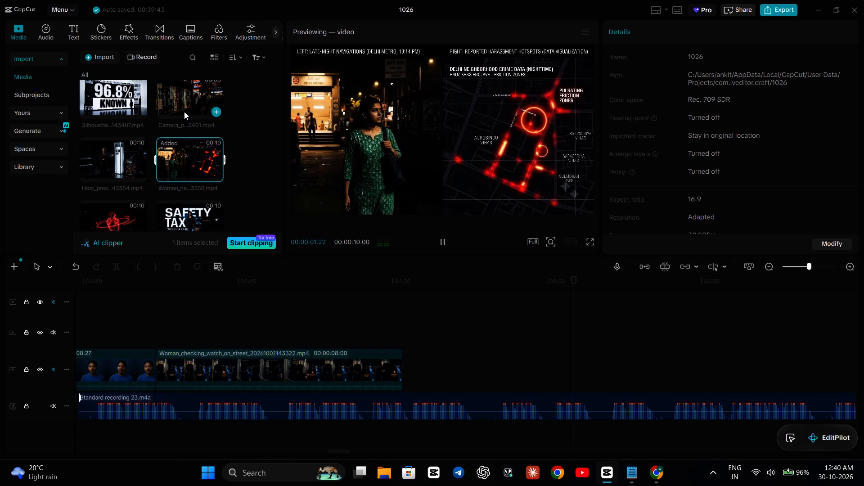
click(184, 112)
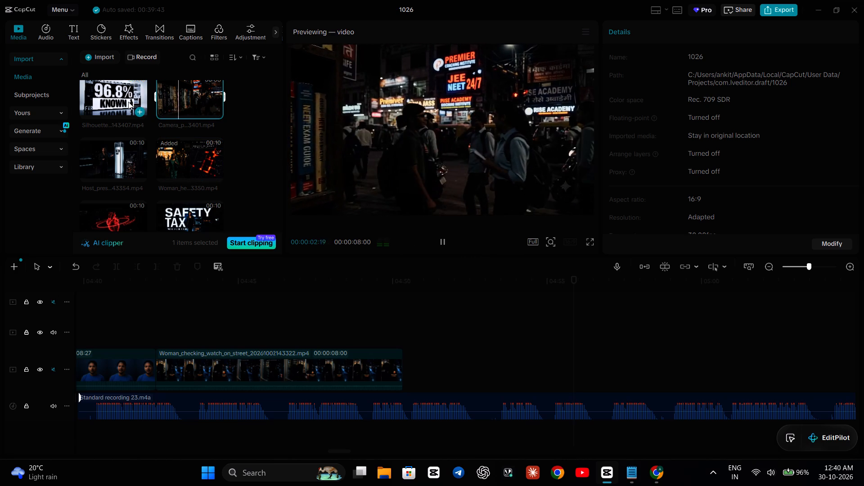
click(172, 108)
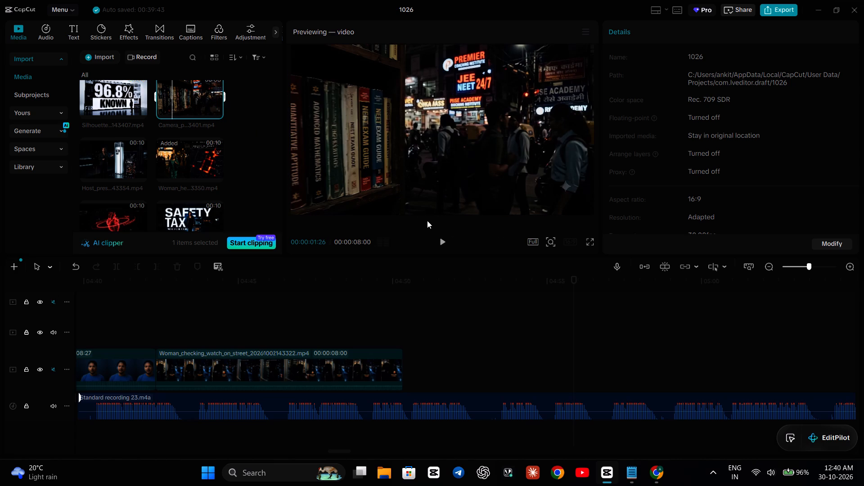
click(436, 243)
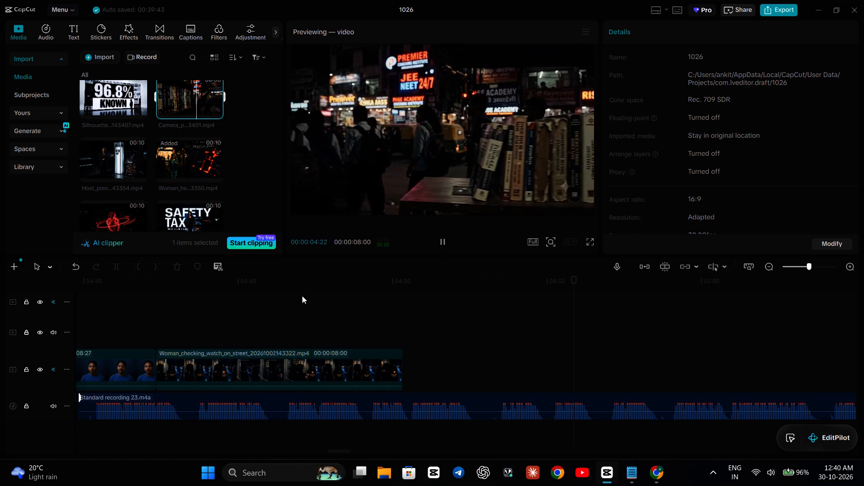
click(445, 237)
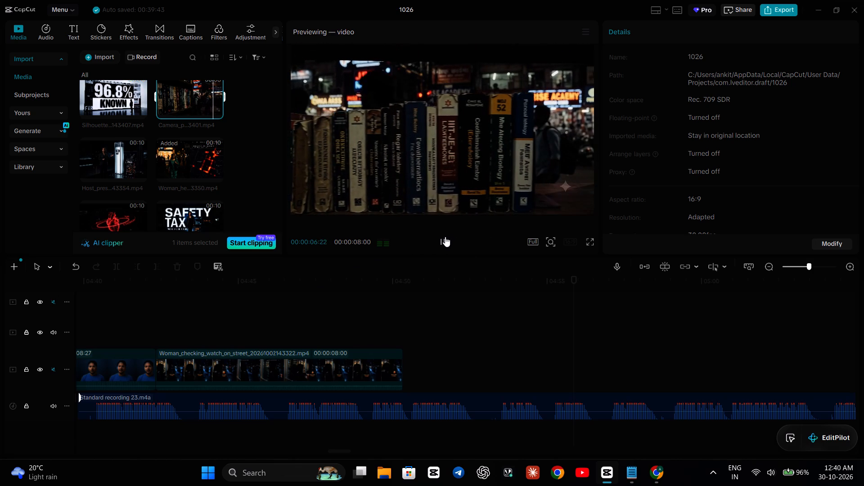
Copy the full SHOT 30 narration line about Auto or metro from the Notepad script.
click(630, 475)
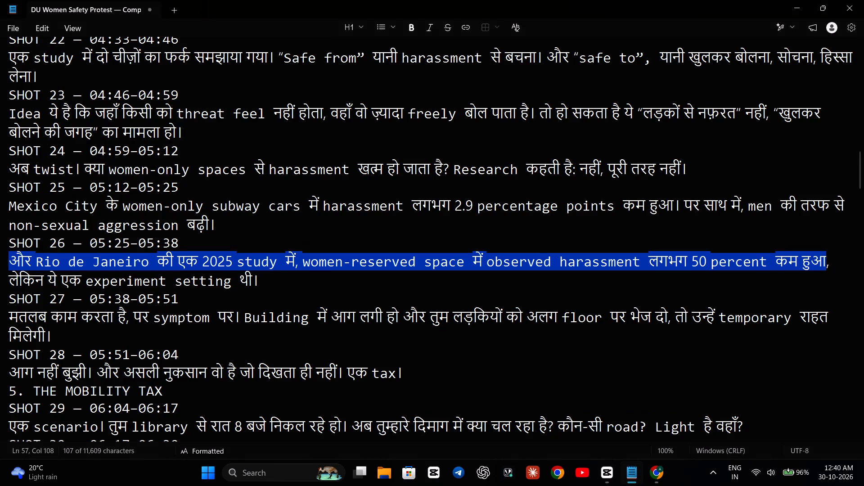
click(438, 346)
scroll(438, 346, down, 2)
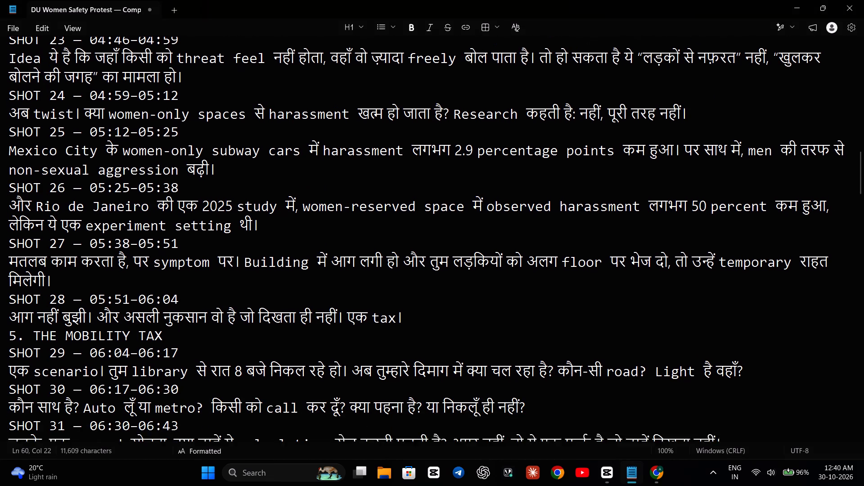
scroll(438, 346, down, 3)
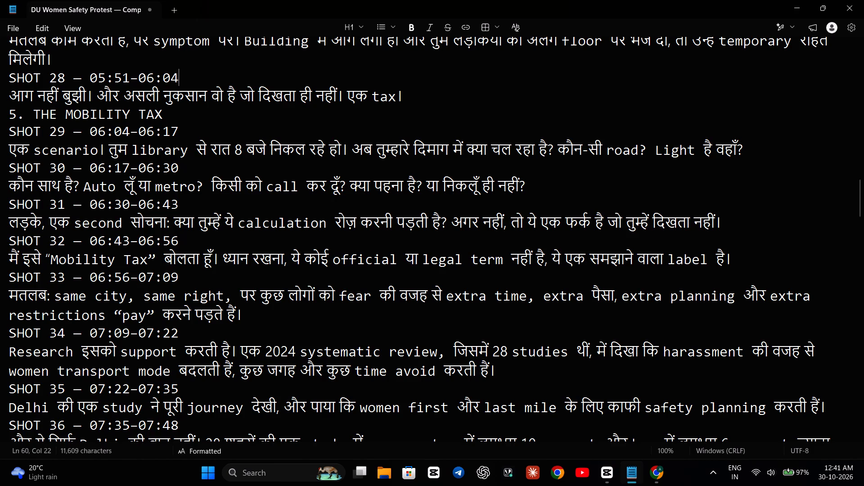
drag(13, 185, 491, 185)
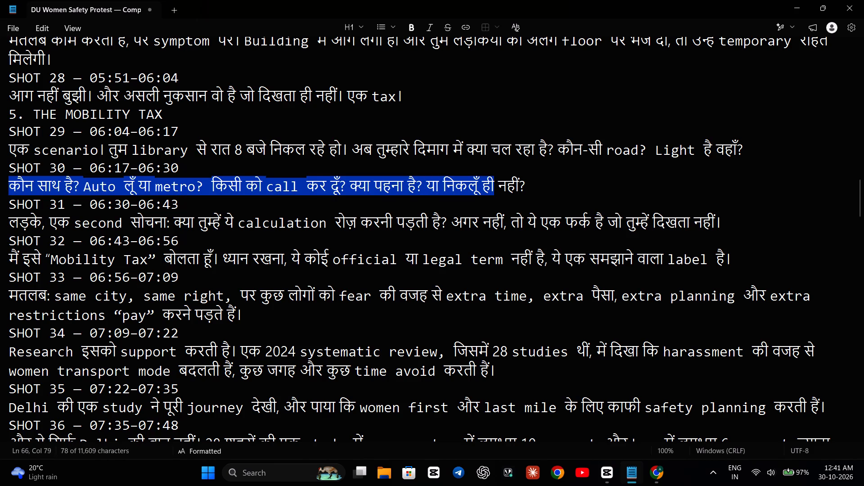
drag(491, 185, 526, 184)
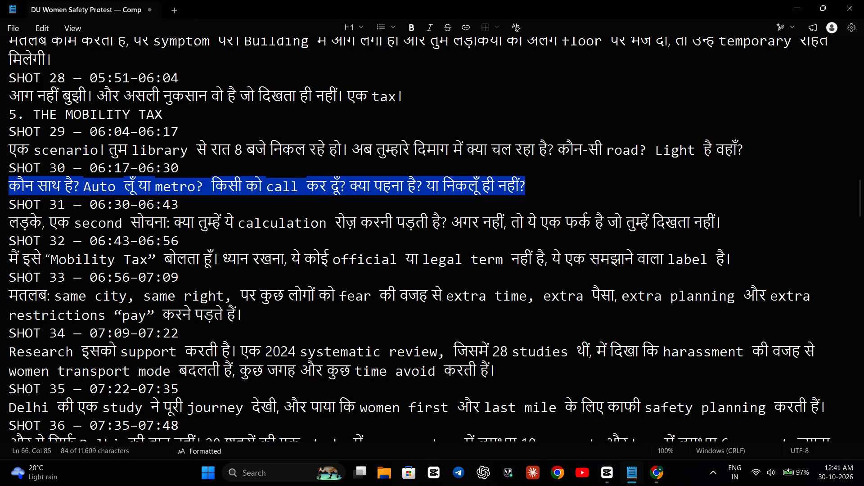
key(ctrl+c)
click(648, 472)
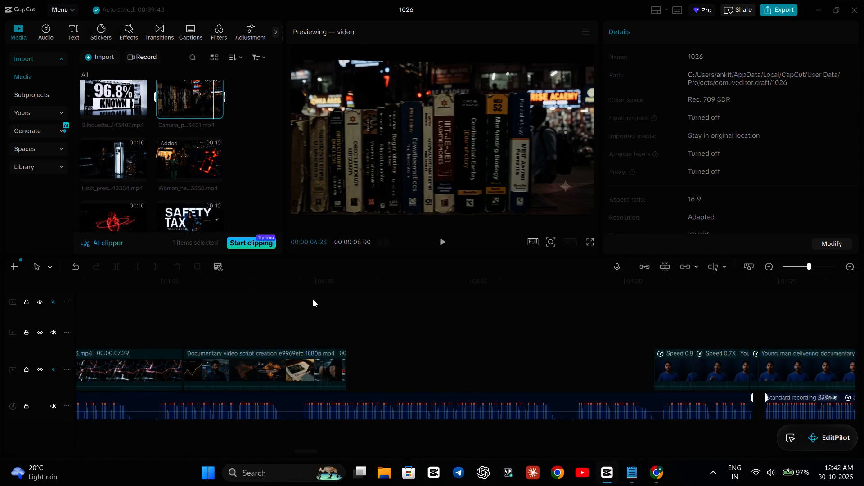
scroll(313, 299, right, 4)
scroll(313, 299, left, 5)
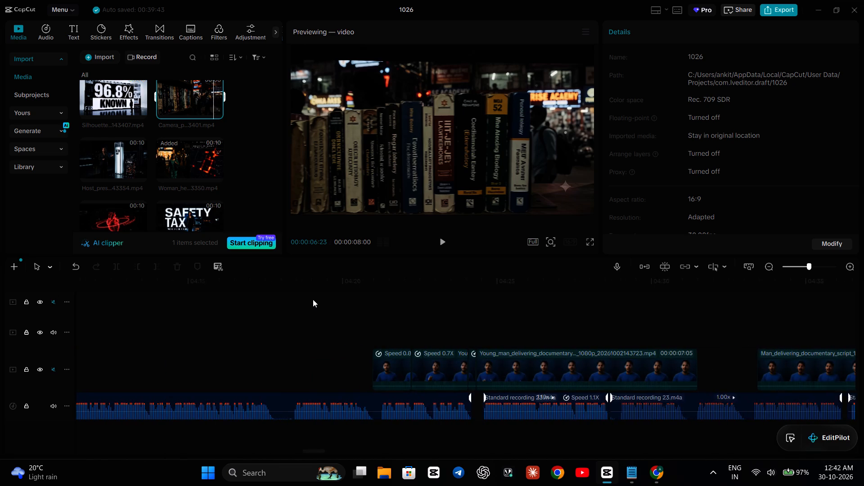
scroll(313, 299, left, 2)
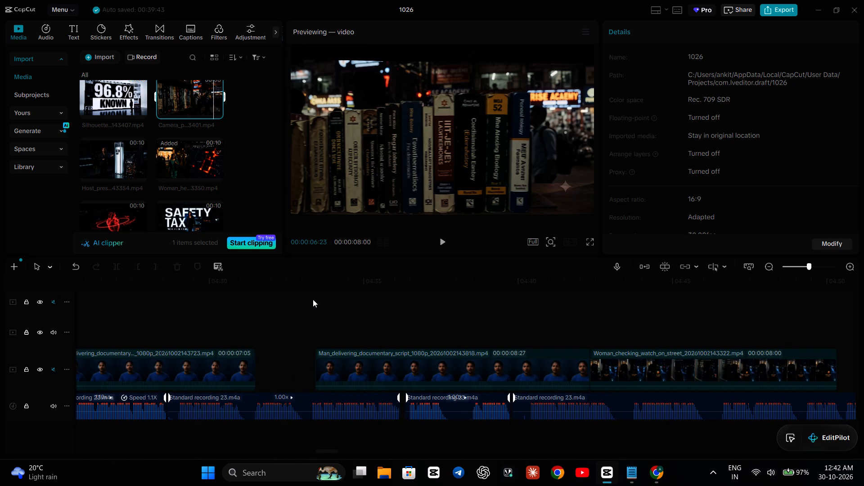
Switch to the Notepad script and read back through the earlier shots, up to SHOT 10 through SHOT 18.
click(634, 473)
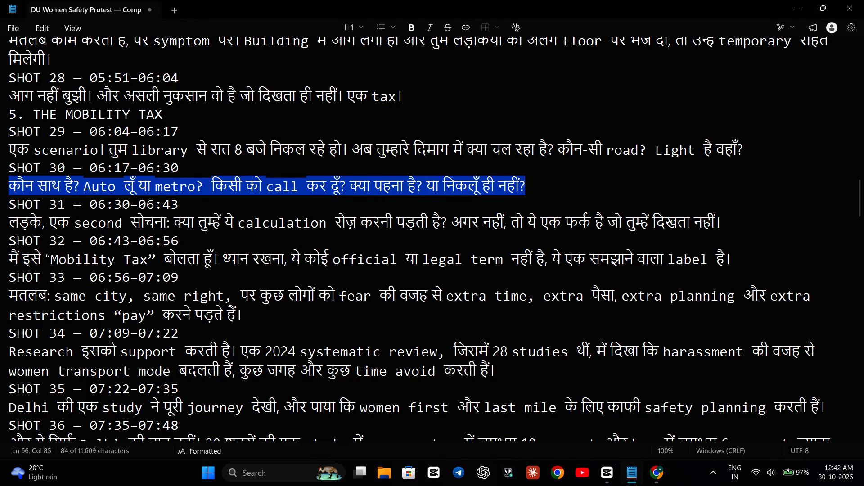
scroll(515, 264, up, 11)
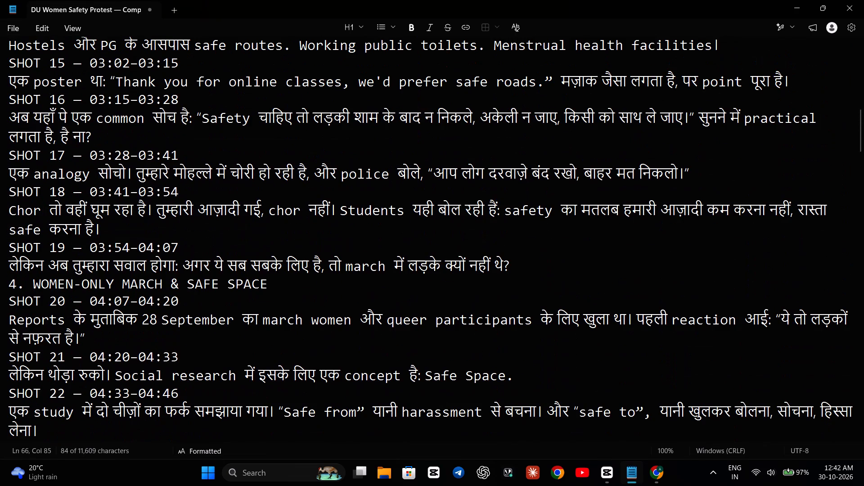
scroll(515, 264, up, 4)
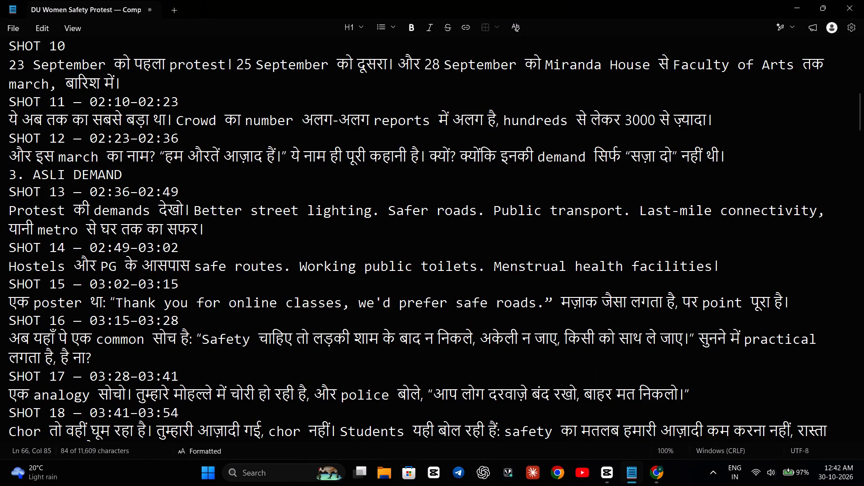
Return to CapCut and look over the opening part of the timeline, from its start to the avatar protest-timeline clip.
click(604, 478)
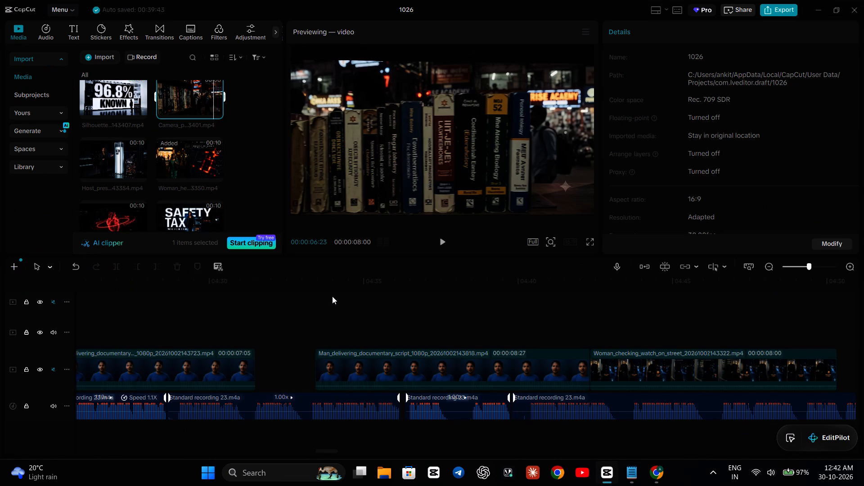
scroll(332, 296, right, 17)
scroll(332, 296, right, 7)
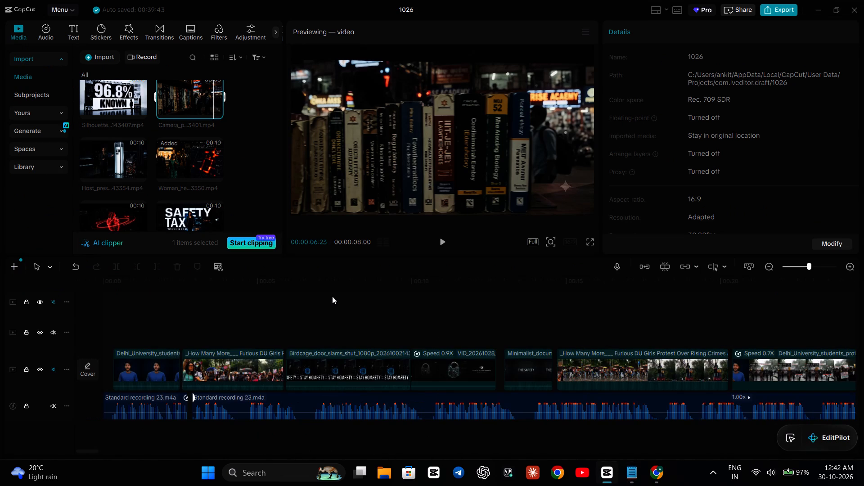
scroll(332, 296, right, 2)
scroll(332, 296, left, 8)
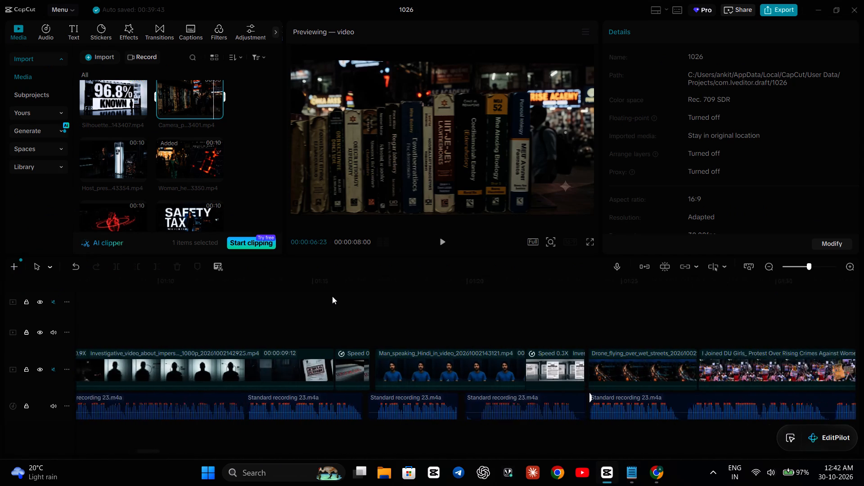
scroll(332, 296, left, 1)
click(465, 302)
scroll(465, 302, right, 2)
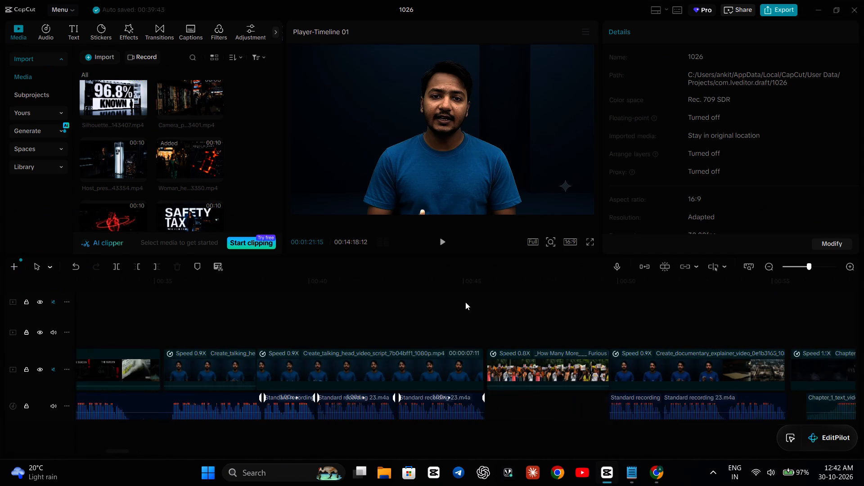
scroll(465, 302, right, 3)
scroll(465, 302, left, 3)
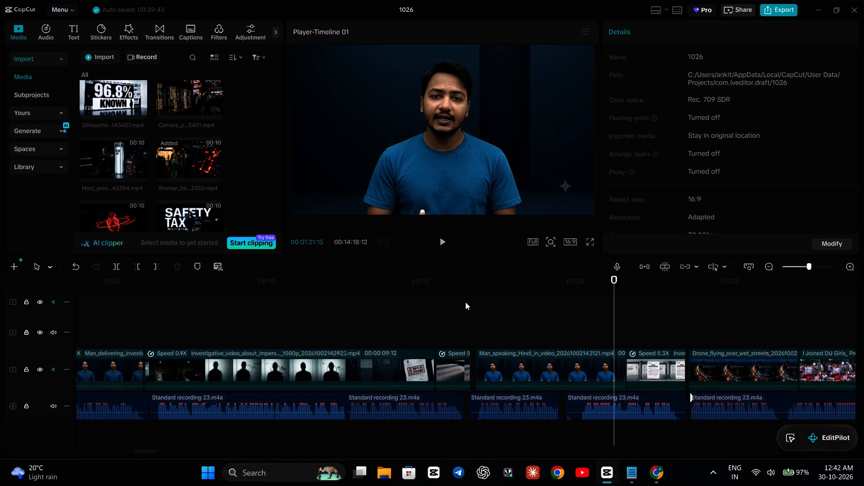
scroll(465, 302, left, 3)
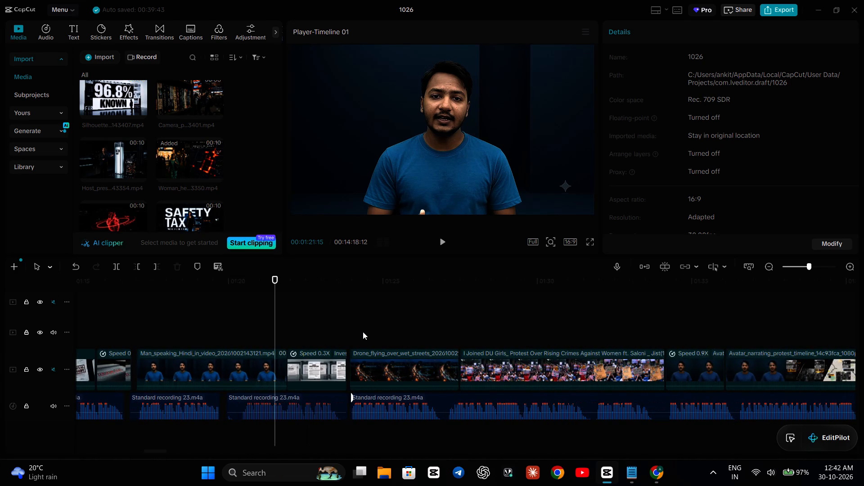
Play short stretches at the crowd counter, the street-lighting graphic and the run-up to the Delhi University march clip to hear the narration.
scroll(363, 332, left, 2)
click(486, 317)
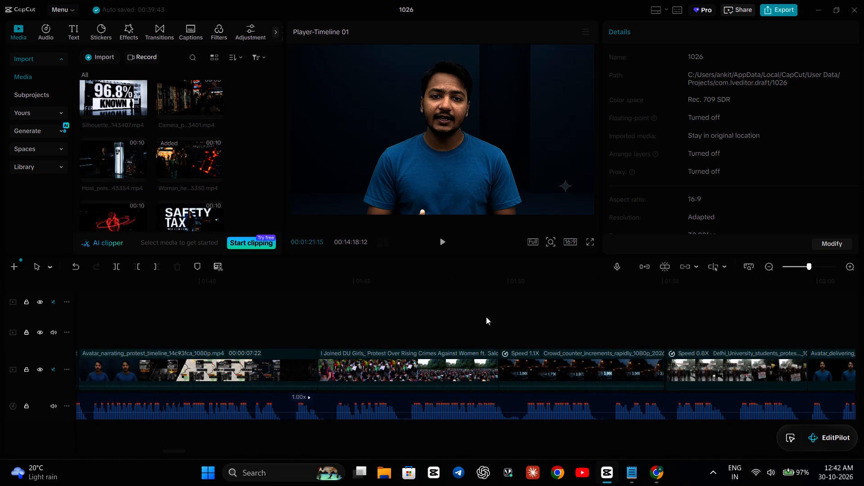
key(space)
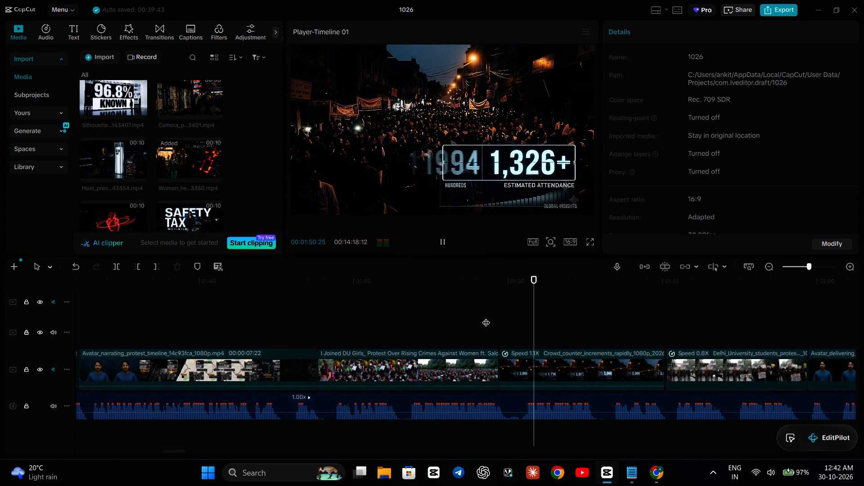
scroll(595, 316, left, 3)
click(595, 316)
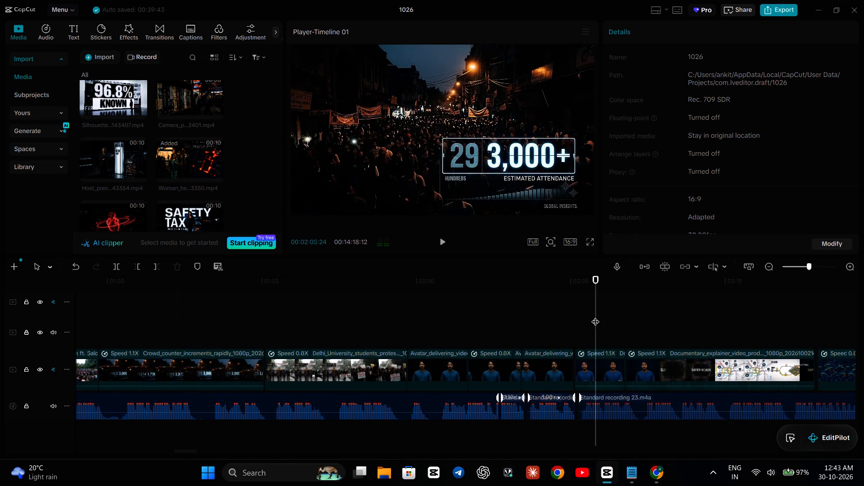
key(space)
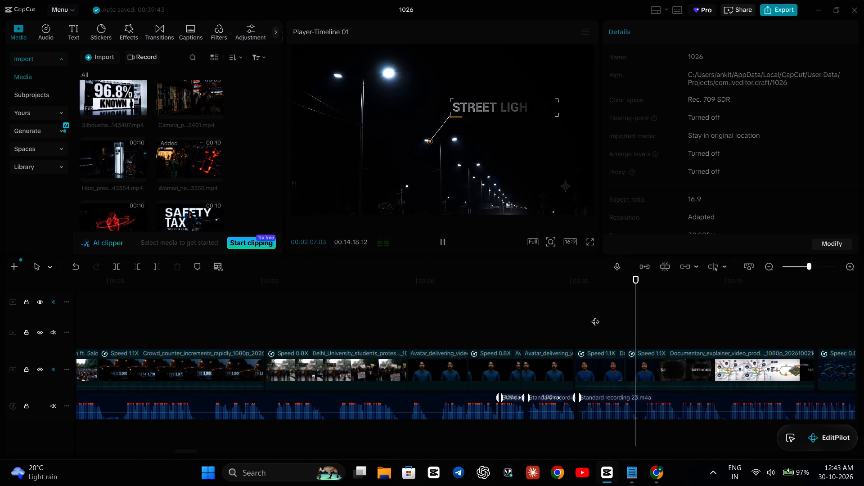
click(349, 315)
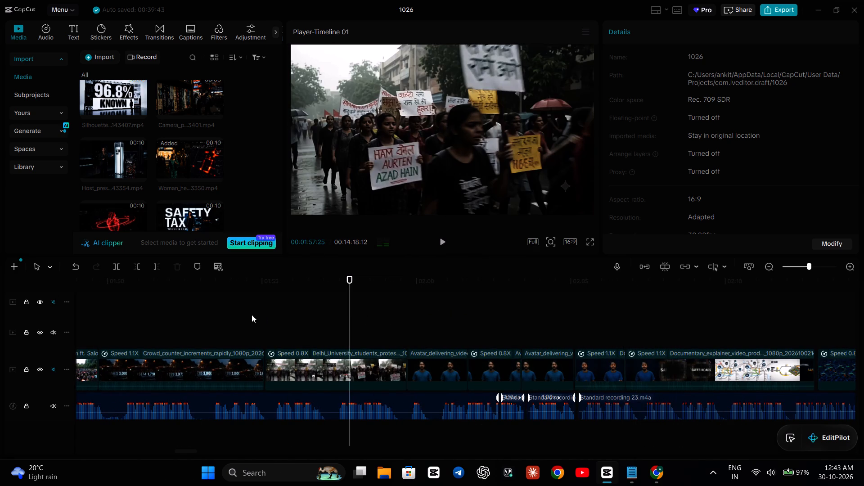
click(251, 315)
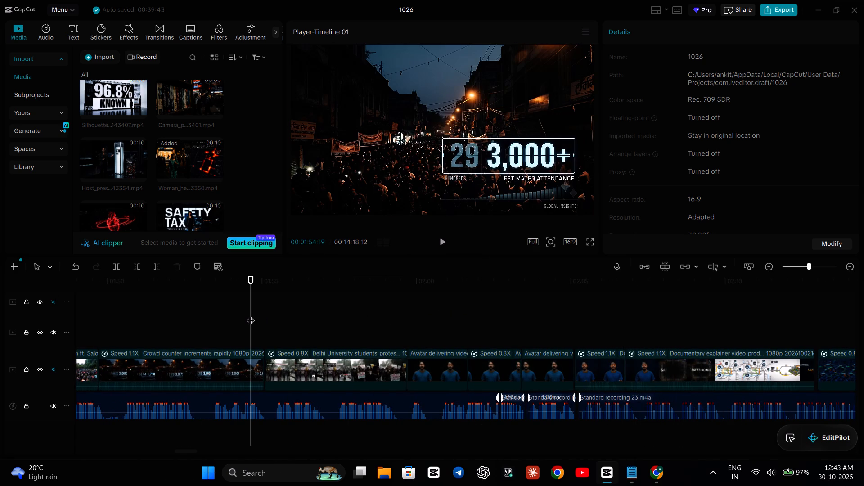
key(space)
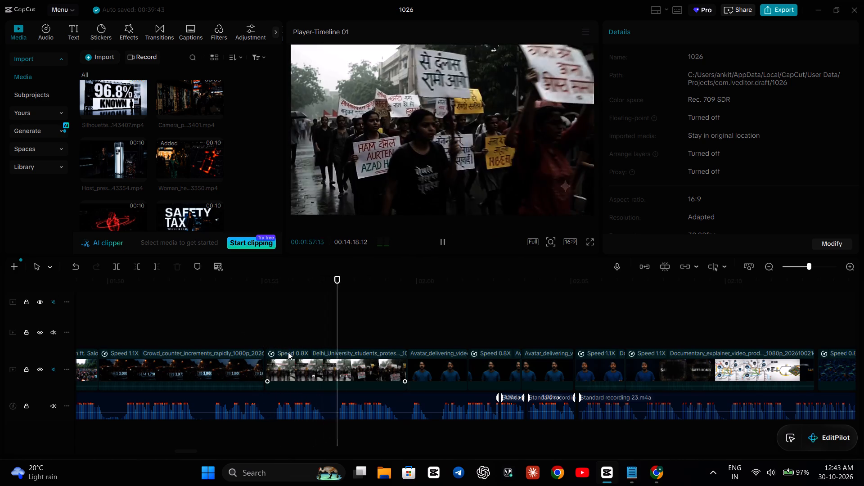
Play the timeline continuously up to the SAFER ROADS graphic and pause there.
scroll(262, 330, right, 2)
click(262, 330)
key(space)
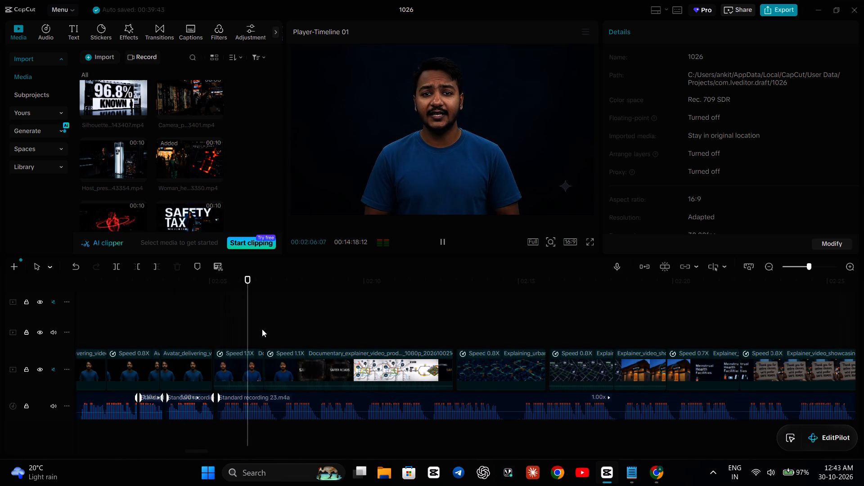
click(445, 243)
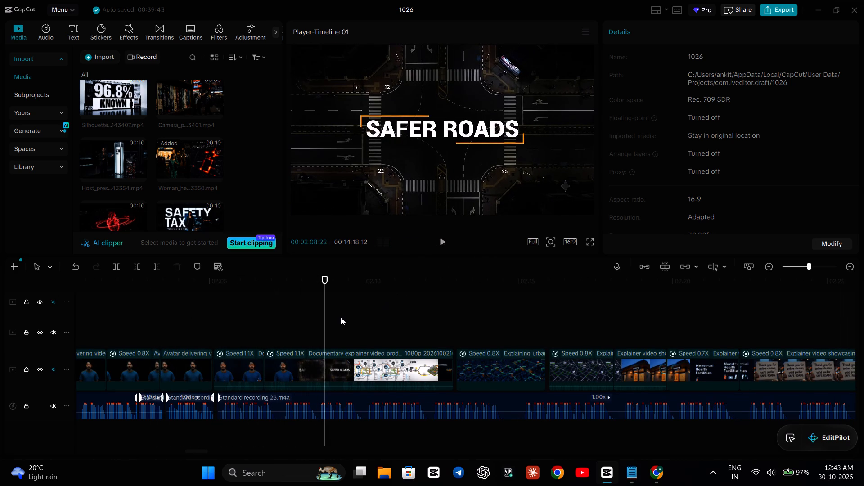
Go back to the avatar protest-timeline clip, spot-check frames up to the Delhi University march, and play onward in short stretches through the avatar clips.
scroll(341, 317, right, 3)
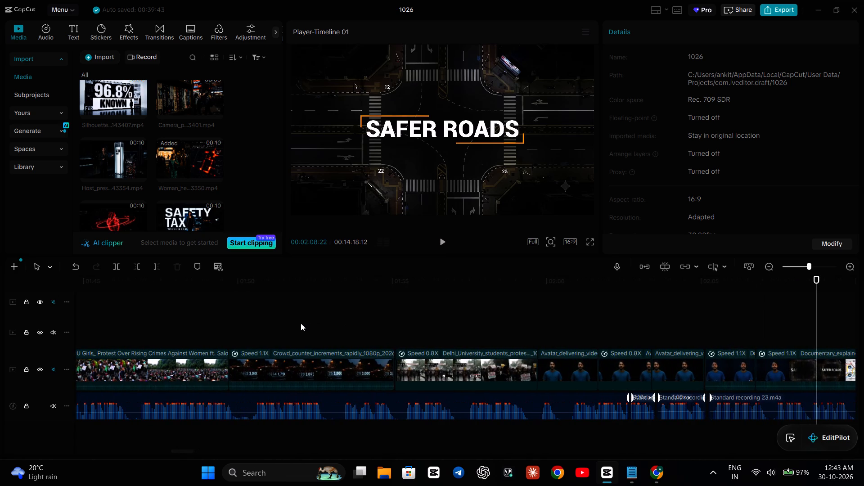
scroll(301, 323, right, 2)
scroll(301, 323, left, 1)
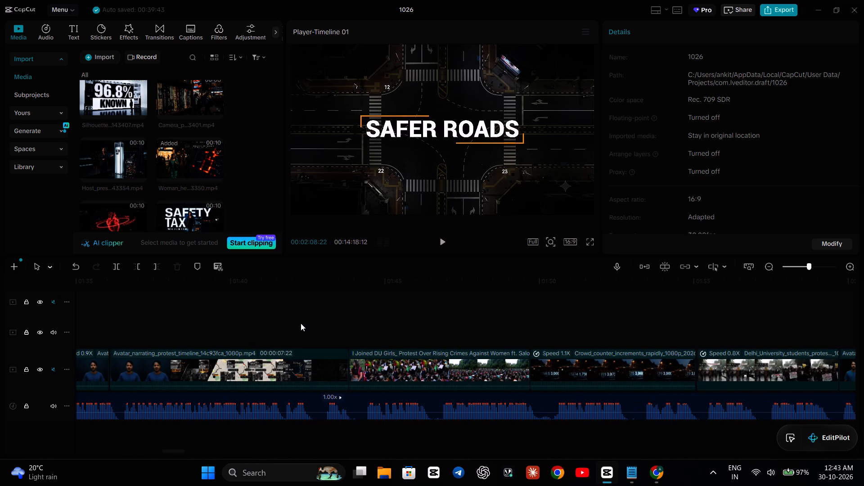
click(323, 327)
click(536, 312)
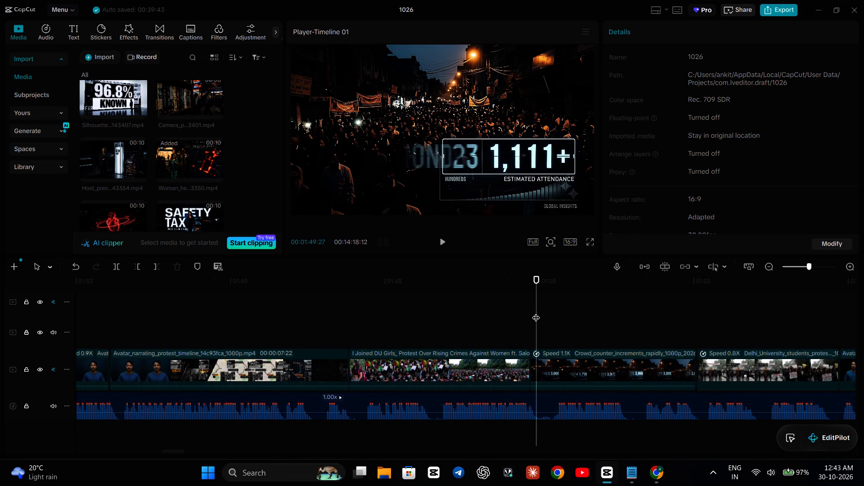
click(705, 306)
click(694, 304)
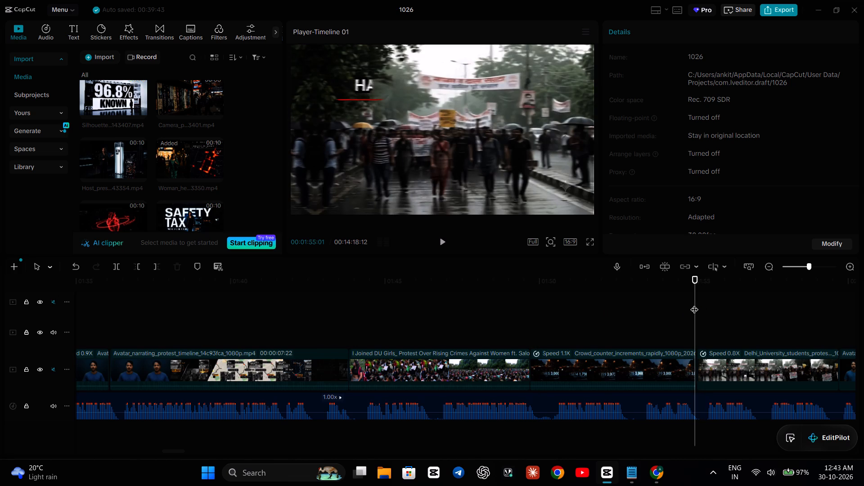
key(space)
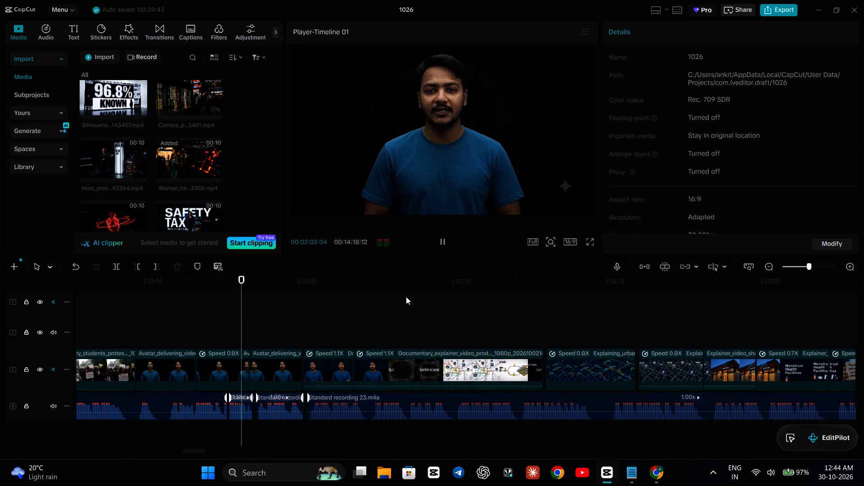
key(space)
key(space)
key(space)
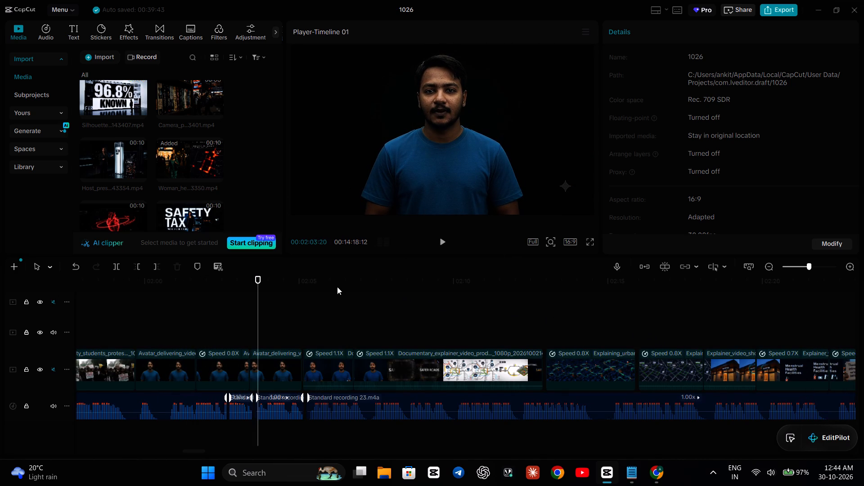
key(space)
key(space)
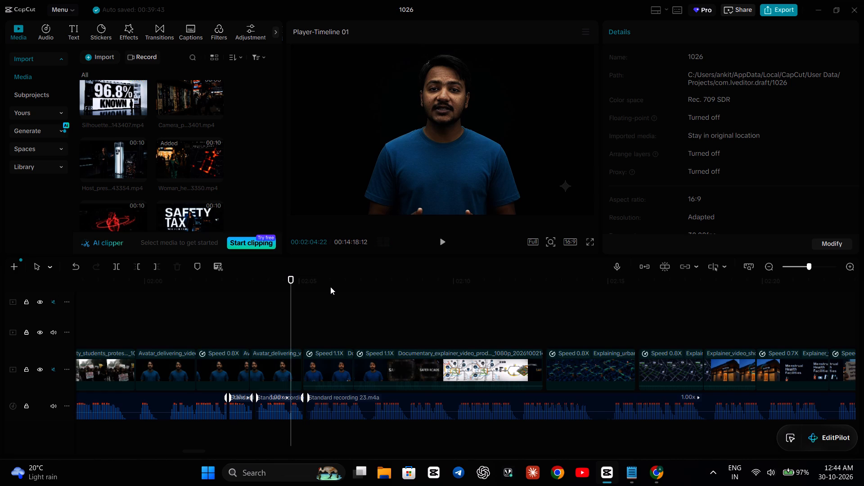
key(space)
key(space)
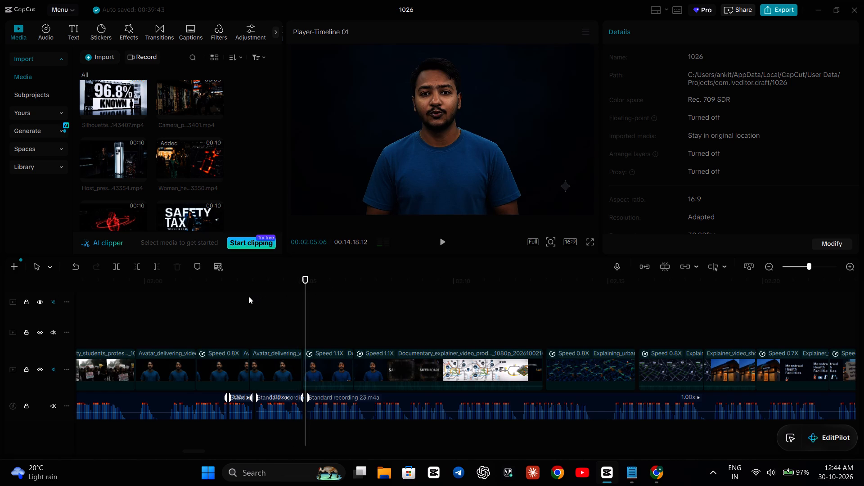
Recheck the short avatar clips around the narration cuts near 02:03, moving between frames and replaying the cut.
click(248, 296)
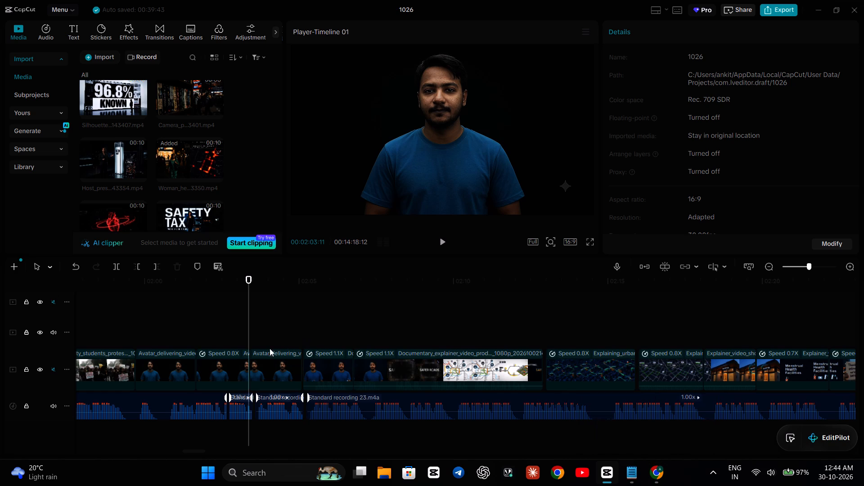
click(282, 318)
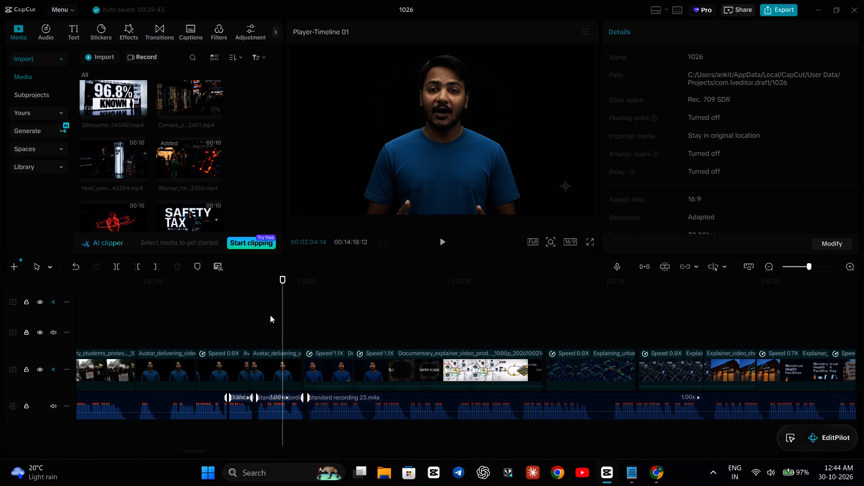
click(253, 315)
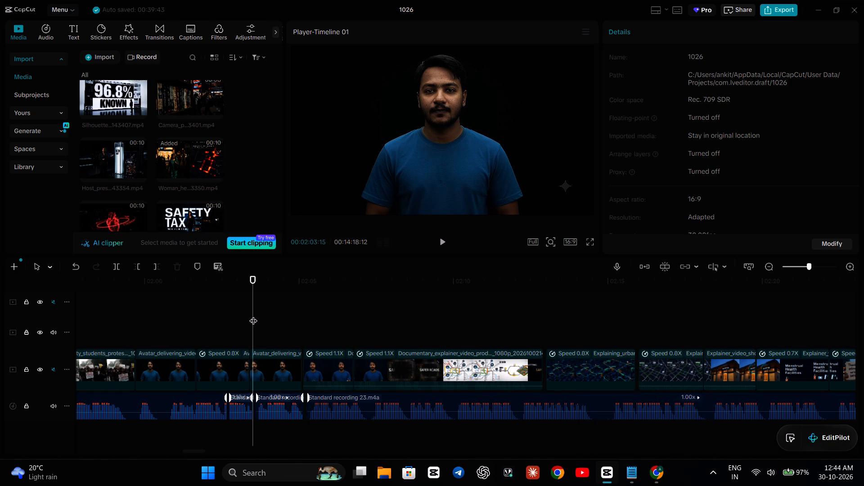
click(250, 315)
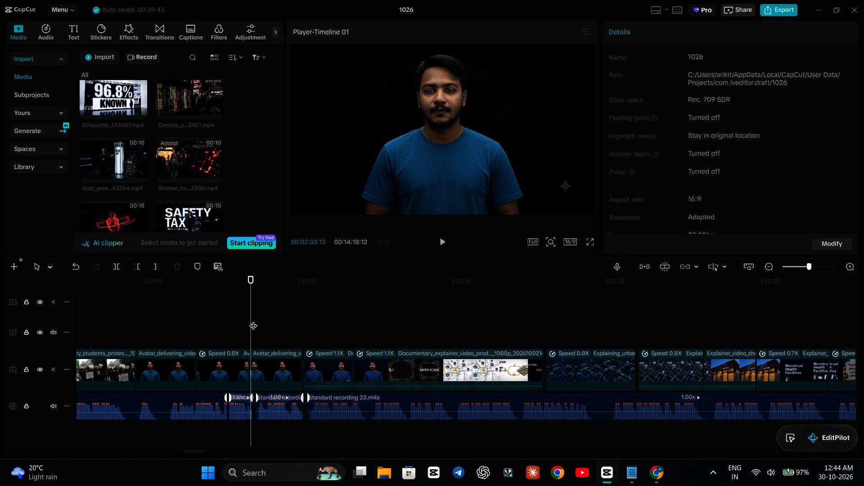
click(216, 315)
key(space)
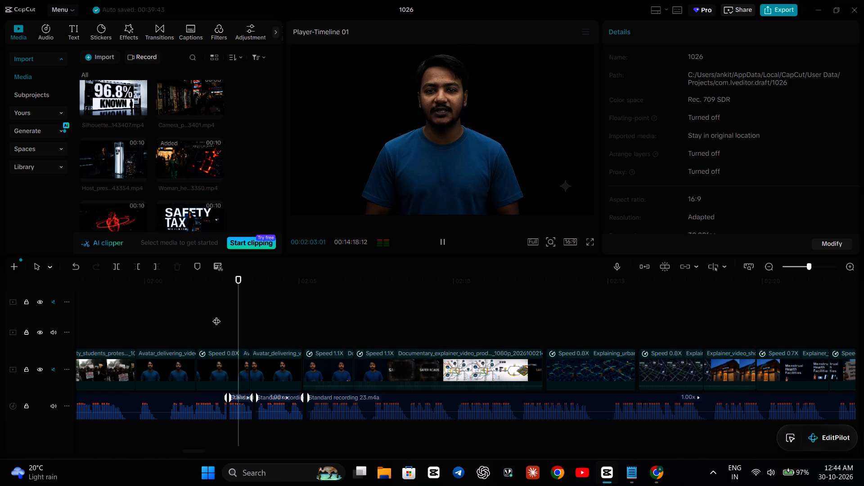
key(space)
key(space)
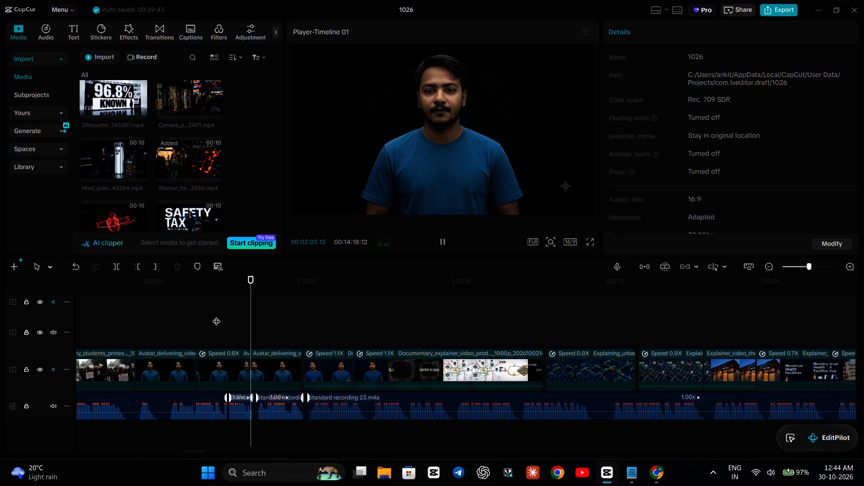
key(space)
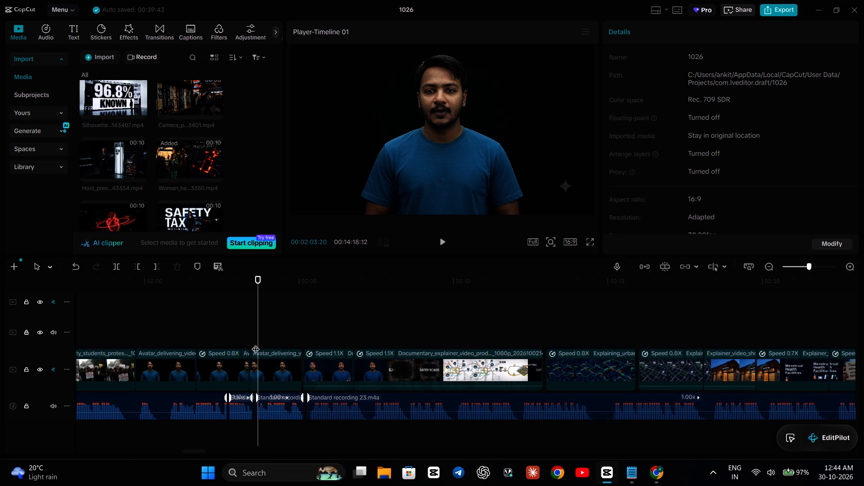
drag(255, 341, 270, 346)
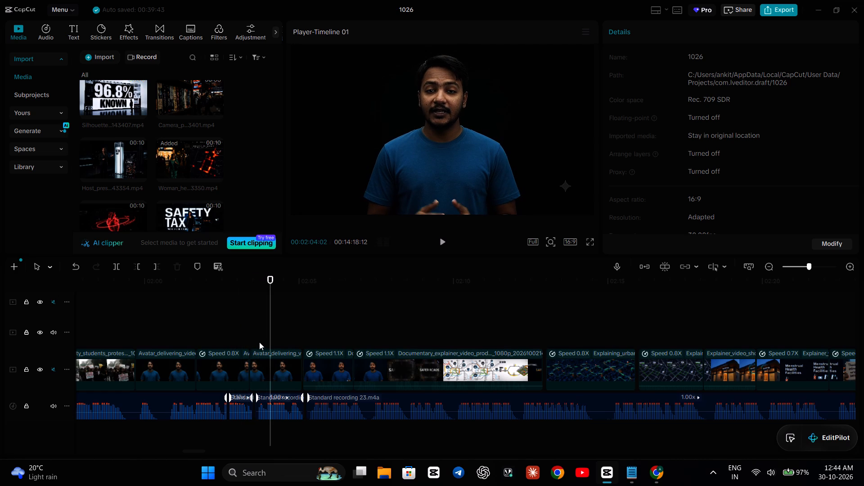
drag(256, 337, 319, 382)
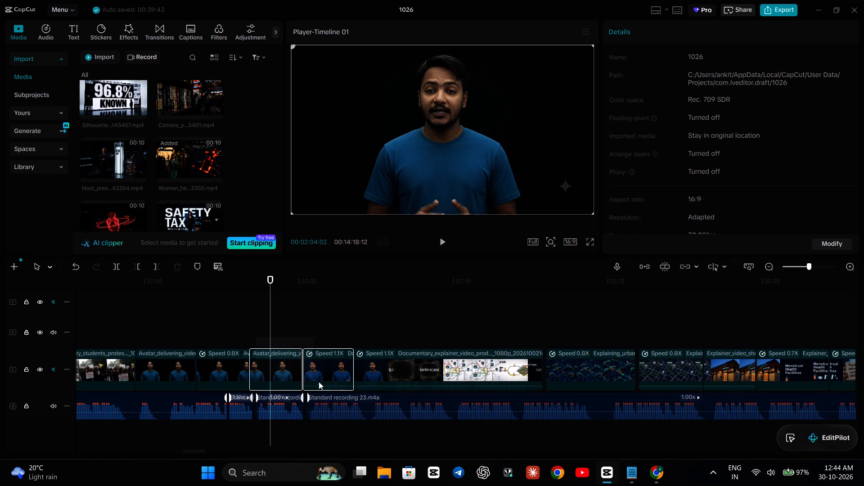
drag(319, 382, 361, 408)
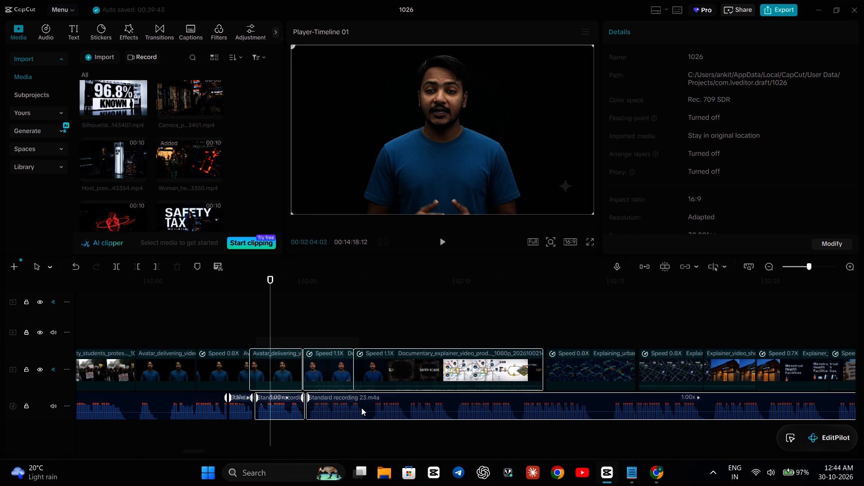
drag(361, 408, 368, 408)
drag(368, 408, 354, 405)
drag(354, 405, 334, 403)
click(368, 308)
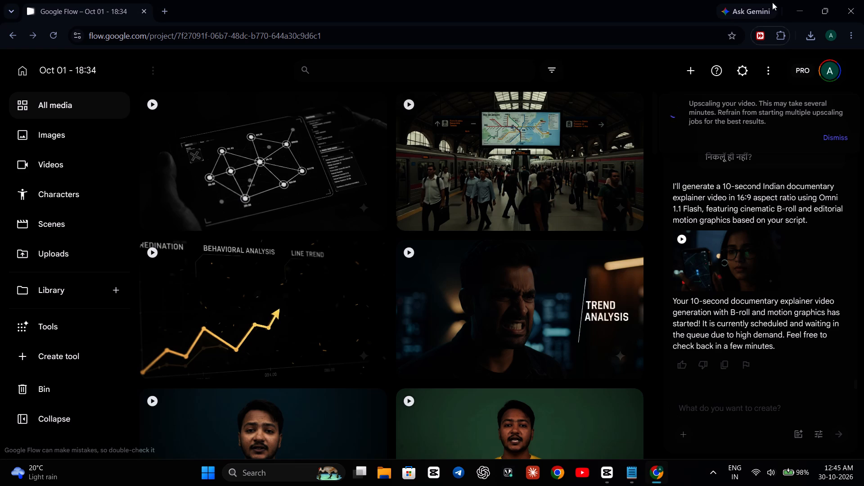
click(816, 41)
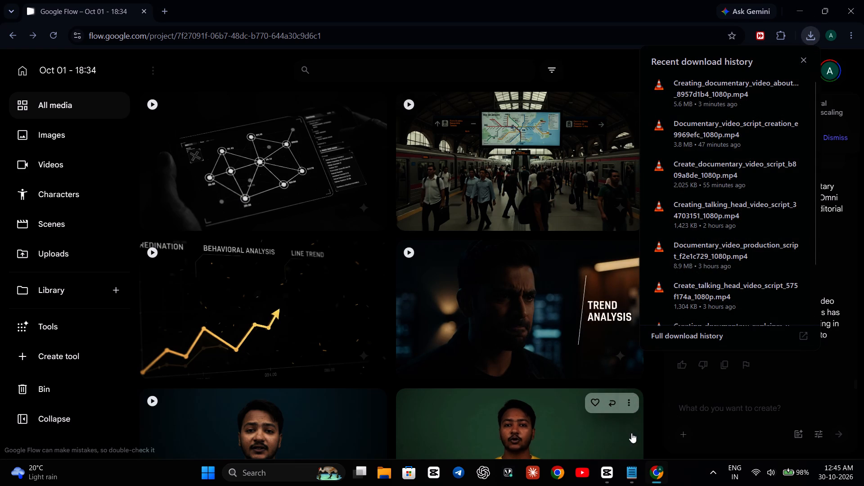
Return to CapCut and play the end of the Documentary_video_script_creation clip into the empty gap before the next avatar clips.
click(604, 470)
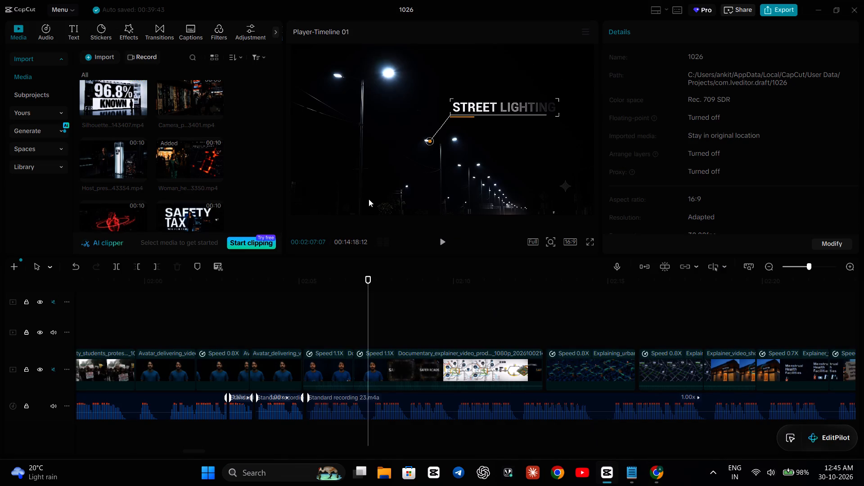
scroll(601, 335, left, 4)
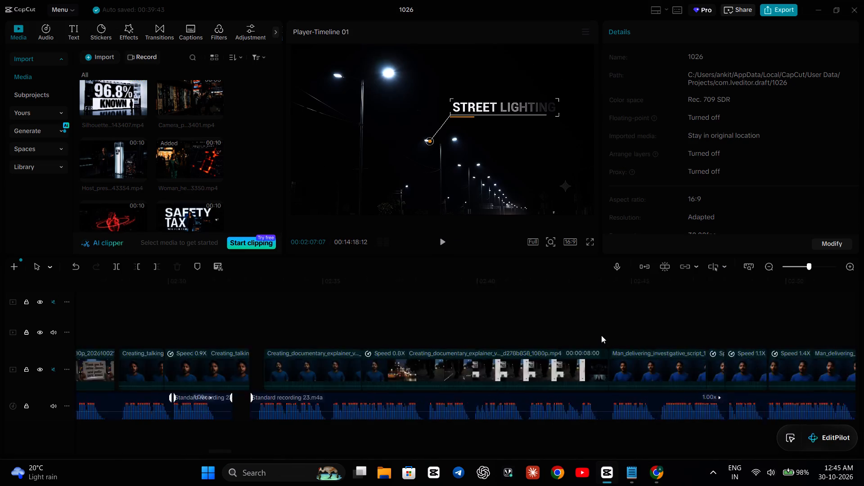
scroll(601, 335, left, 11)
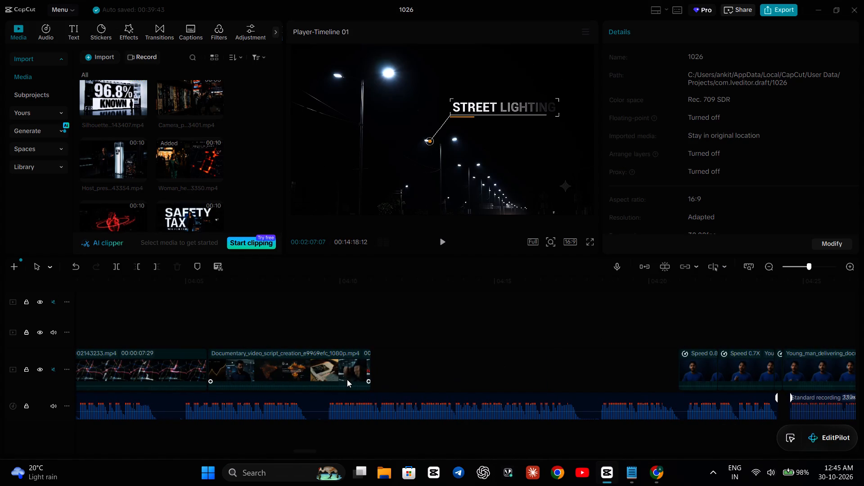
click(347, 326)
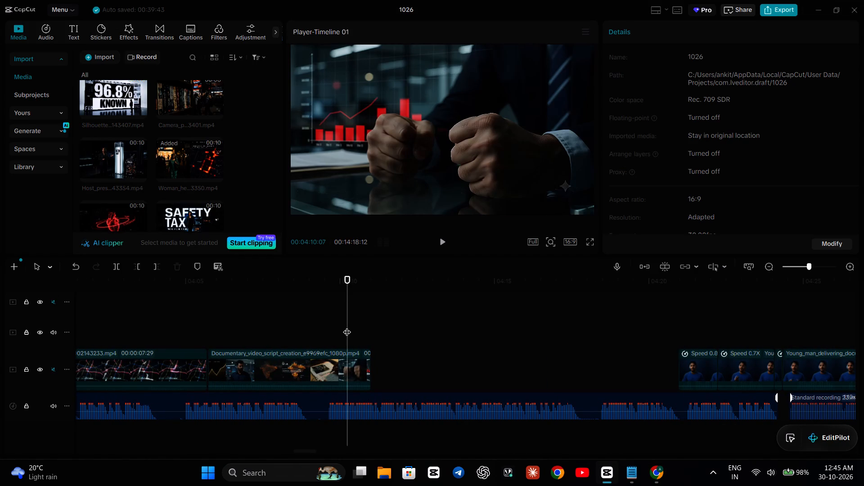
key(space)
key(space)
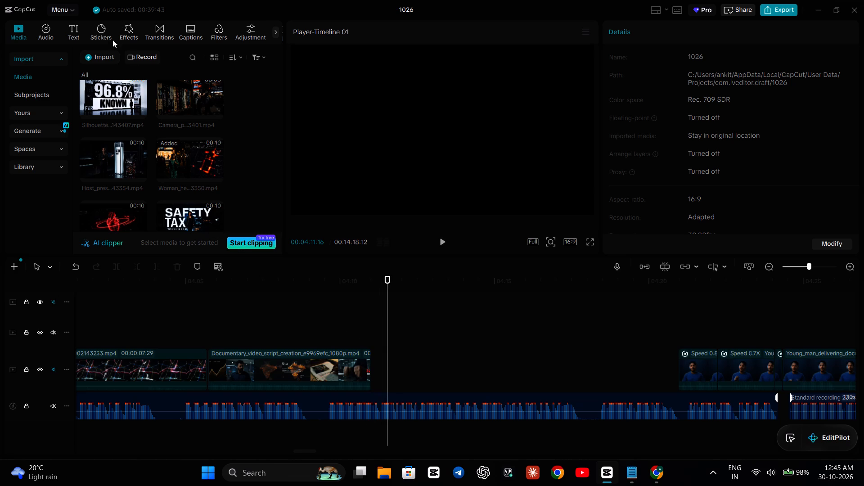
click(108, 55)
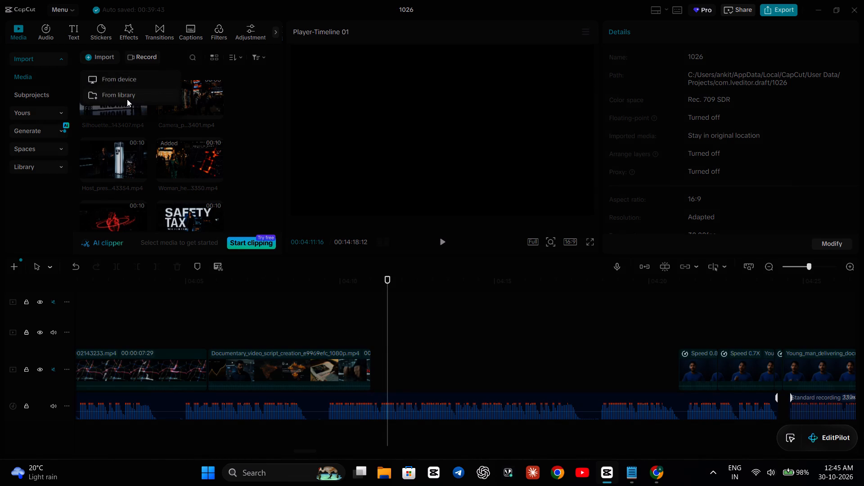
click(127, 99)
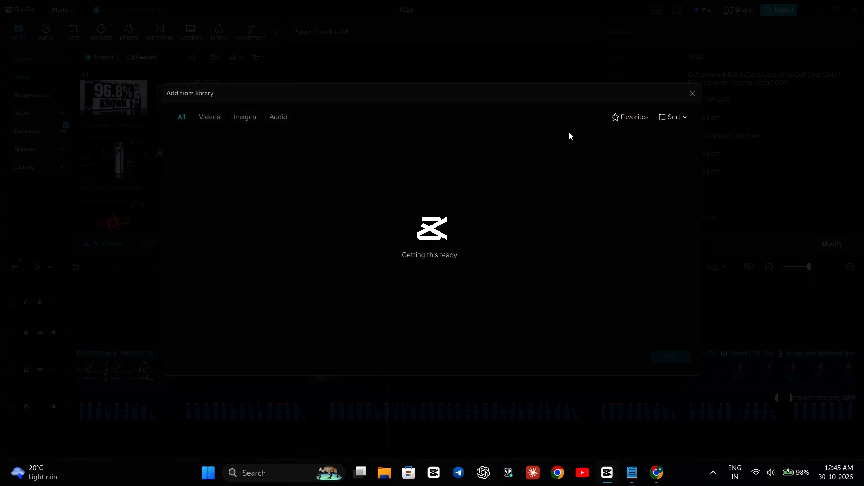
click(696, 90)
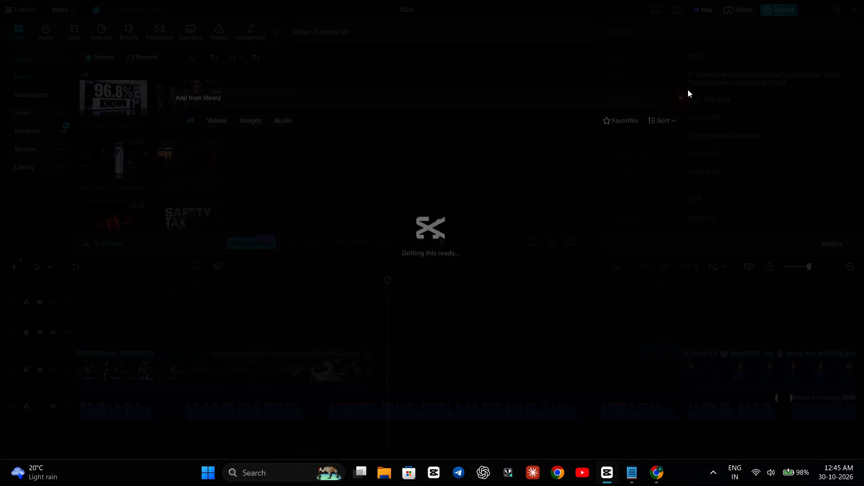
Import Creating_documentary_video_about..._8957d1b4_1080p from New Volume (D:), checking its name in the browser's recent downloads.
click(110, 58)
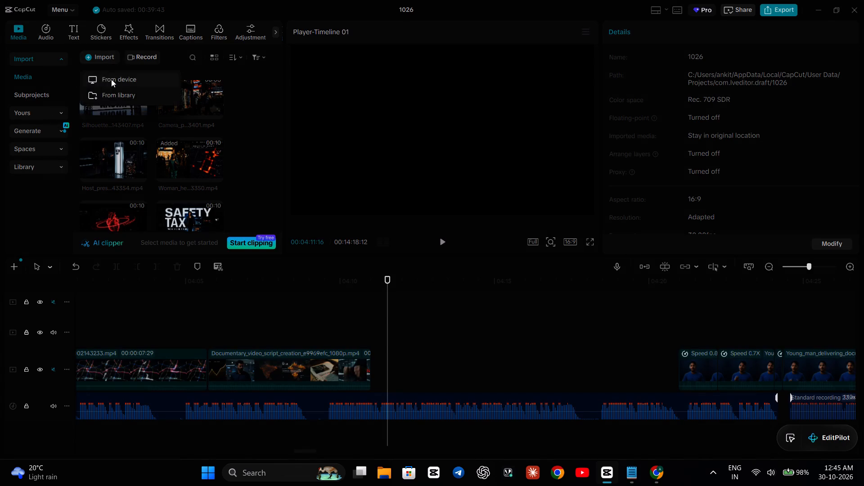
click(111, 79)
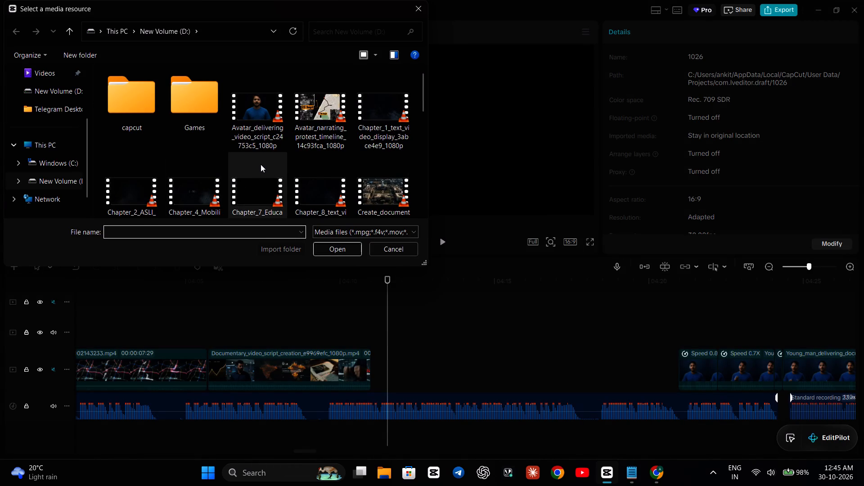
scroll(261, 164, down, 2)
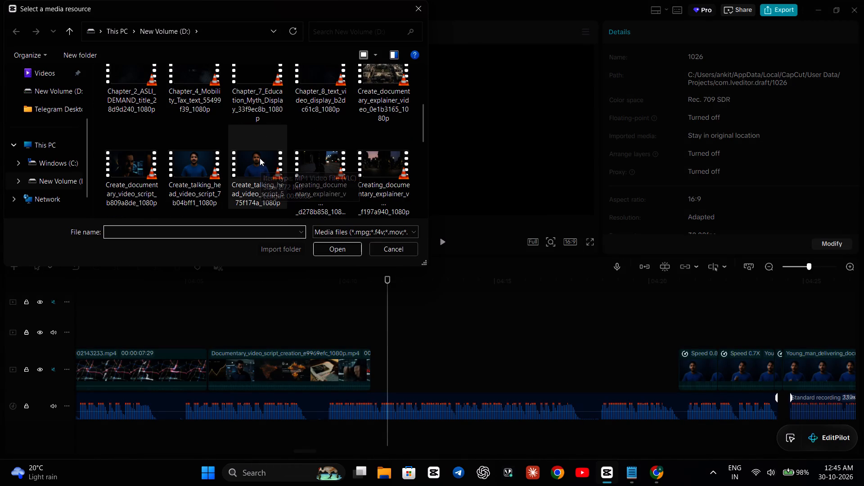
click(649, 476)
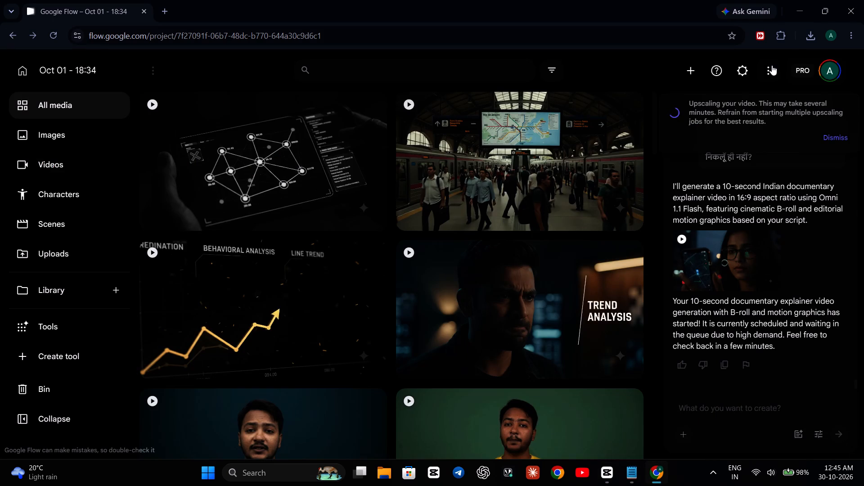
click(804, 38)
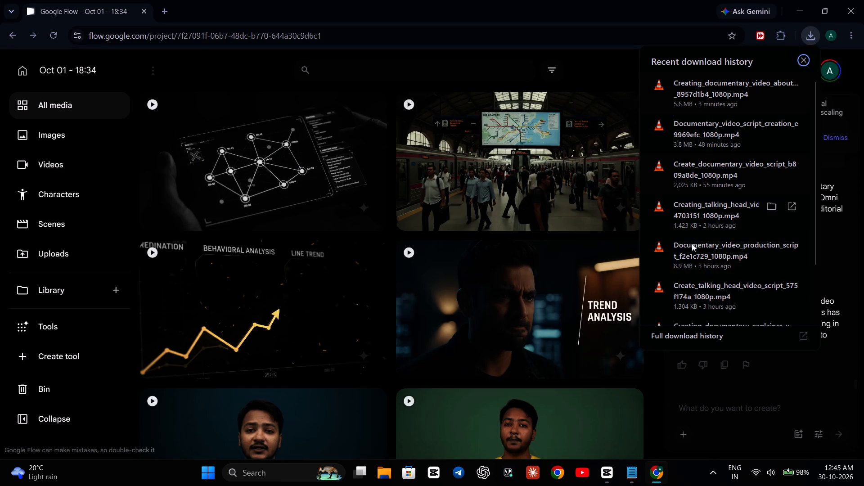
click(599, 477)
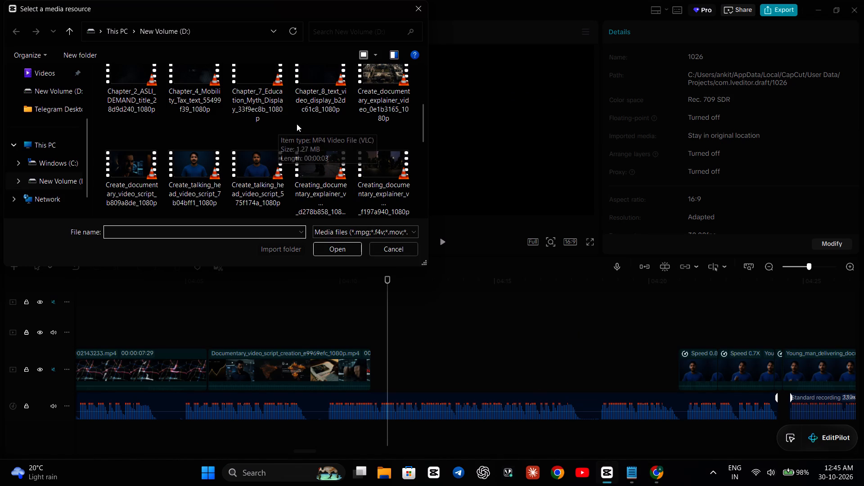
scroll(318, 123, down, 1)
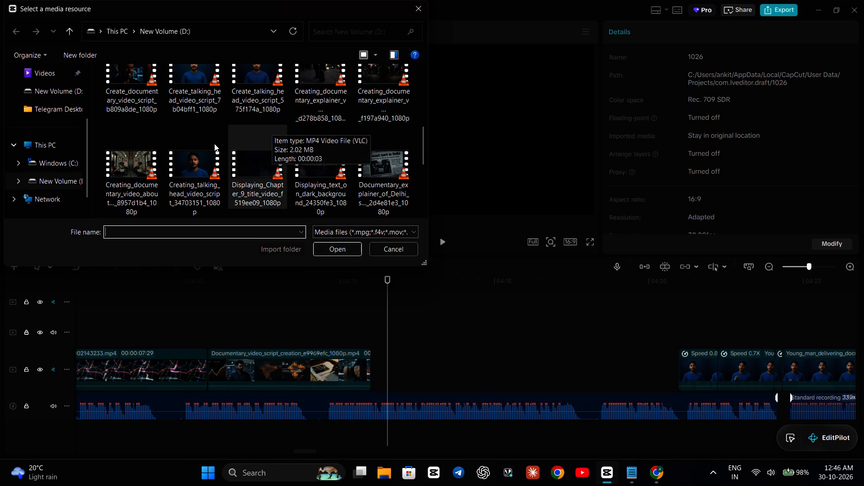
click(144, 165)
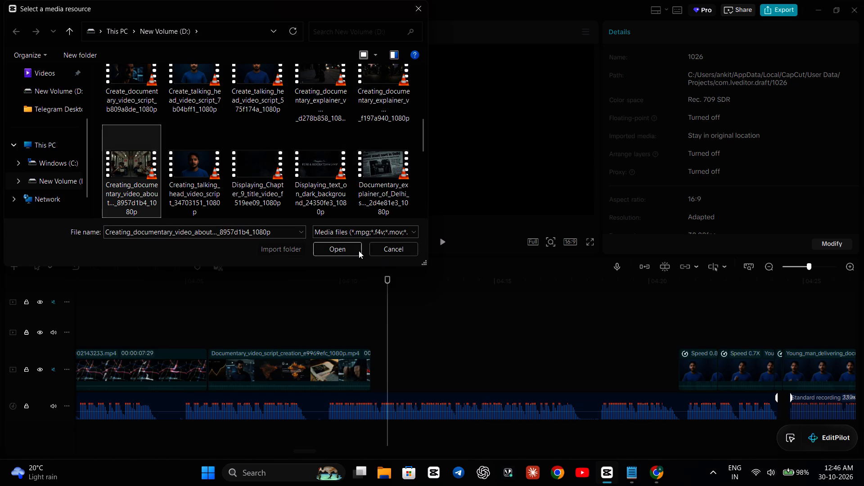
click(355, 250)
Add the imported metro station clip to the timeline at 00:04:10:22, near the end of the Documentary_video_script_creation clip.
click(362, 292)
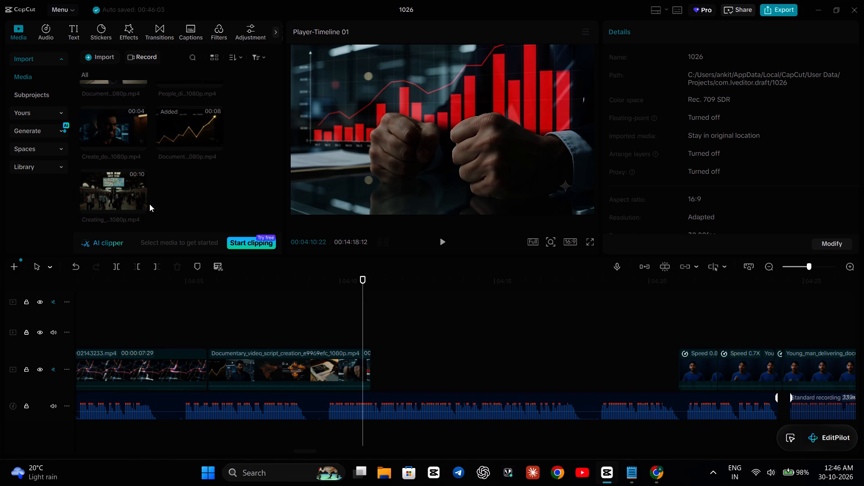
click(135, 201)
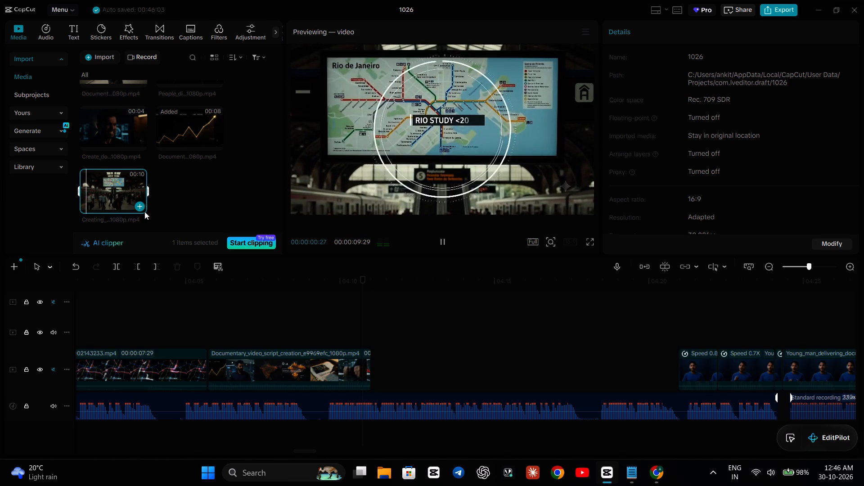
click(140, 207)
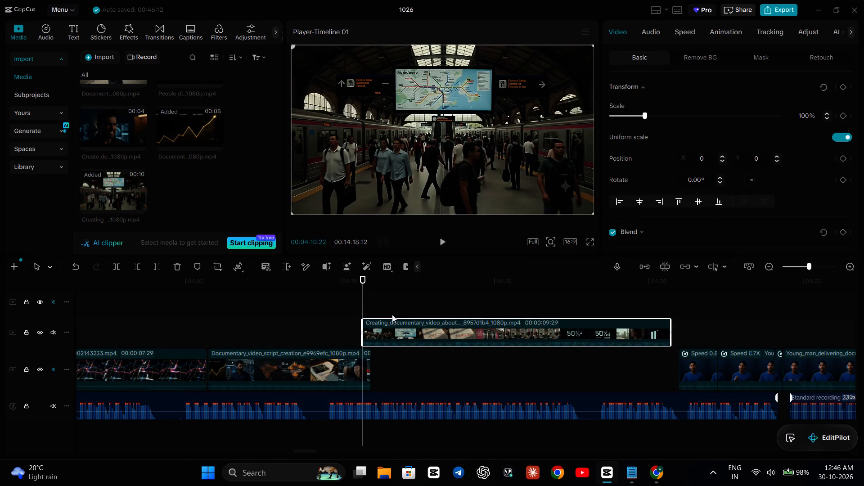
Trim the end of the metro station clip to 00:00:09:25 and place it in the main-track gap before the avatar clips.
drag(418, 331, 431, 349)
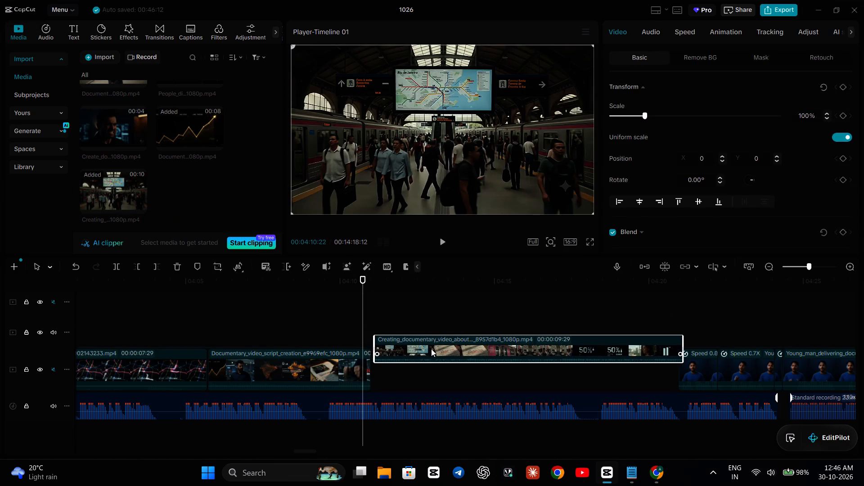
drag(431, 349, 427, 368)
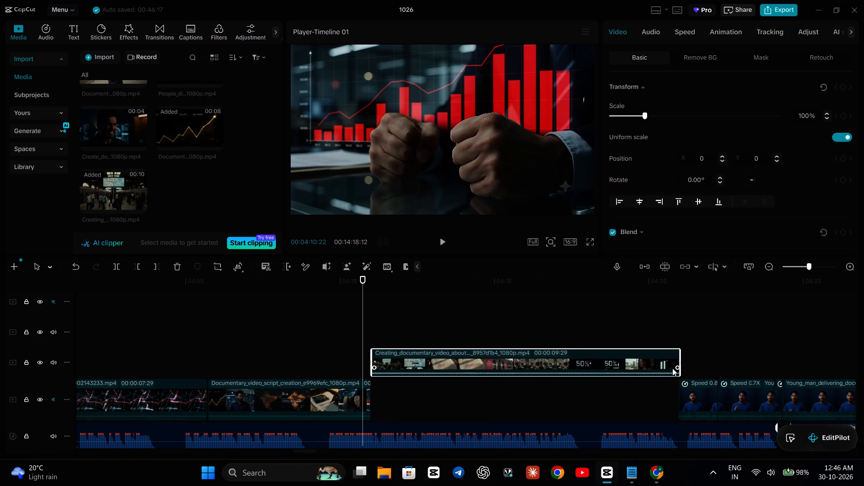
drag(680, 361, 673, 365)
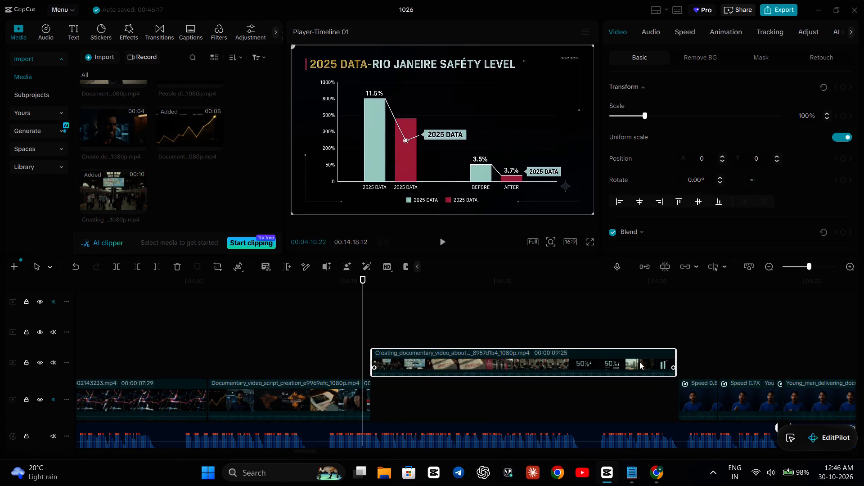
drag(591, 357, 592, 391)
Play from the Documentary_video_script_creation clip through the trimmed metro station clip and into the avatar clips.
click(306, 301)
key(space)
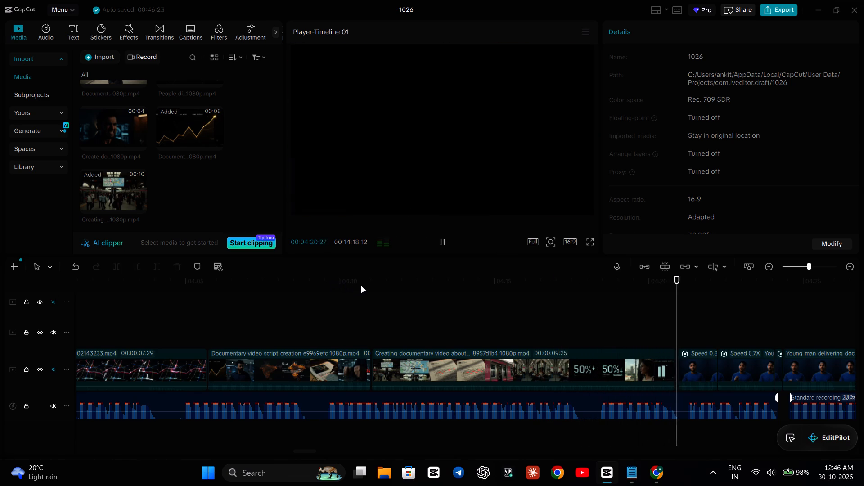
click(538, 369)
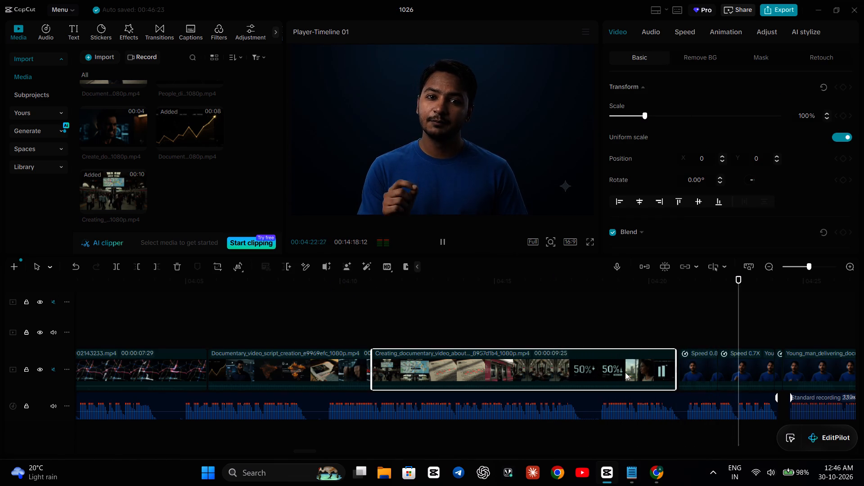
key(space)
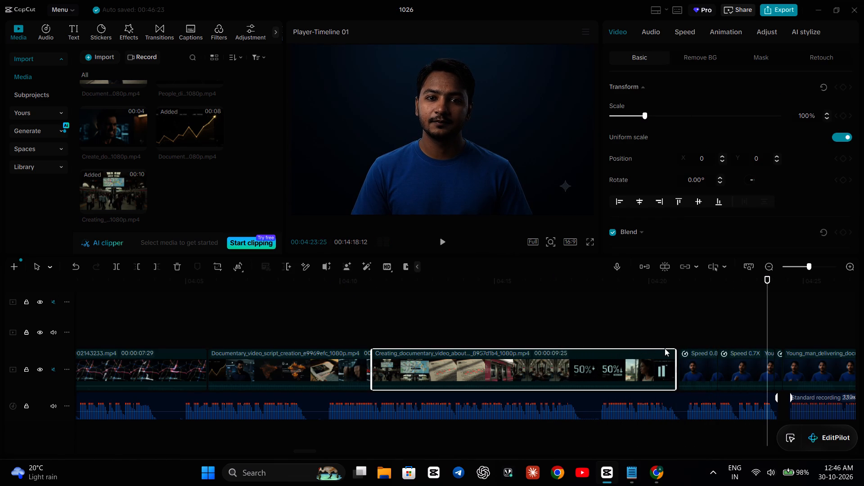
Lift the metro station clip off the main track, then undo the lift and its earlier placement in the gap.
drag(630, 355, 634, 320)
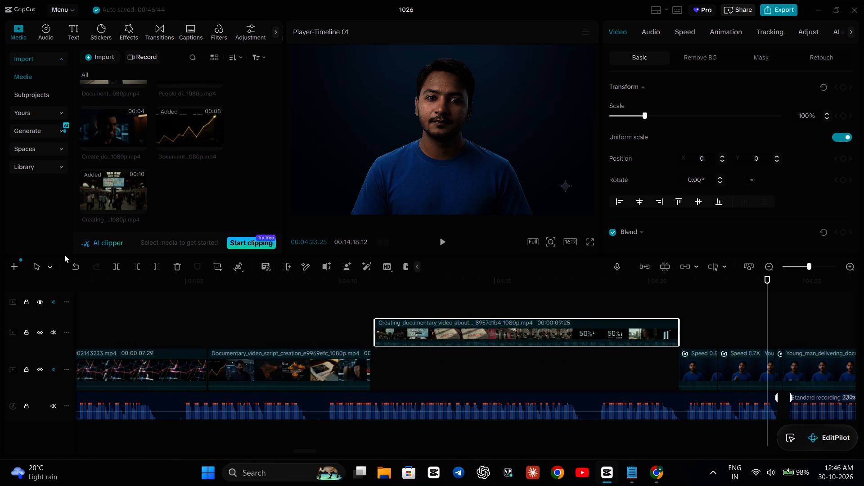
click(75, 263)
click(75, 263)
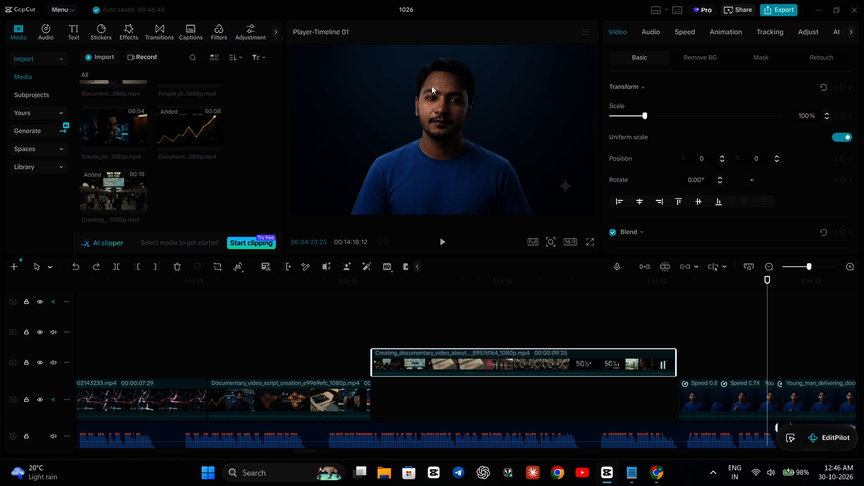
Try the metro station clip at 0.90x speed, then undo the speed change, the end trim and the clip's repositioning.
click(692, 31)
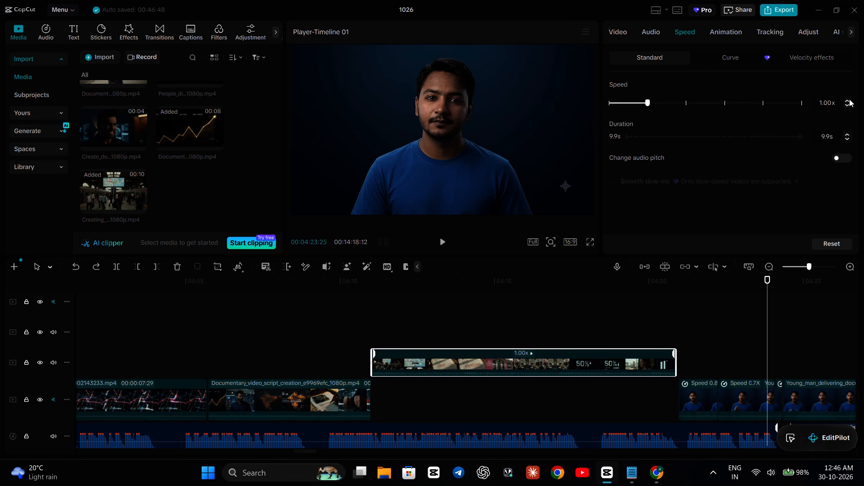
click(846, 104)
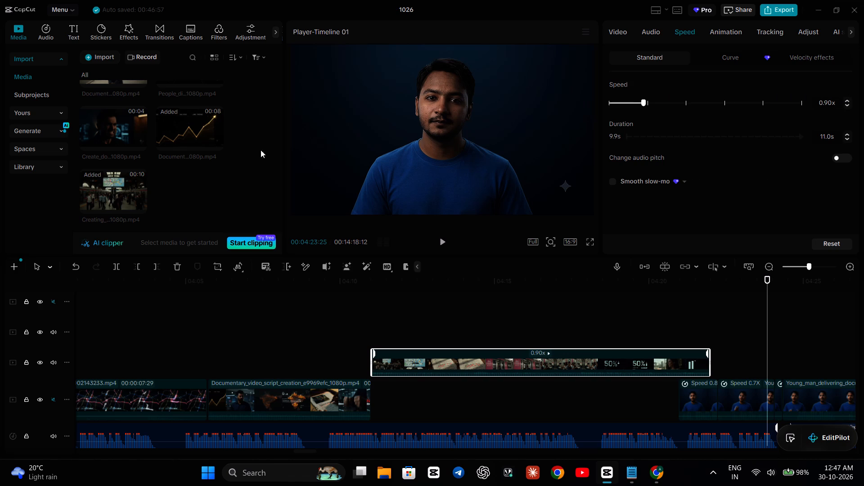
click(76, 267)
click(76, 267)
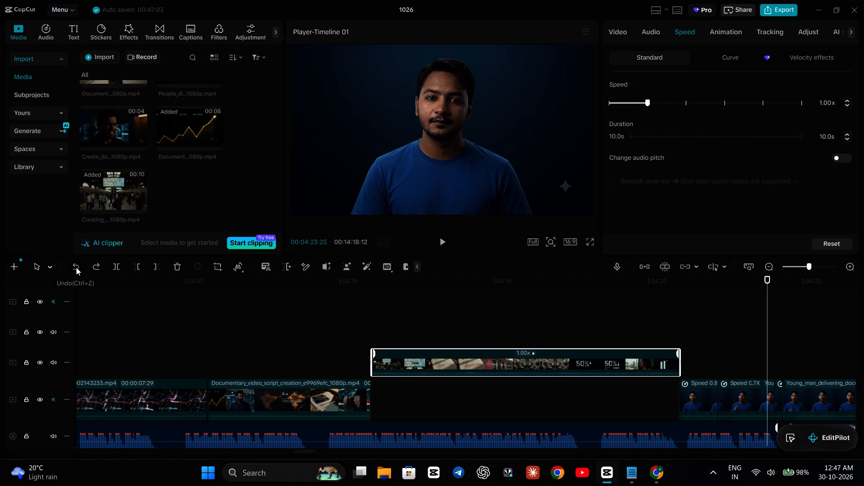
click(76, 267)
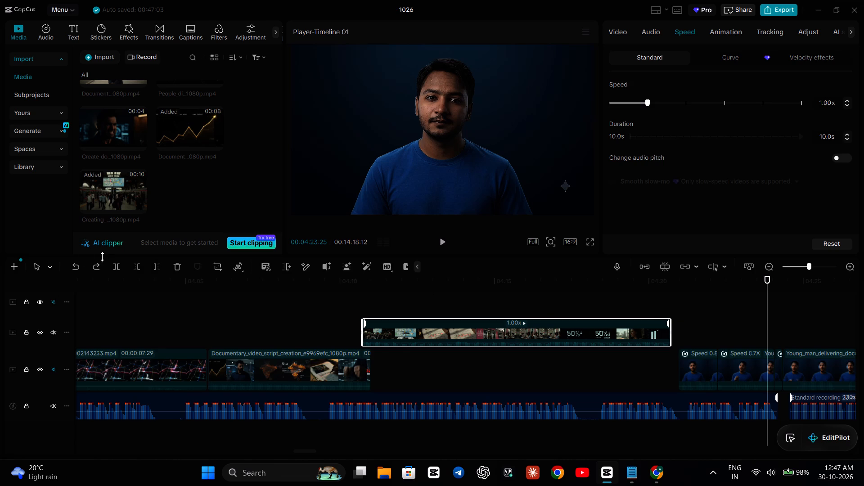
Place the untrimmed metro station clip in the main-track gap between the Documentary_video_script_creation clip and the avatar clips.
drag(495, 328, 496, 328)
drag(496, 328, 504, 368)
Play from the middle of the Documentary_video_script_creation clip towards the newly placed metro station clip.
click(272, 297)
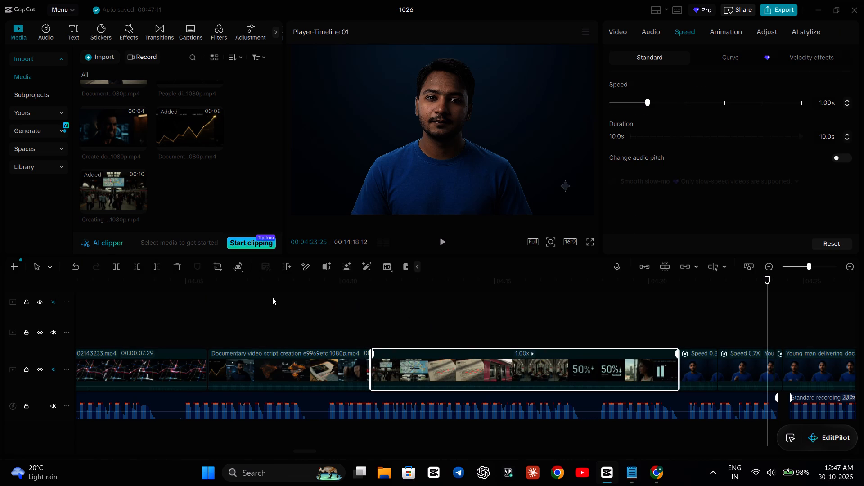
key(space)
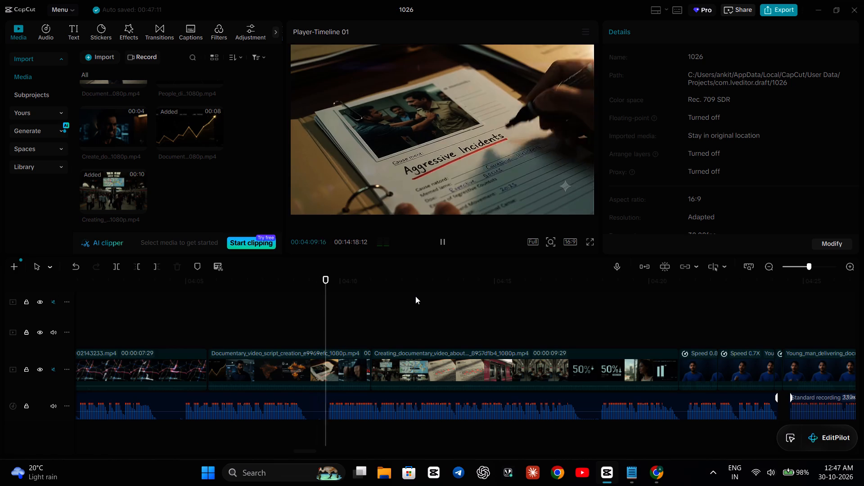
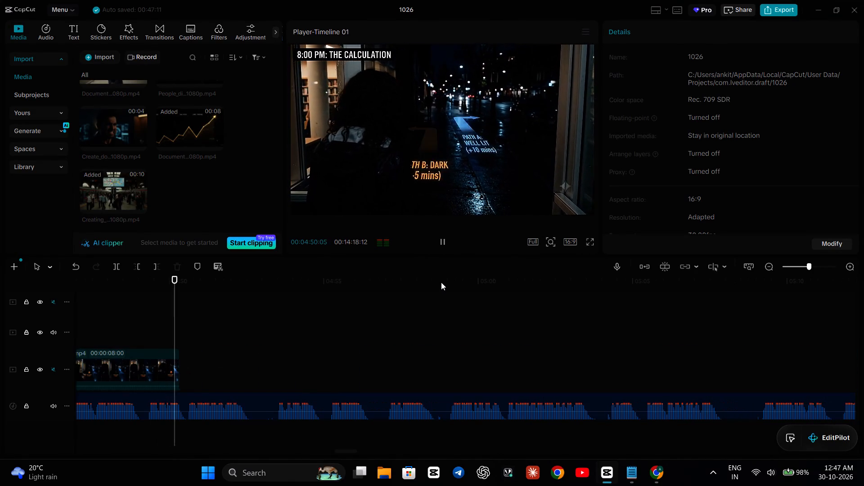
click(443, 241)
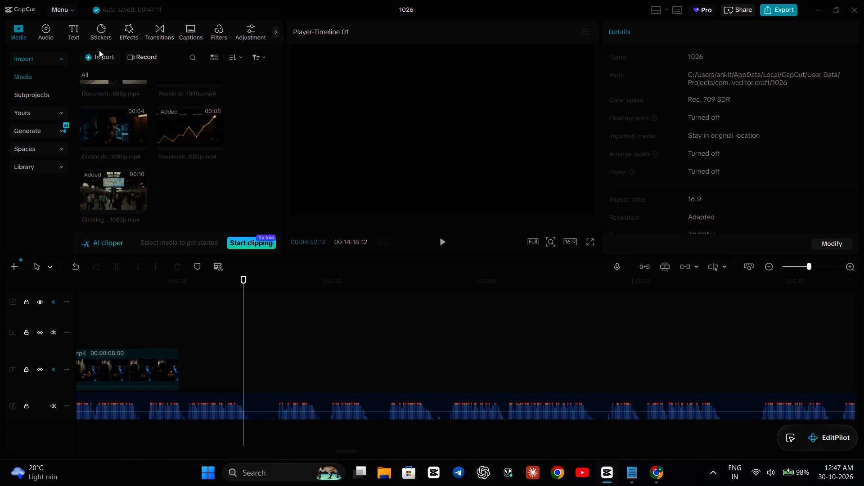
click(99, 52)
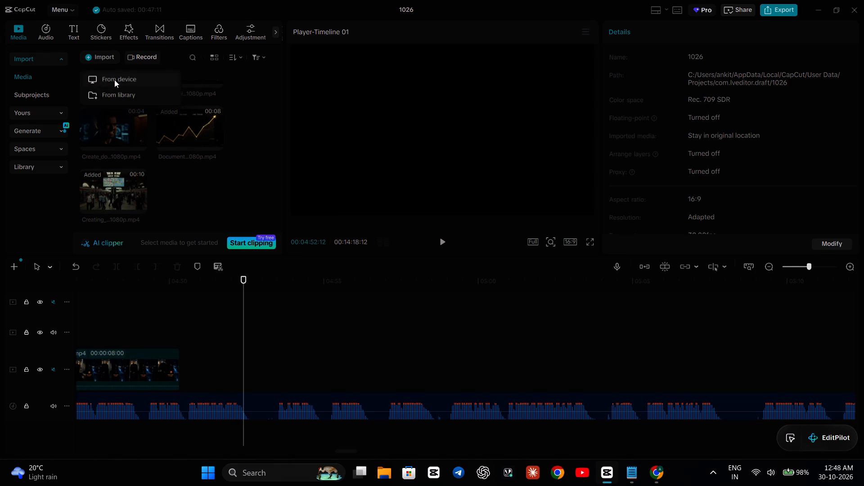
click(114, 81)
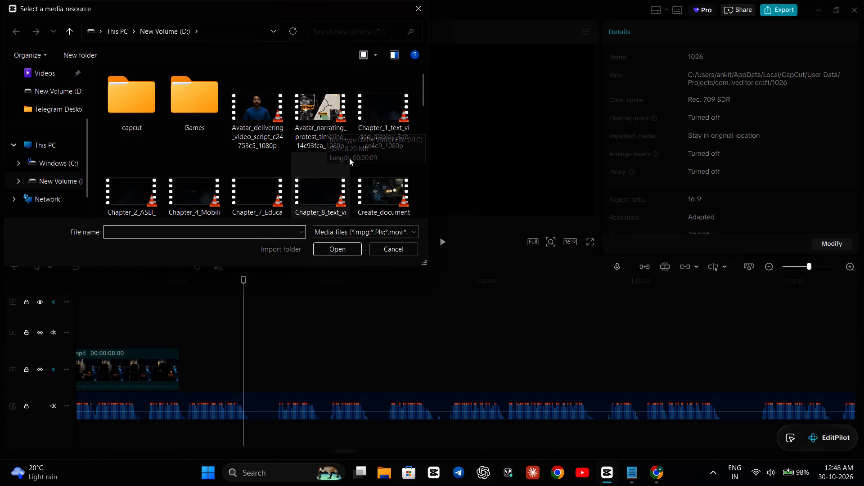
scroll(333, 166, down, 3)
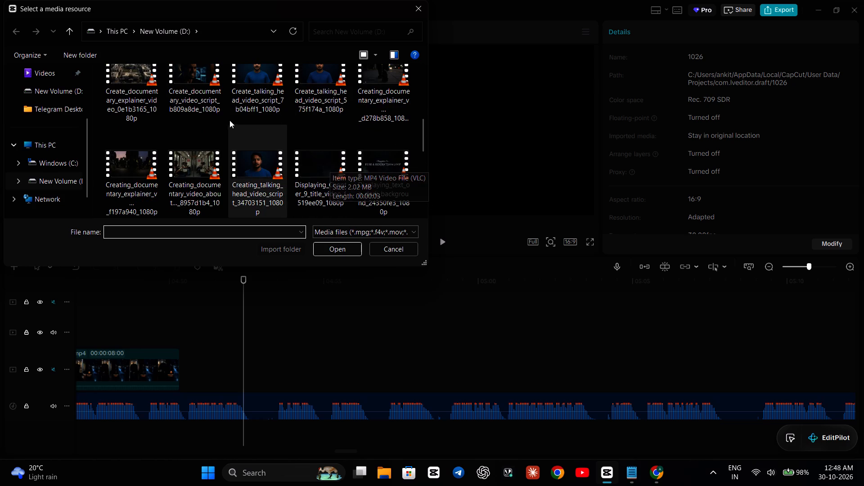
click(651, 468)
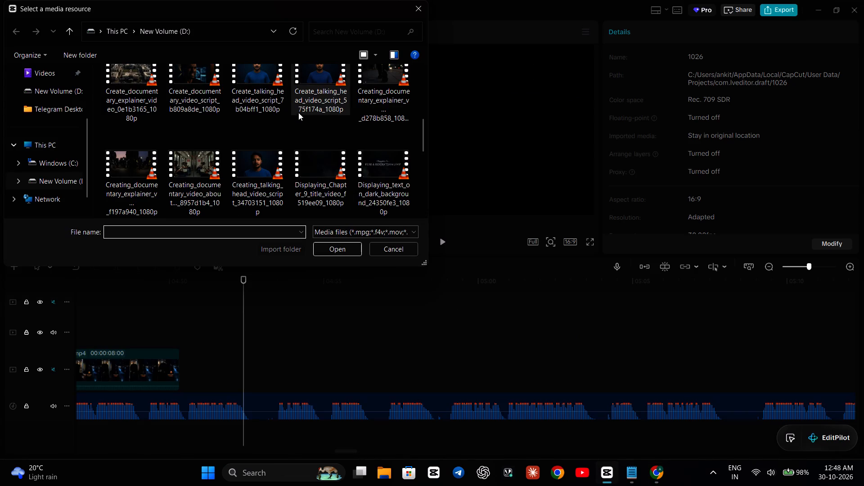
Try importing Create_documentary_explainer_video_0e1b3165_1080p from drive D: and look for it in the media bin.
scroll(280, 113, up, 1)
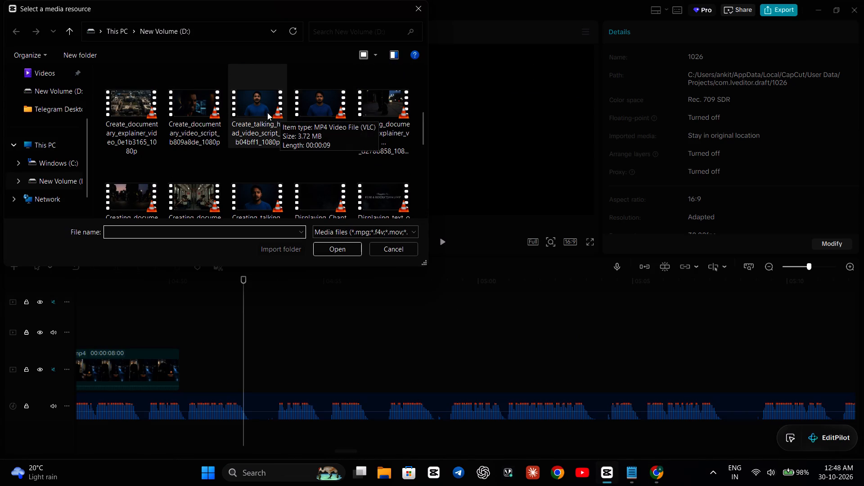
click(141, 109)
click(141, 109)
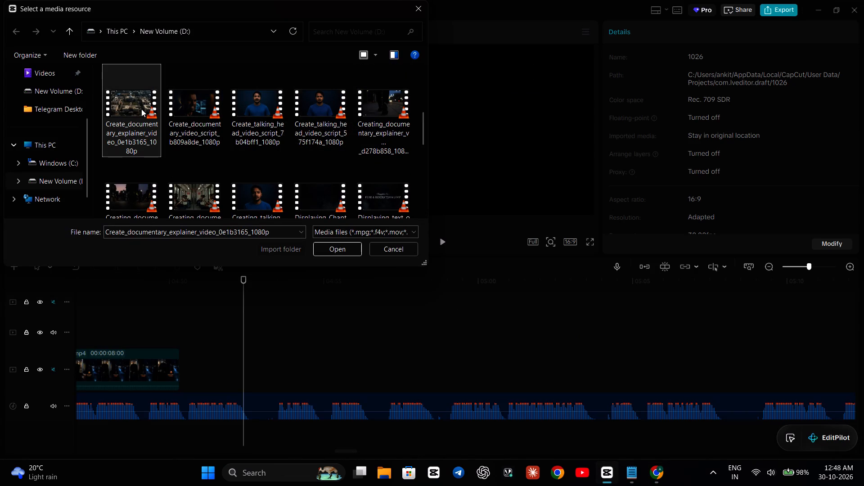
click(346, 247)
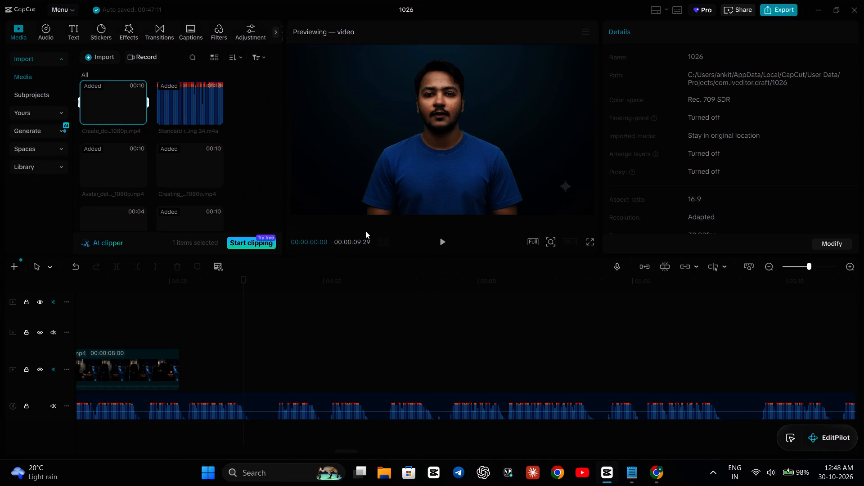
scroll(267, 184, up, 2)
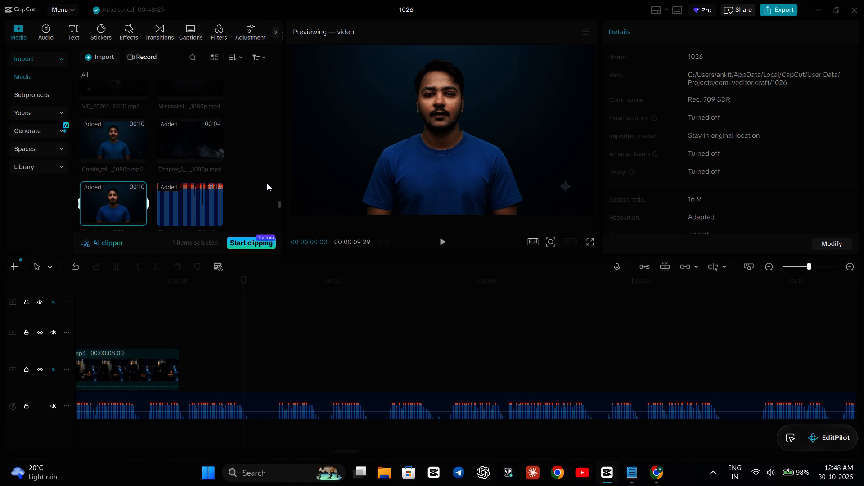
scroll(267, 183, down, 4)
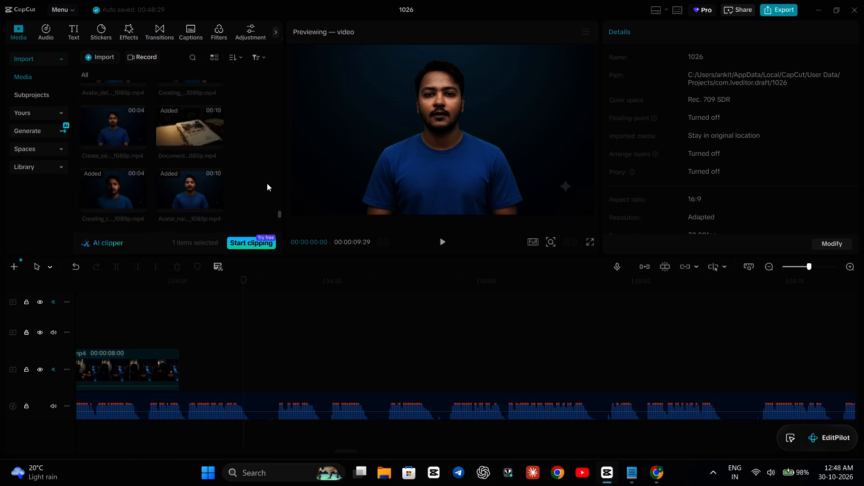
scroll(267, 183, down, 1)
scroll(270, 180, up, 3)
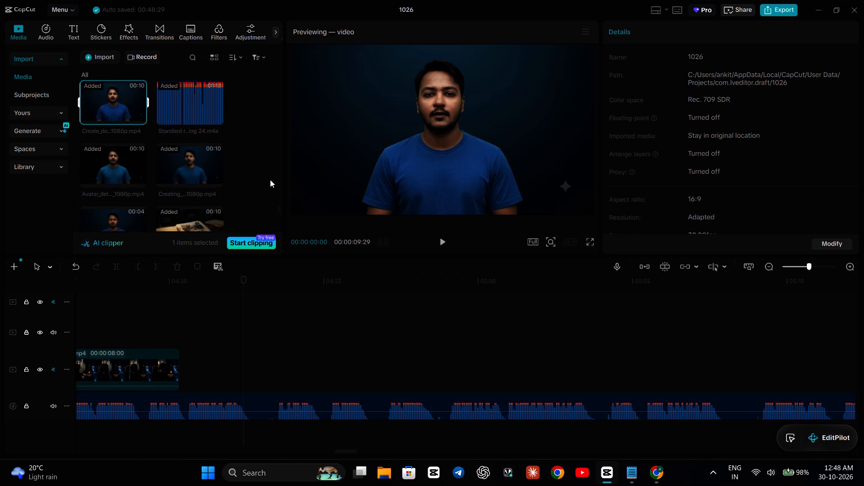
Import the downloaded Create_documentary_explainer_vid..._aedc7e65_1080p clip from New Volume (D:) into the project media.
click(109, 55)
click(132, 78)
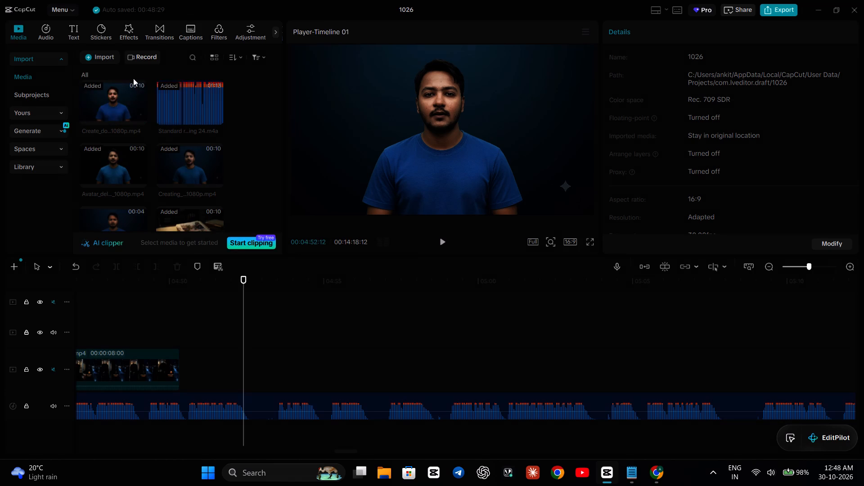
scroll(281, 127, down, 1)
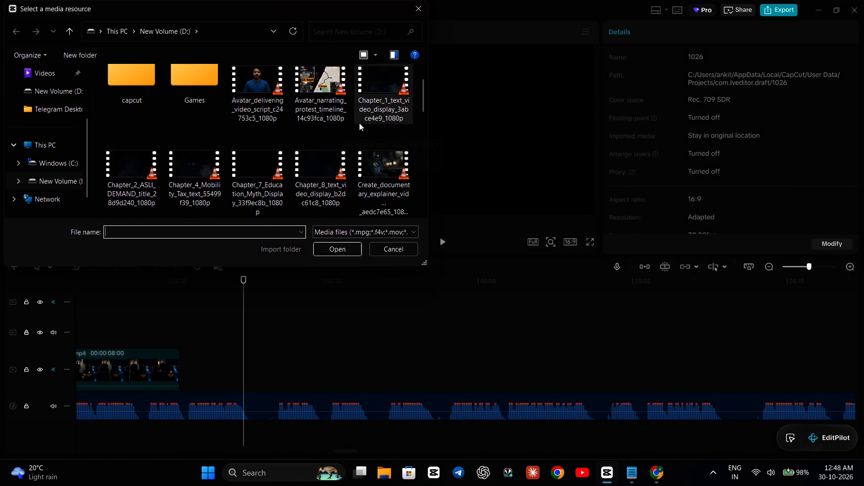
scroll(359, 126, down, 1)
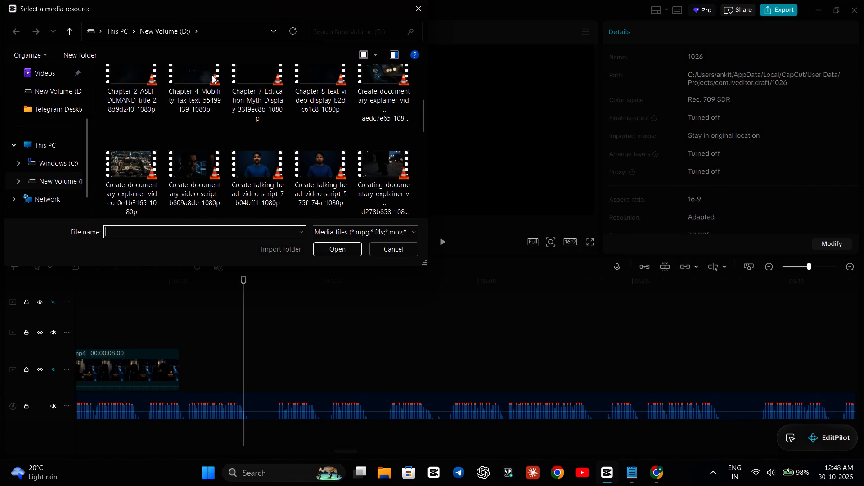
click(270, 24)
click(270, 24)
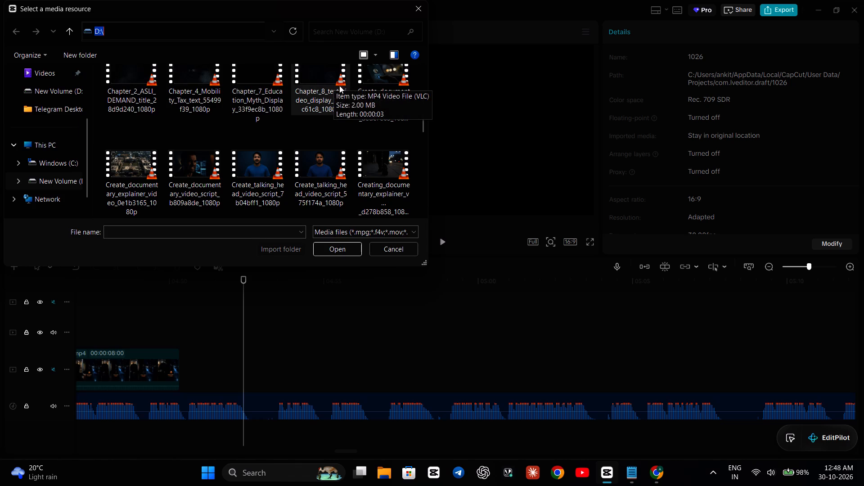
double_click(388, 86)
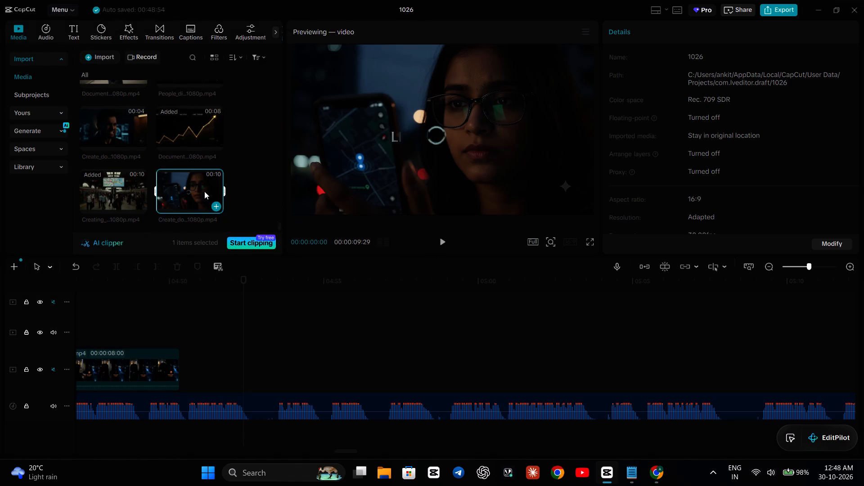
Add the imported aedc7e65 clip to the main track at 00:04:50:09, directly after the Woman_checking_watch_on_street clip.
click(173, 300)
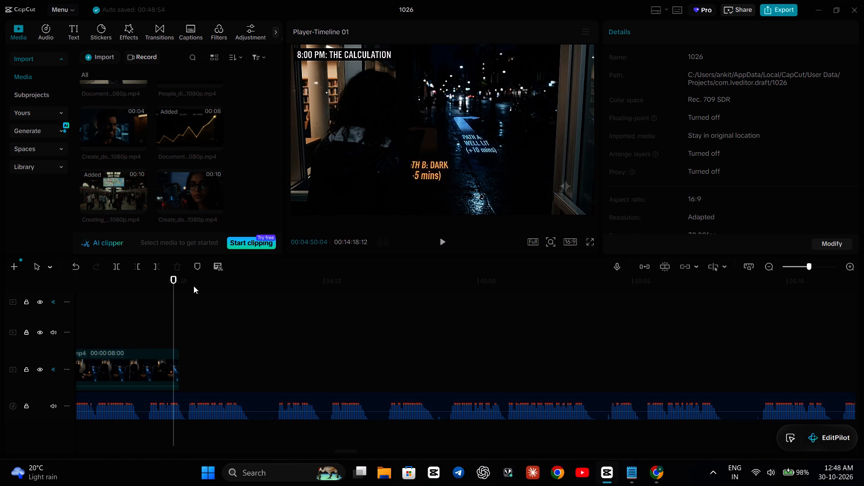
key(Right)
key(Right)
key(Right)
key(Right)
key(Right)
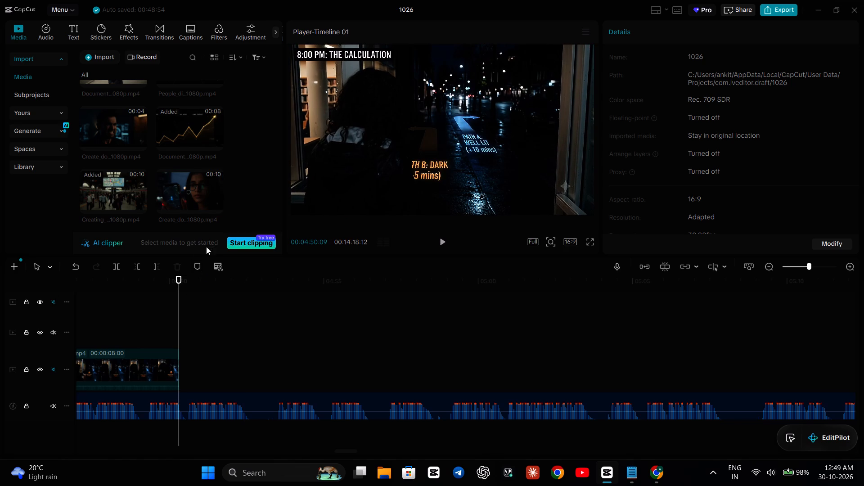
key(Right)
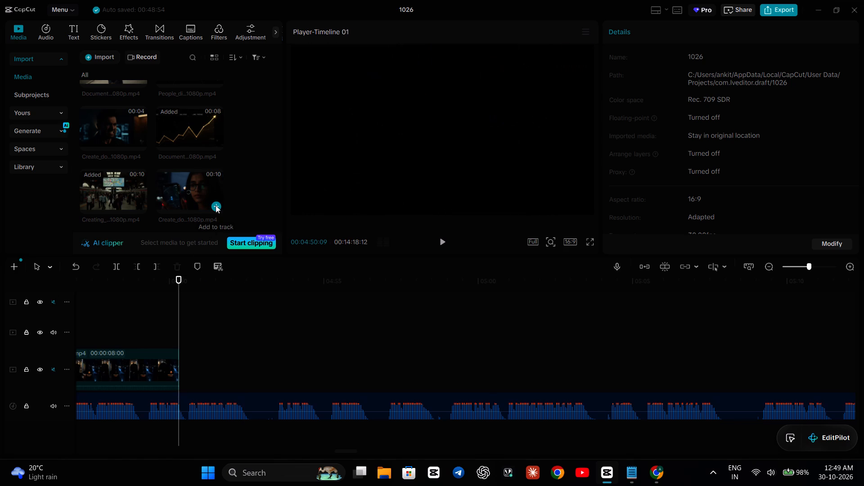
click(216, 205)
Play from 00:04:49:10 through the join into the newly added aedc7e65 clip to check it against the narration.
click(148, 318)
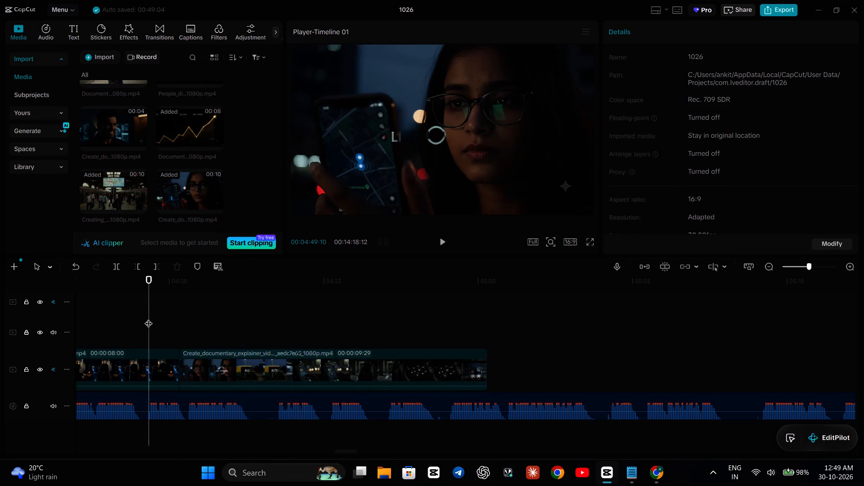
key(space)
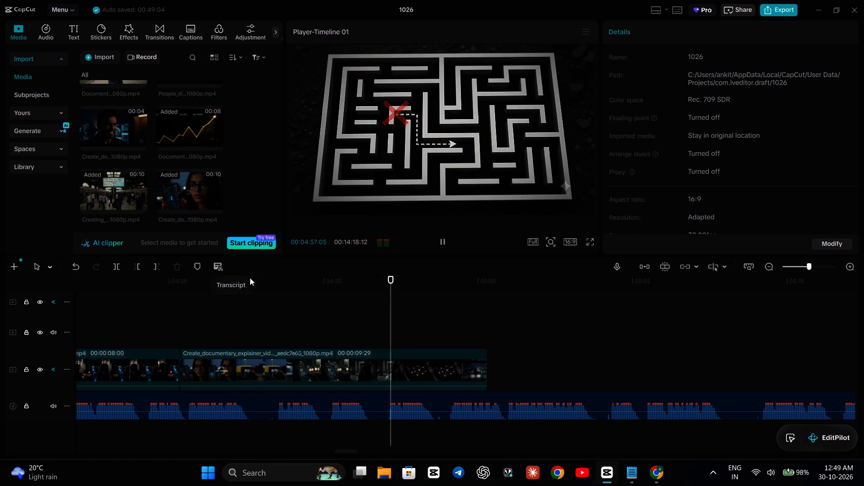
key(space)
Split the Standard recording 23 voice track at 00:04:52:18, in the pause under the AUTO / METRO shot.
scroll(230, 315, right, 1)
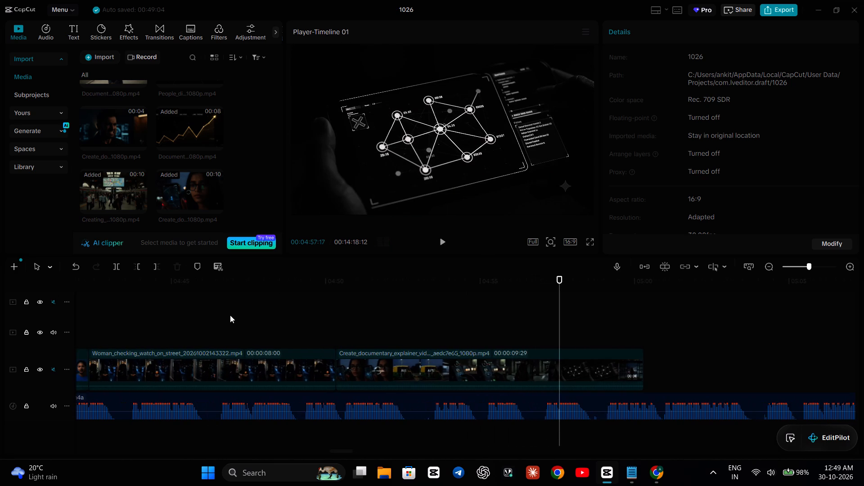
click(405, 298)
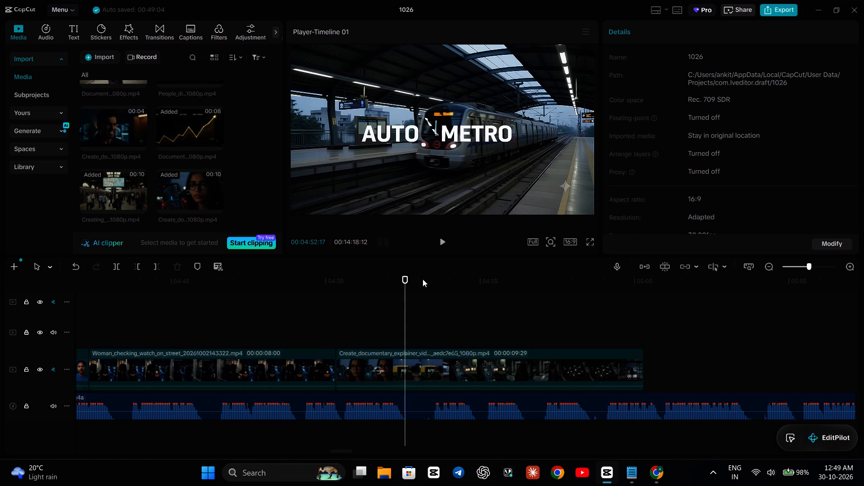
click(423, 279)
click(406, 277)
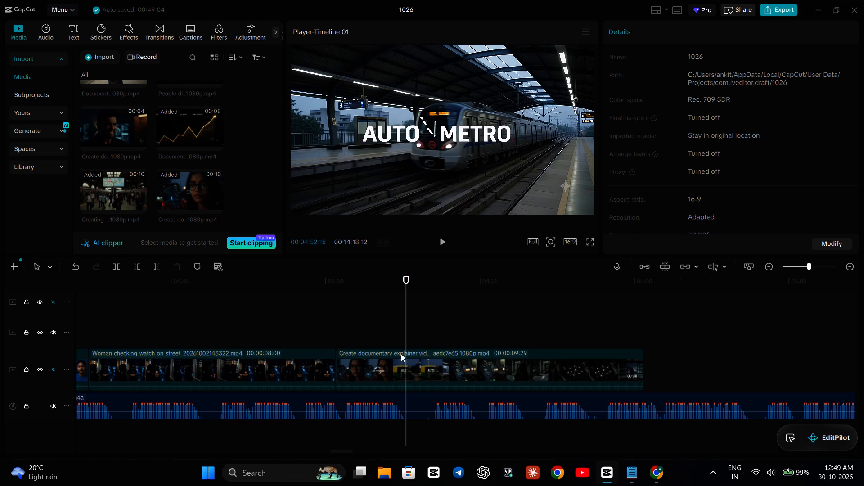
click(392, 400)
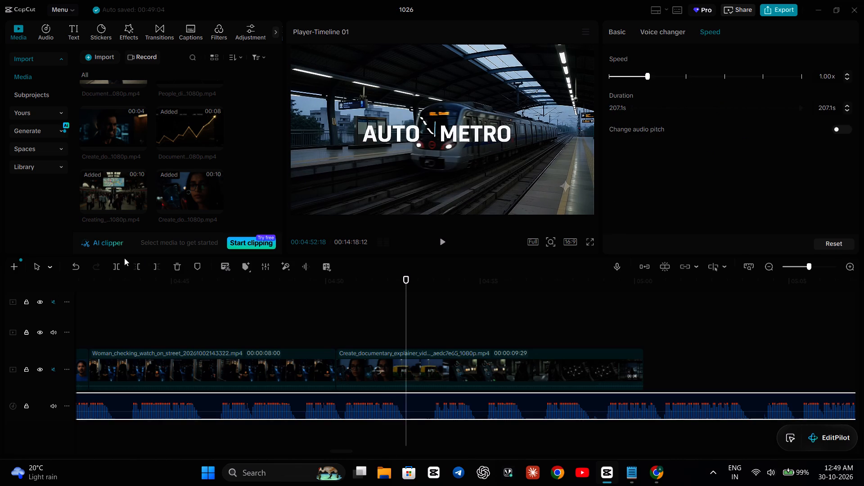
click(114, 265)
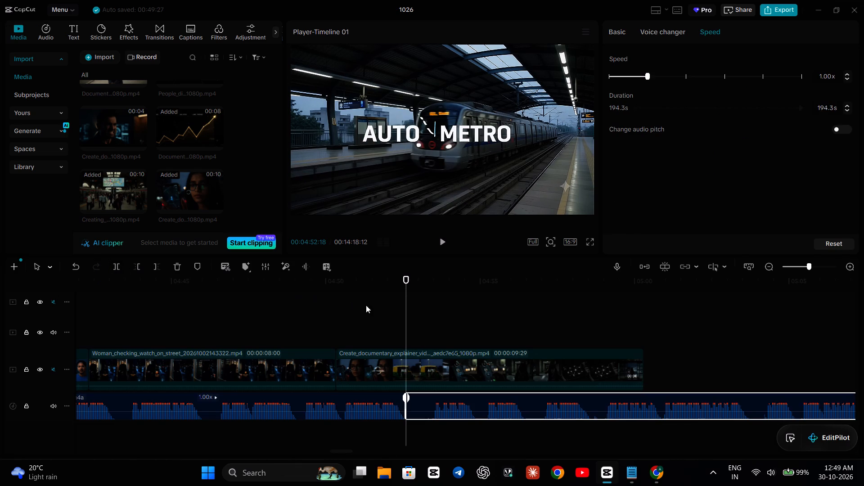
Trim the second voice segment's start to 00:04:53:04 and shift it earlier to close the gap after the first segment.
click(434, 308)
click(423, 313)
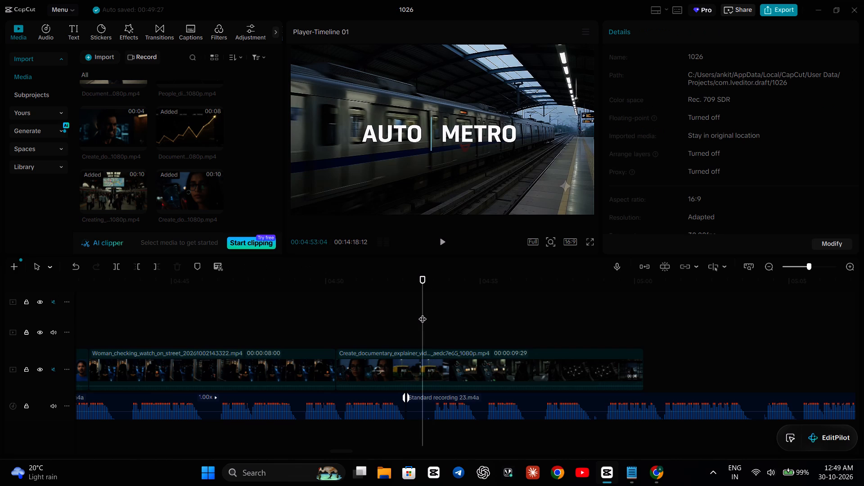
click(413, 402)
click(140, 264)
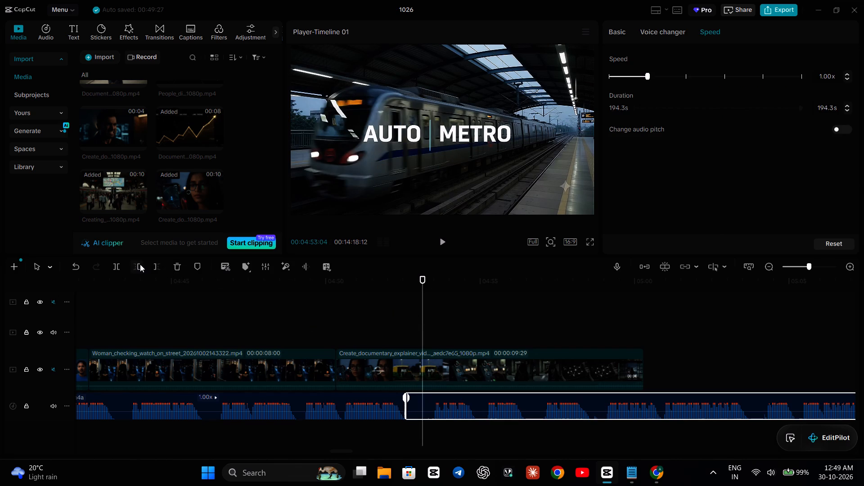
drag(478, 399, 474, 399)
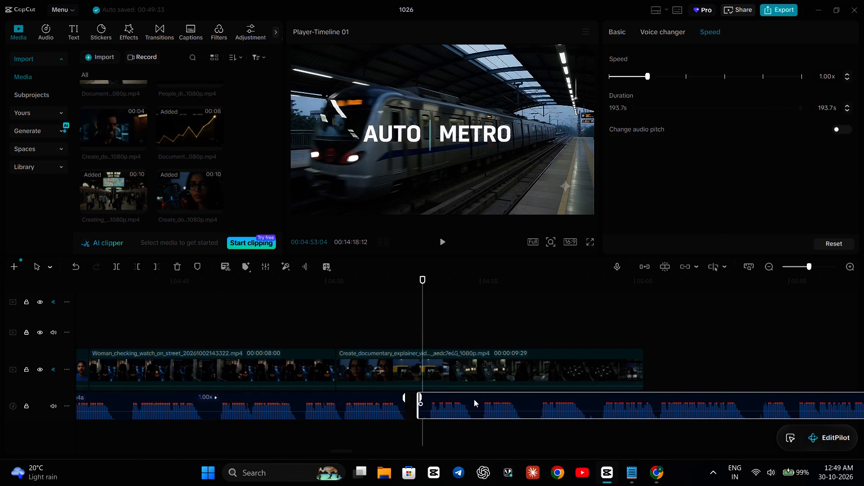
drag(474, 399, 464, 400)
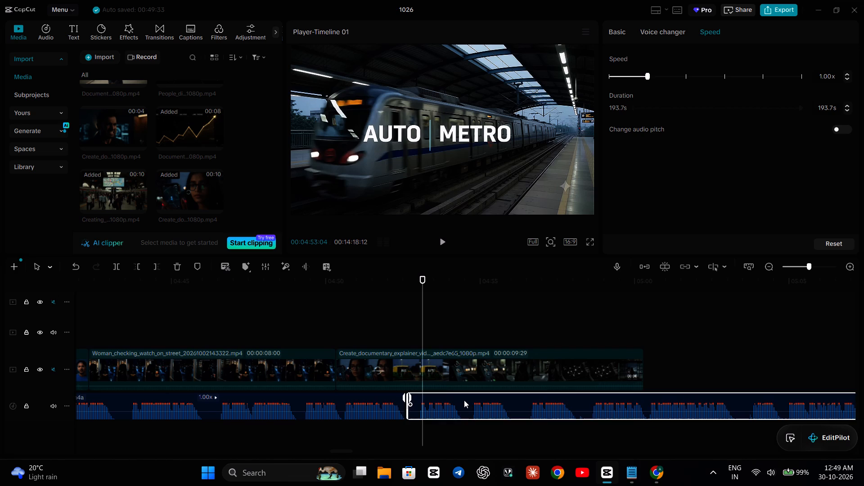
Play from just before the aedc7e65 clip, past its end, into the empty main-track section up to about 00:05:11.
click(326, 323)
key(space)
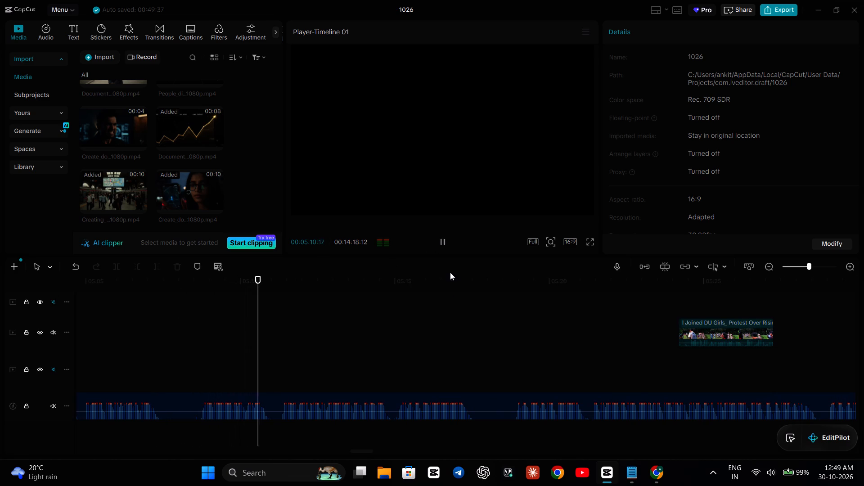
click(442, 244)
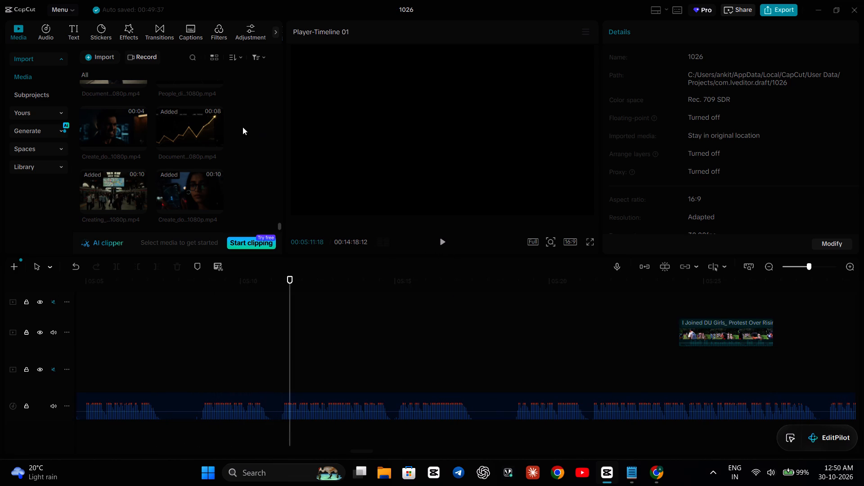
Browse the imported media and preview the newer presenter clips in the blue T-shirt, around Man_deliv…44011 to Man_deliv…43945, for the empty section.
scroll(236, 155, up, 4)
scroll(251, 113, up, 11)
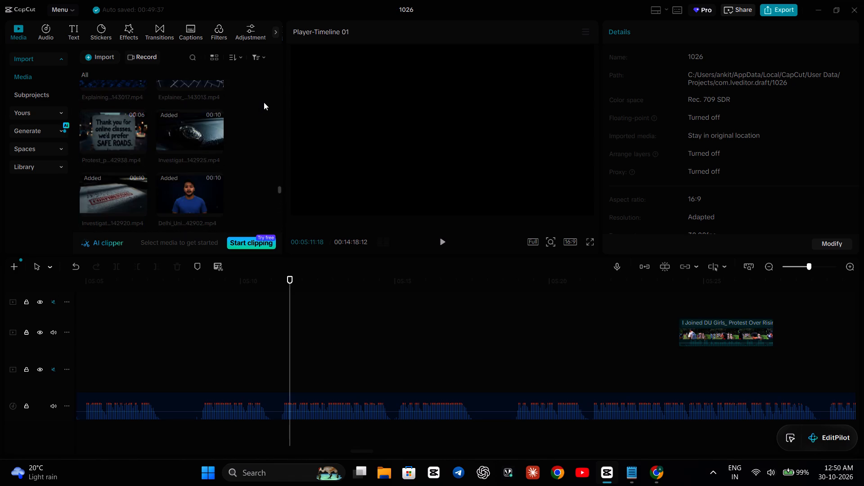
scroll(264, 102, up, 16)
scroll(271, 90, up, 8)
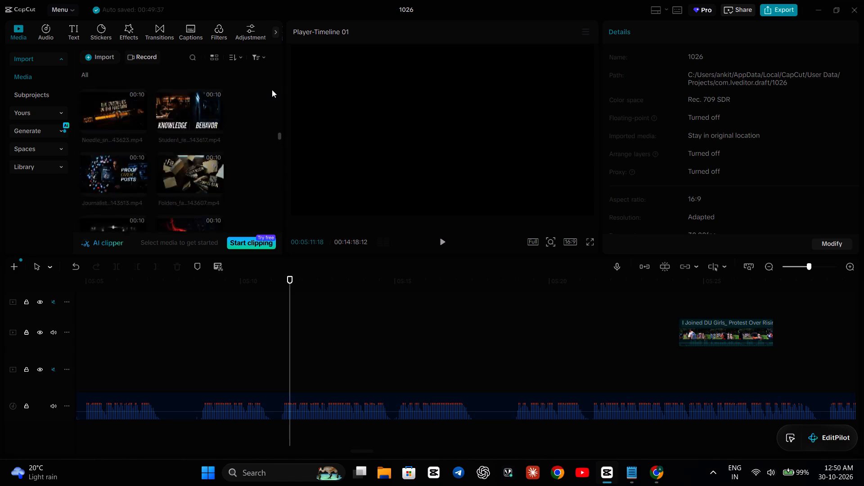
scroll(272, 90, up, 14)
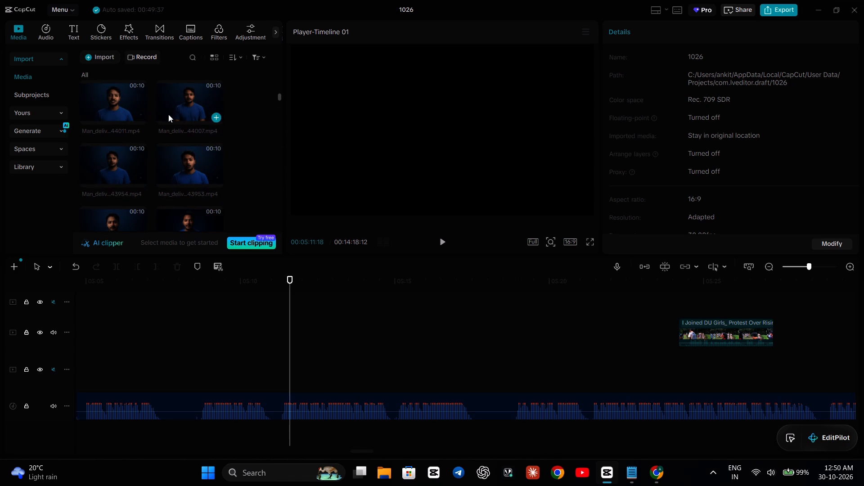
double_click(113, 109)
double_click(219, 106)
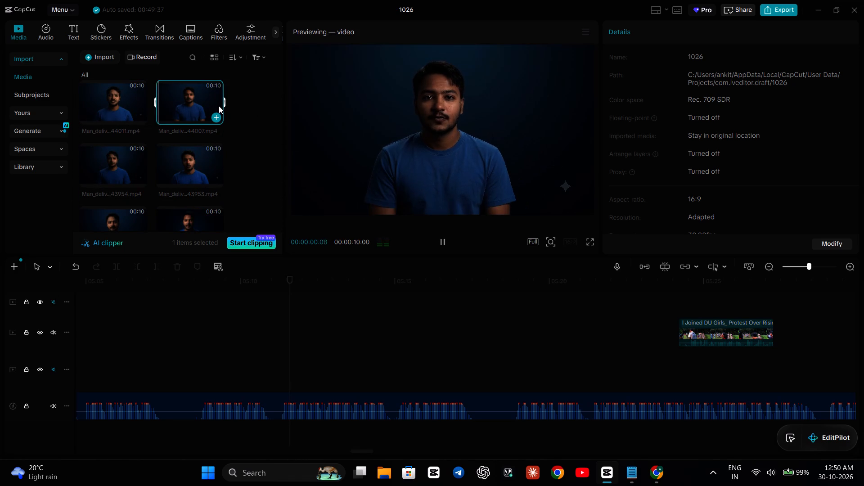
scroll(210, 103, up, 2)
double_click(179, 126)
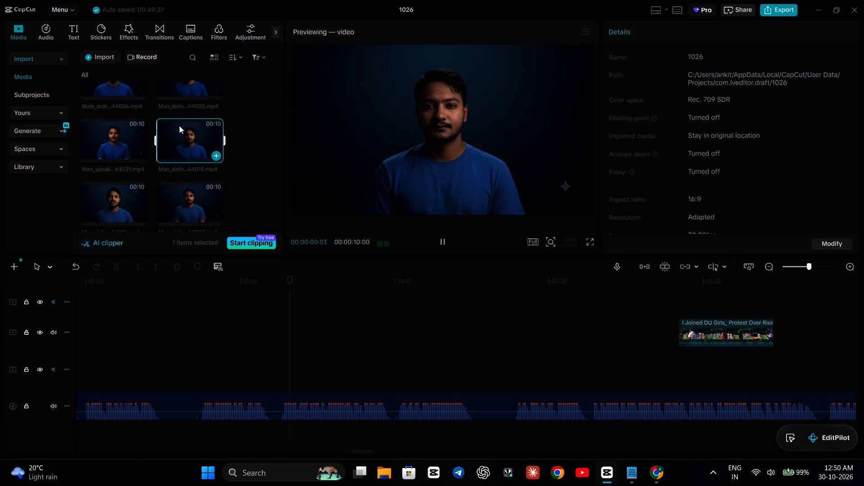
scroll(179, 126, down, 3)
double_click(179, 126)
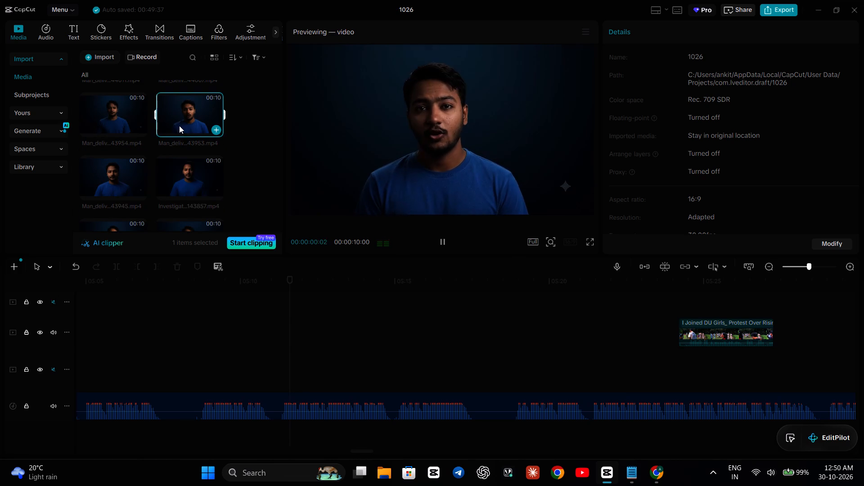
double_click(186, 166)
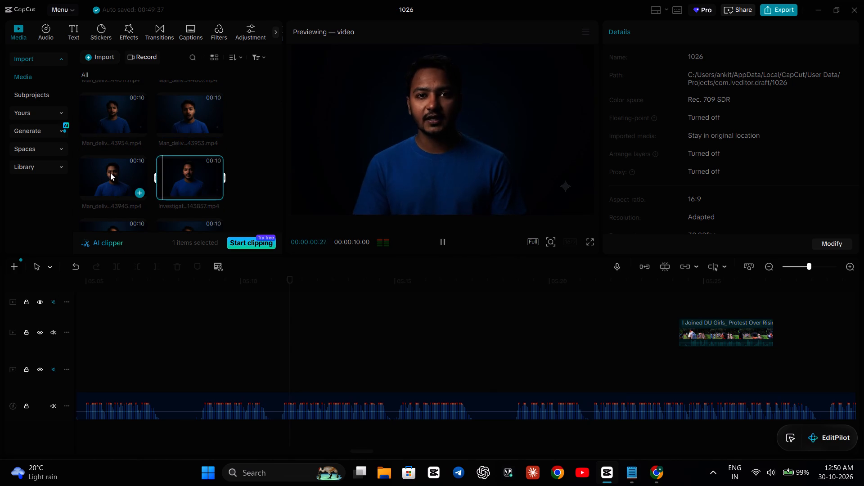
double_click(106, 173)
double_click(112, 113)
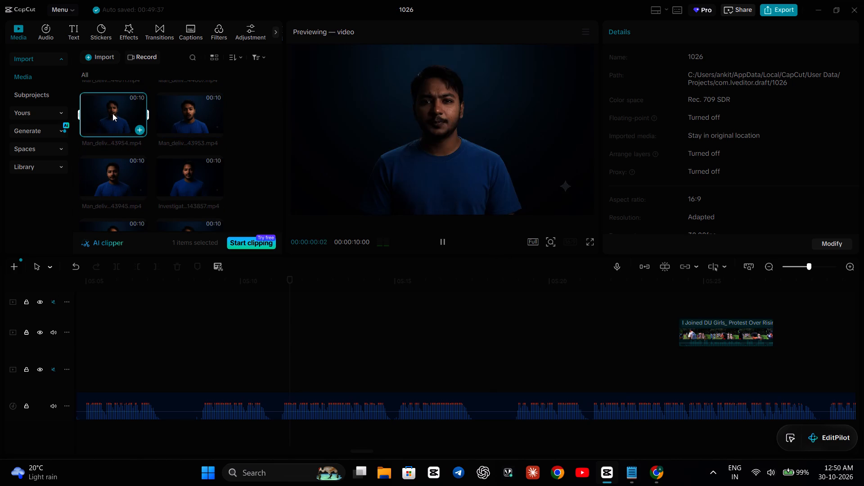
scroll(112, 113, down, 2)
double_click(112, 113)
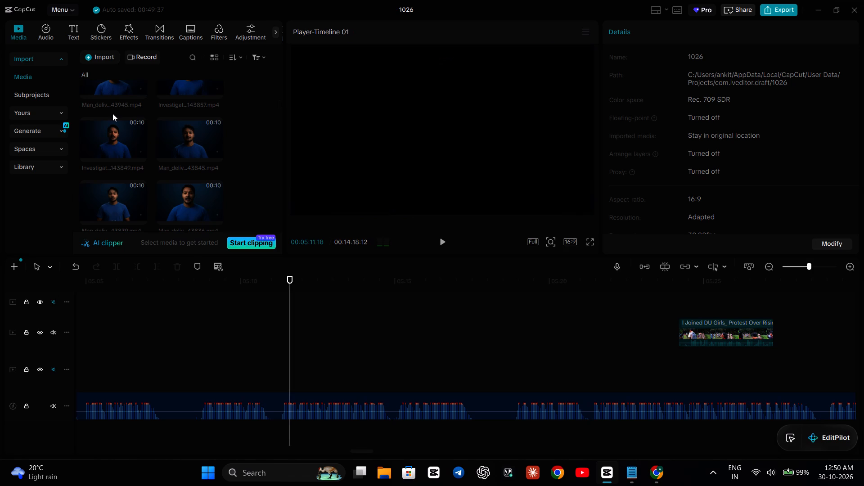
Preview the older blue T-shirt presenter clips, from Investigat…143849 to Investigat…143759, for one that fits the narration.
click(110, 140)
double_click(189, 144)
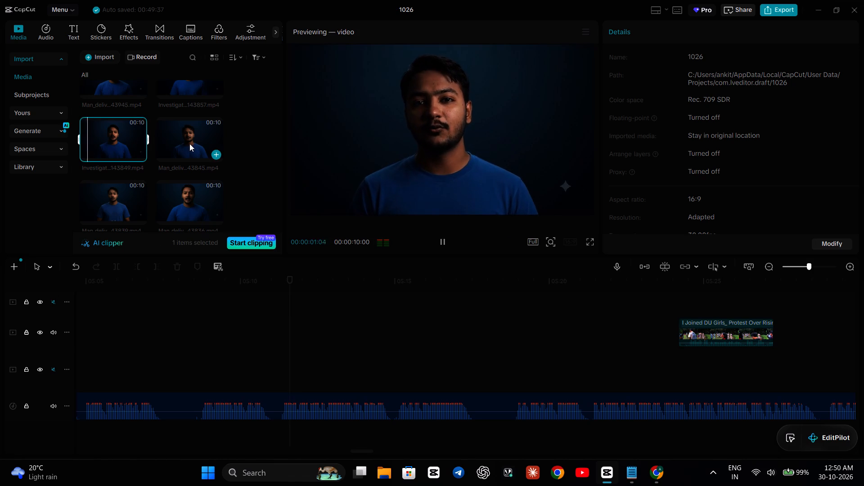
double_click(124, 190)
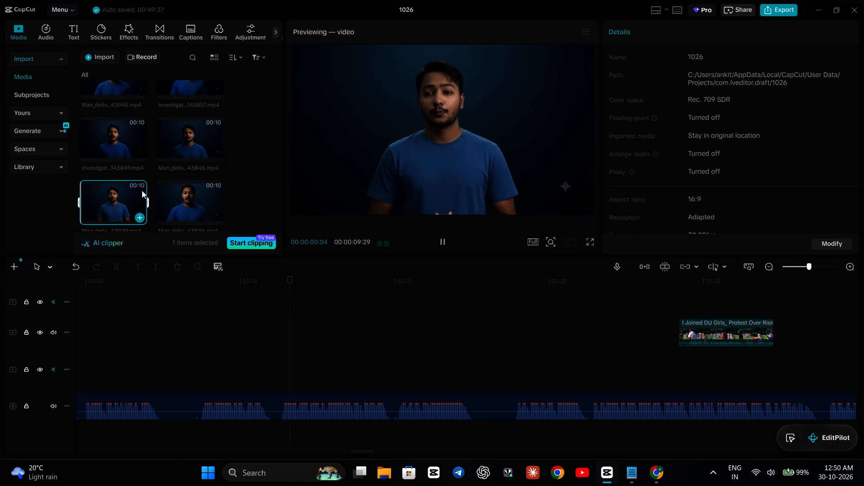
double_click(184, 192)
scroll(200, 163, down, 1)
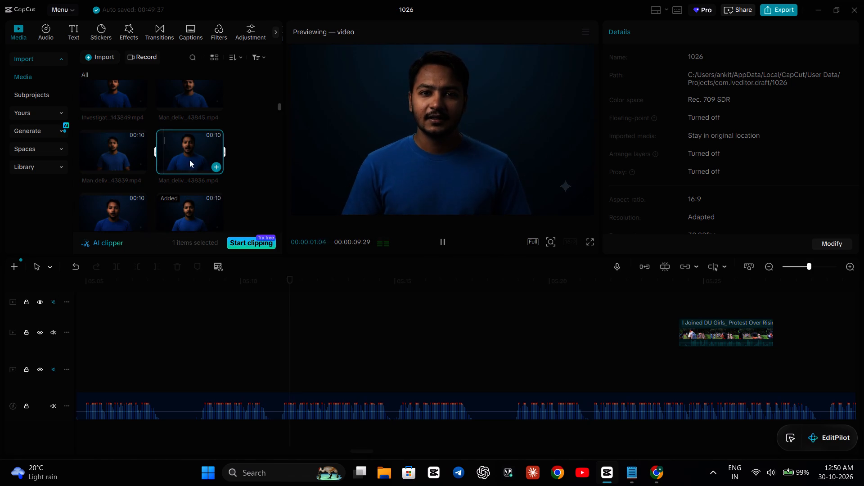
double_click(100, 194)
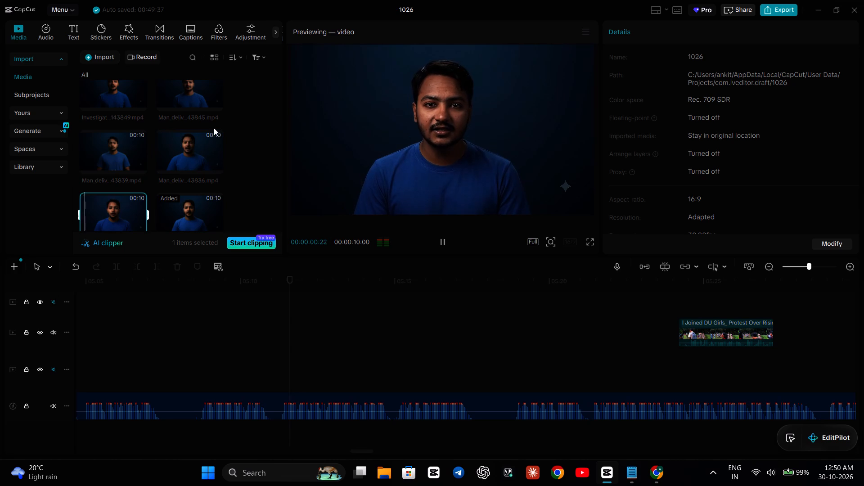
scroll(211, 128, down, 3)
double_click(193, 125)
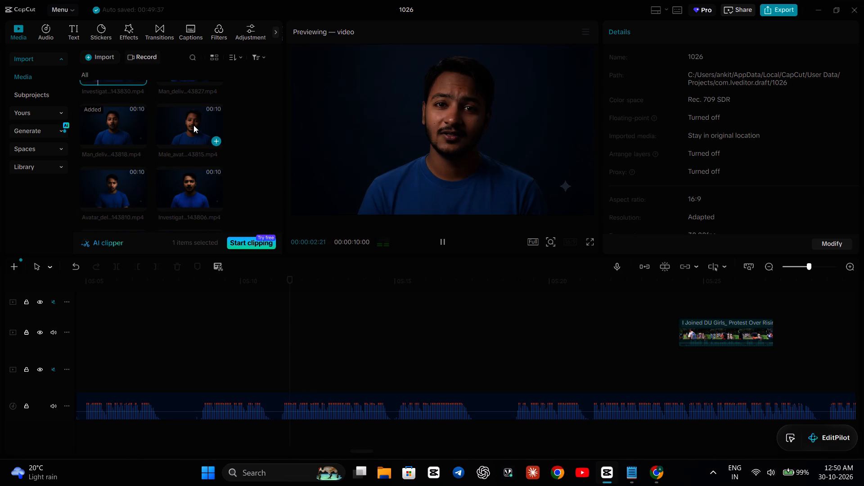
double_click(180, 164)
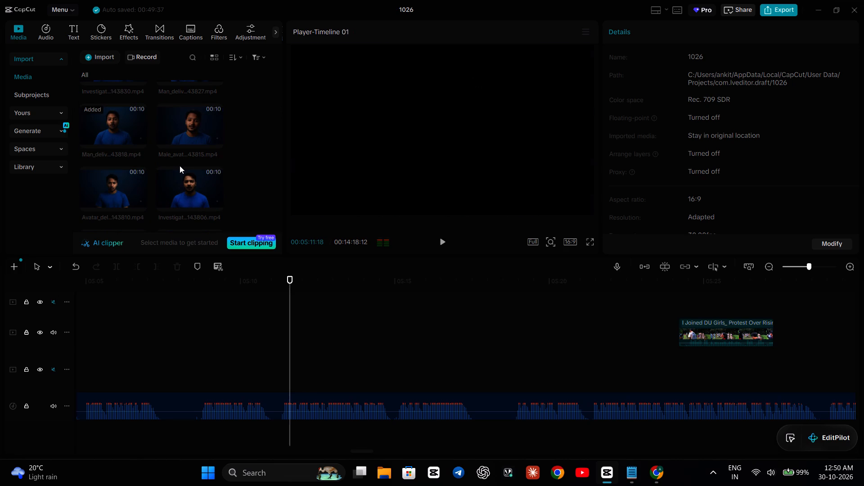
click(176, 171)
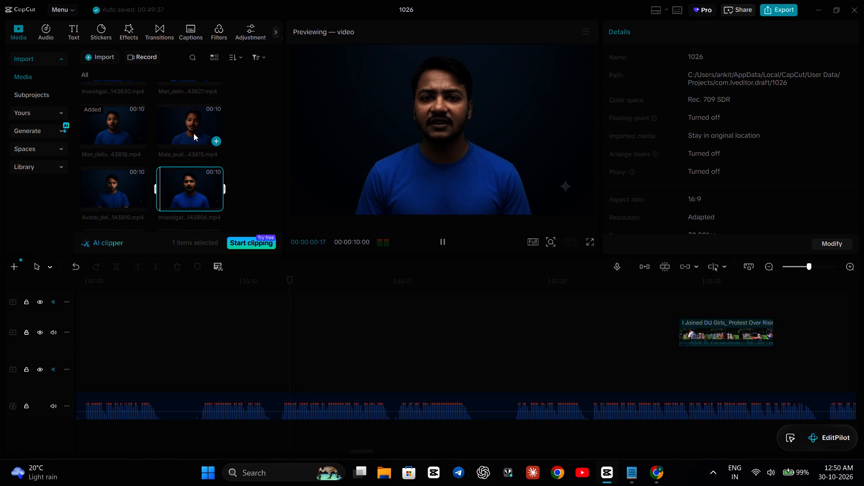
scroll(193, 133, down, 1)
click(106, 121)
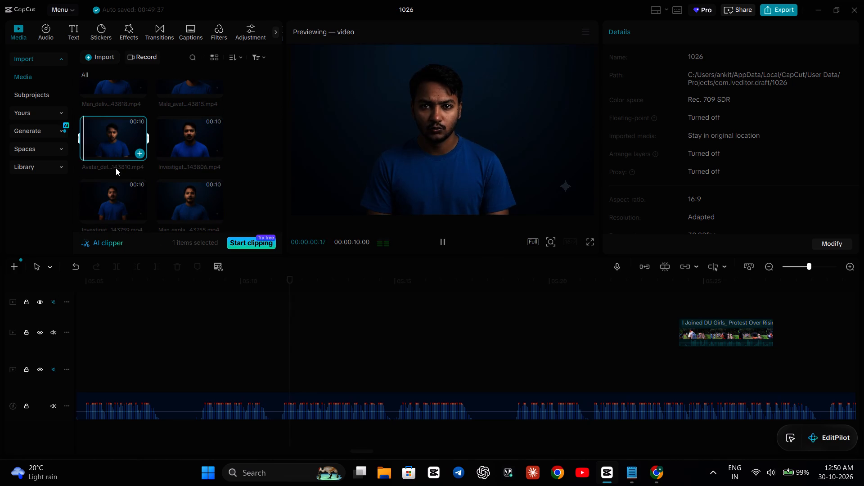
double_click(116, 191)
scroll(213, 92, down, 2)
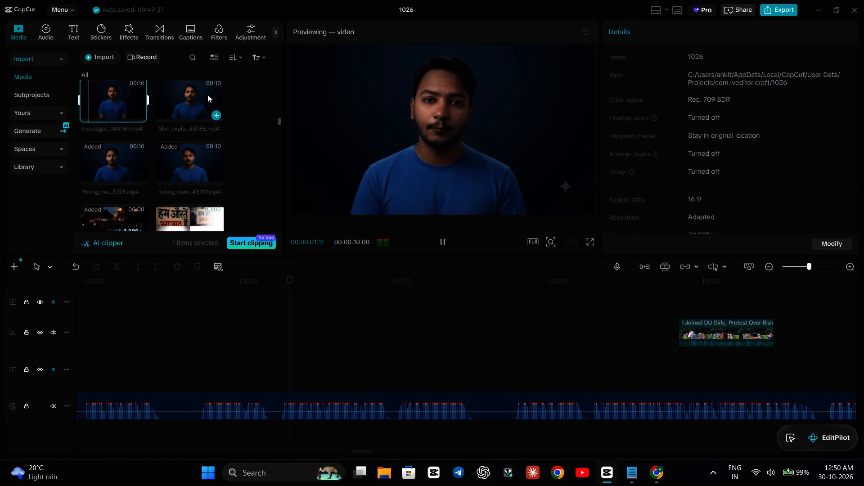
double_click(206, 94)
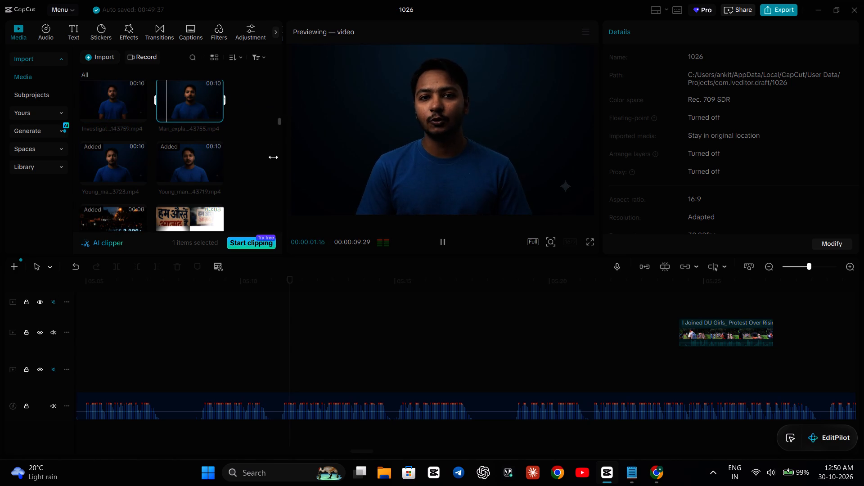
click(218, 115)
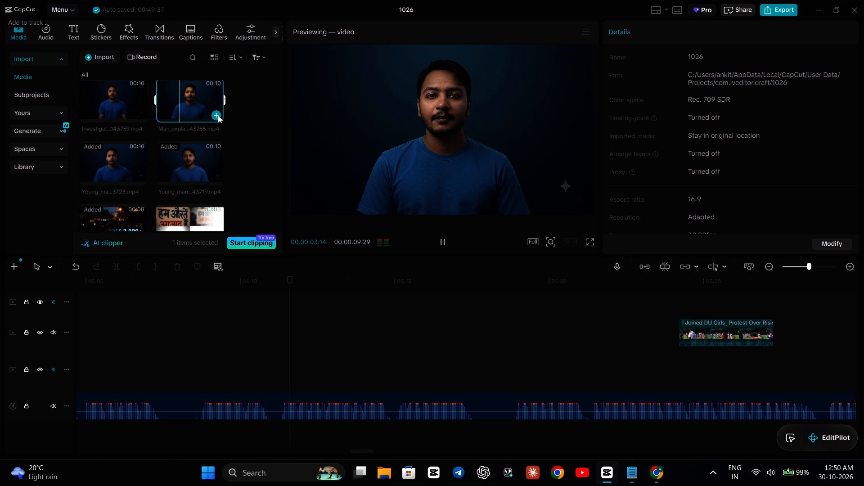
key(space)
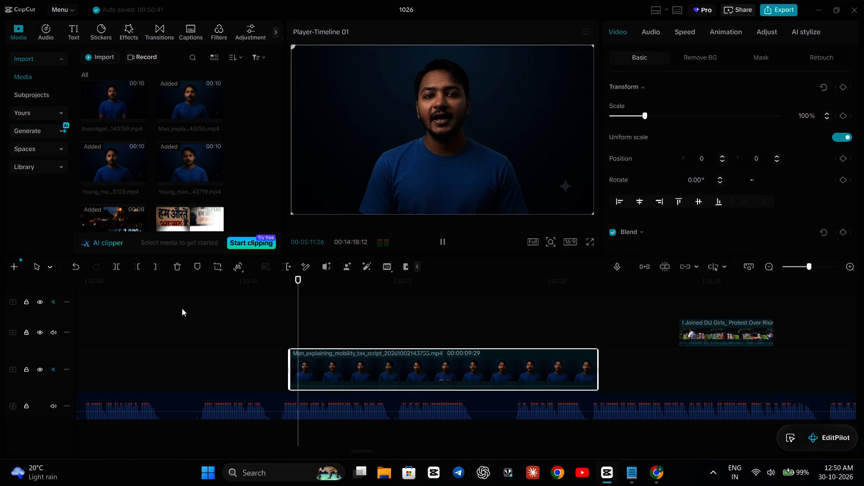
click(180, 307)
drag(333, 362, 246, 358)
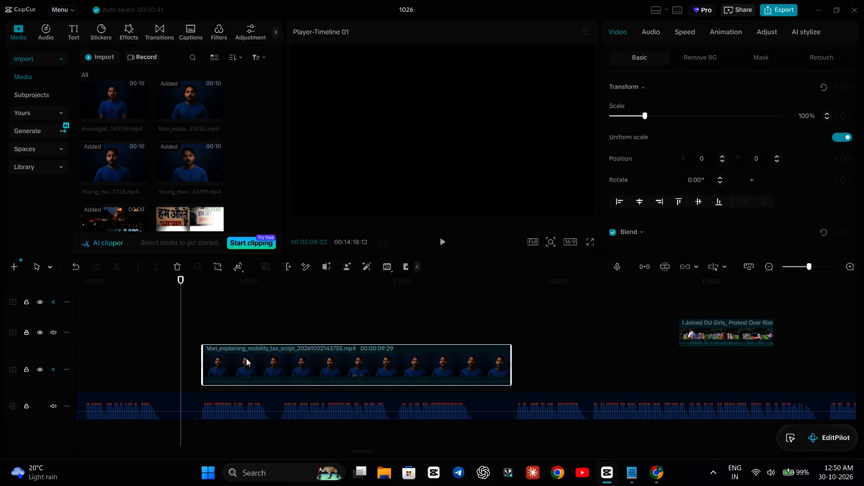
Play the start of the placed presenter clip repeatedly, between about 00:05:08 and 00:05:14, to check it against the narration.
click(181, 324)
key(space)
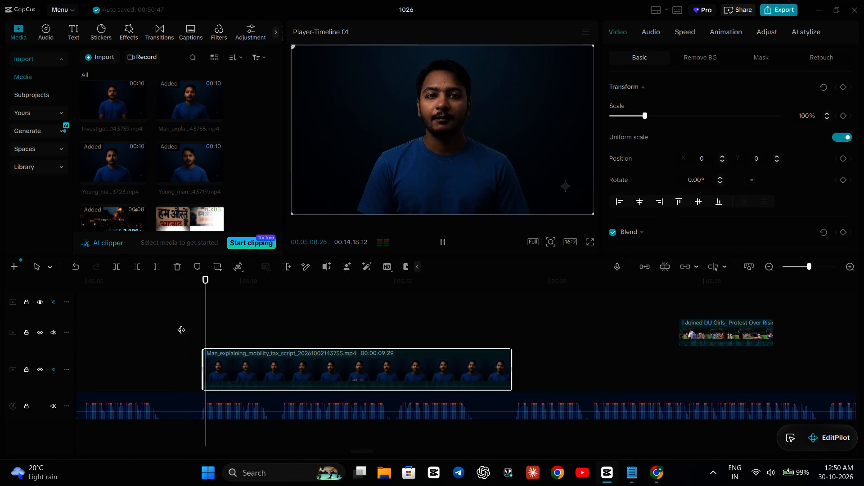
key(space)
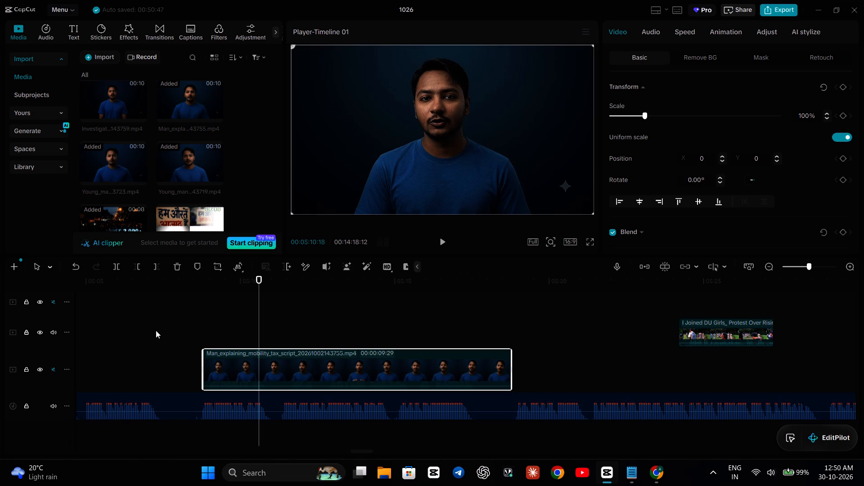
click(205, 317)
key(space)
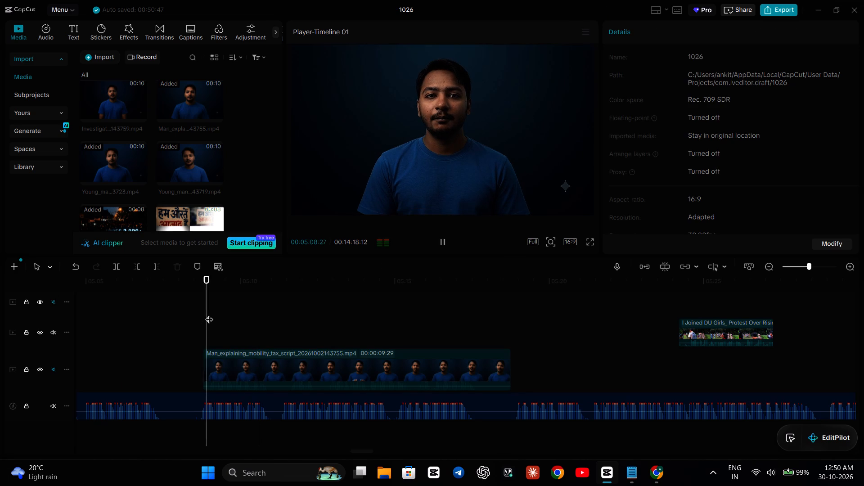
key(space)
key(space)
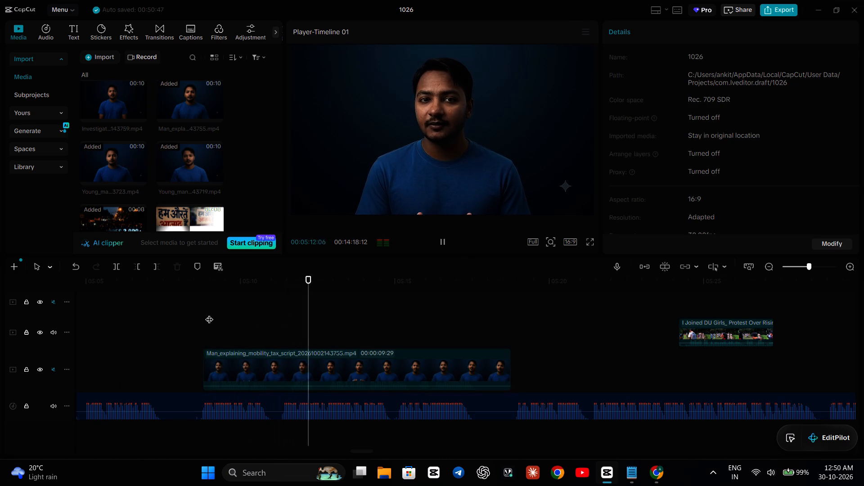
key(space)
click(162, 314)
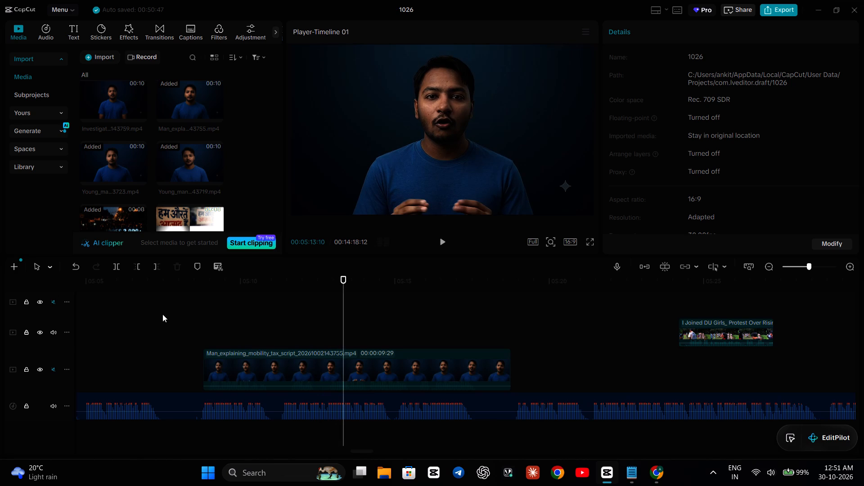
key(space)
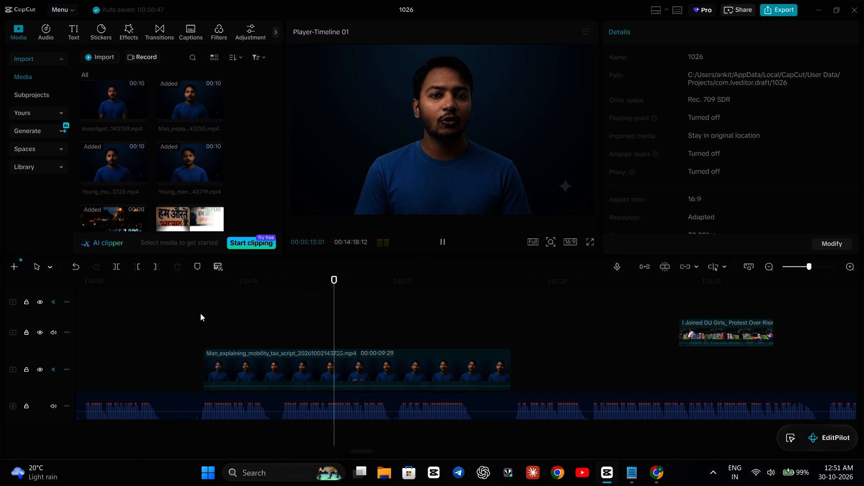
key(space)
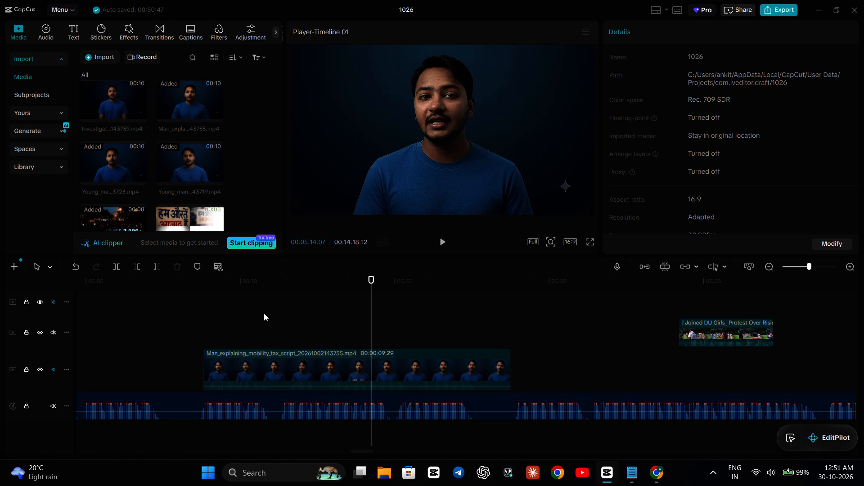
click(257, 308)
key(space)
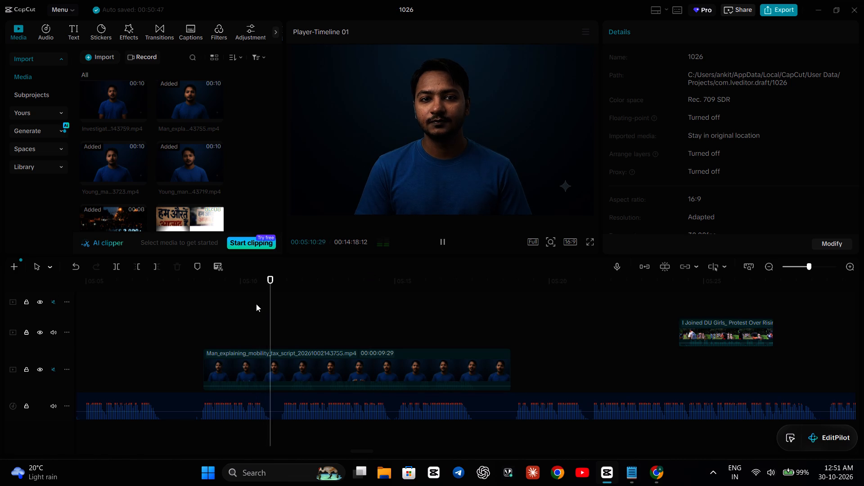
key(space)
key(space)
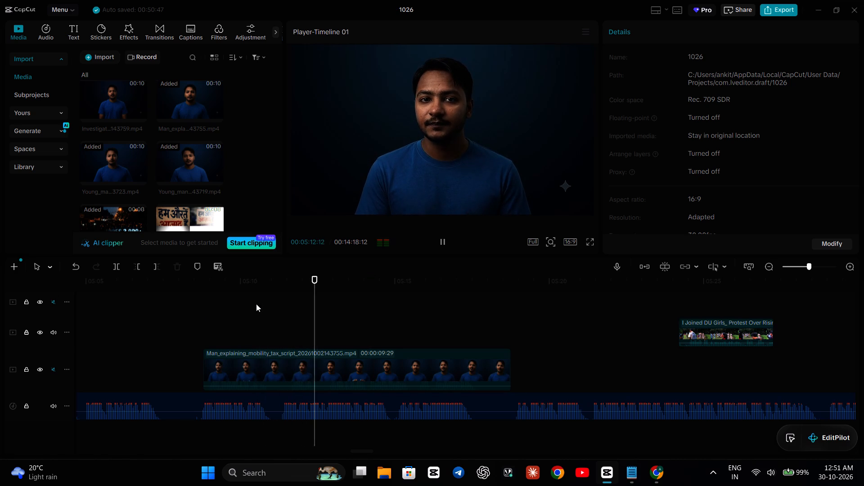
key(space)
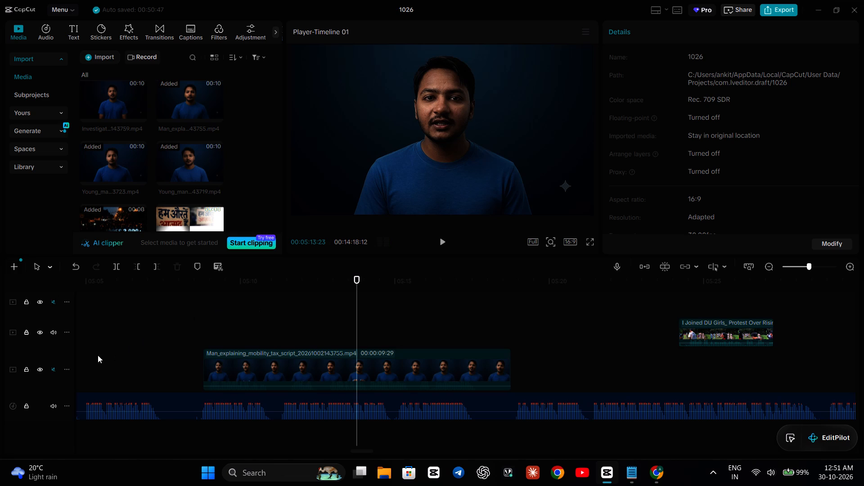
Unmute the main video track holding the presenter clip.
click(49, 370)
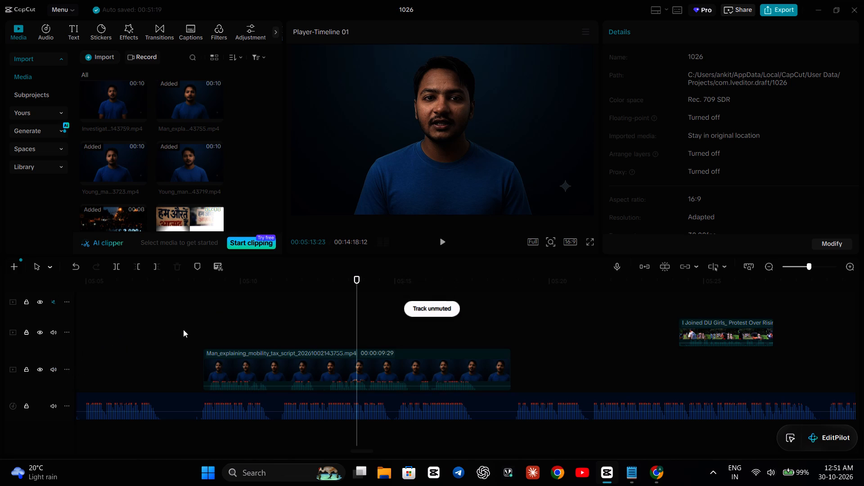
Play the unmuted presenter clip in short bursts from about 00:05:08 to 00:05:17 to compare its speech with the narration.
click(188, 328)
key(space)
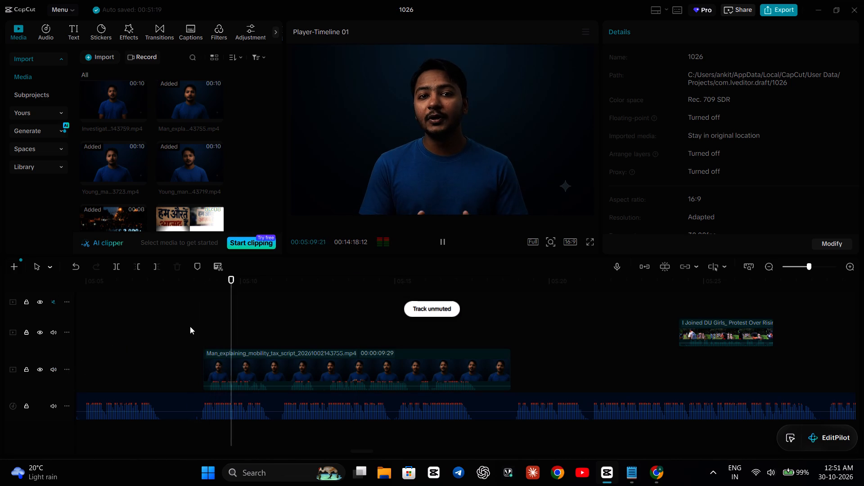
key(space)
click(190, 326)
key(space)
key(space)
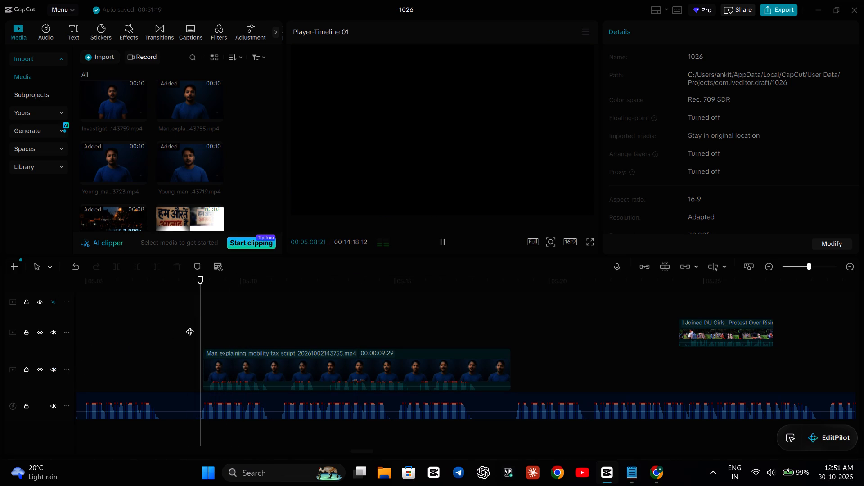
key(space)
key(space)
key(space)
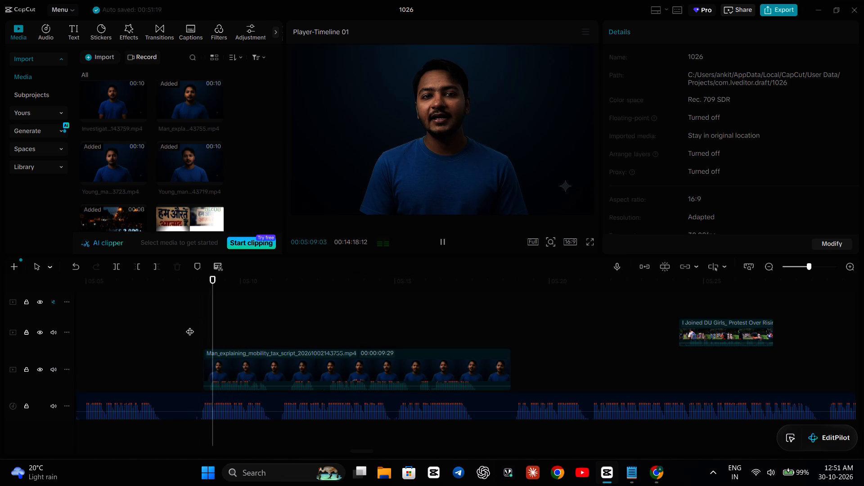
key(space)
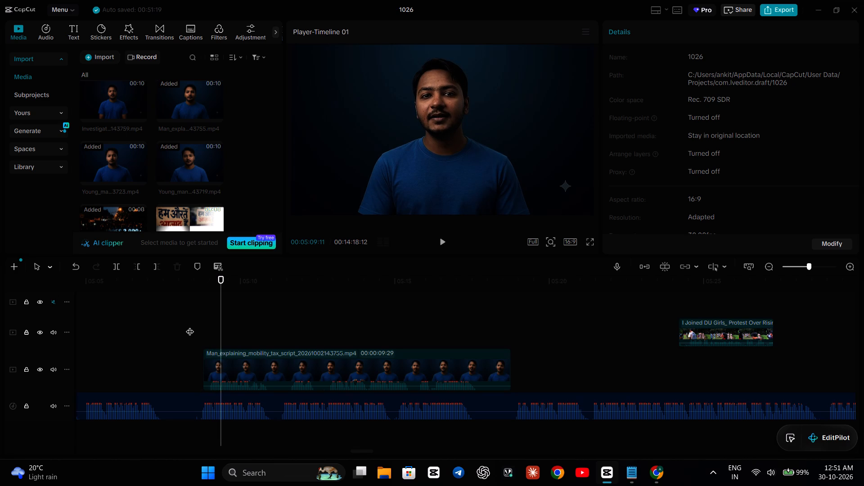
key(space)
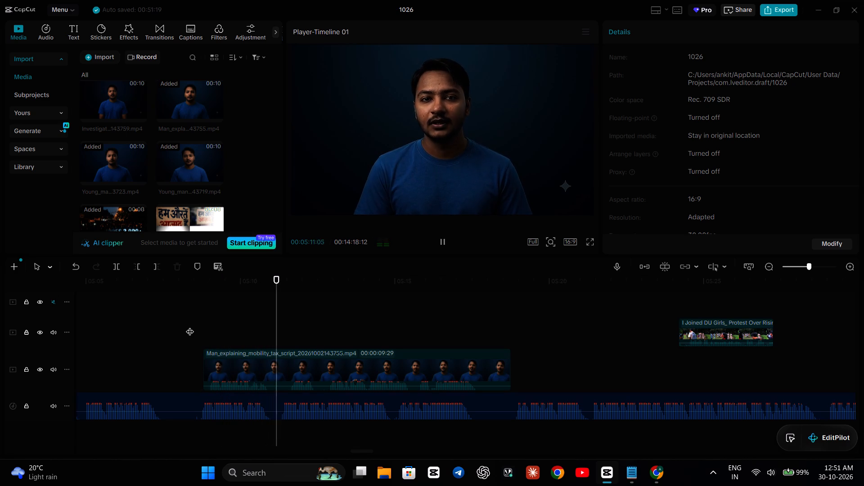
key(space)
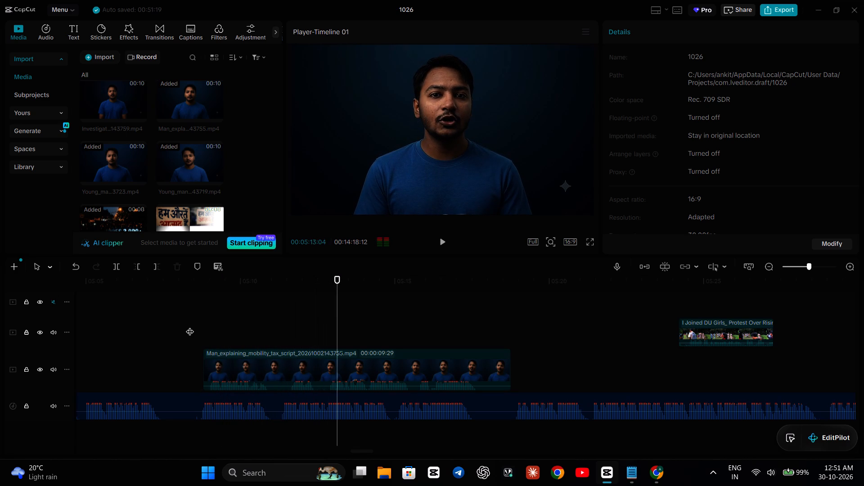
key(space)
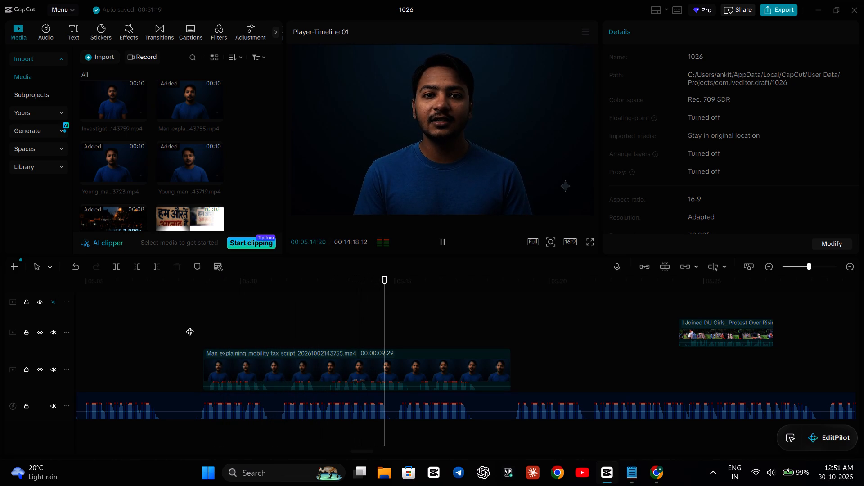
key(space)
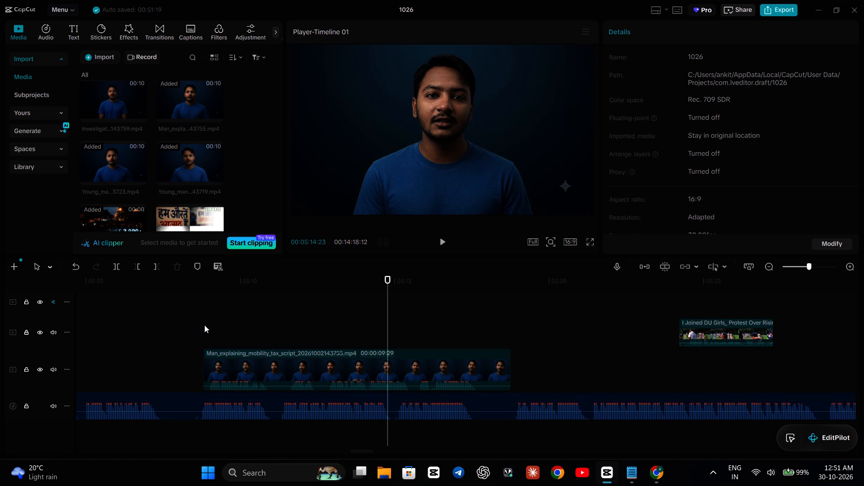
key(space)
key(space)
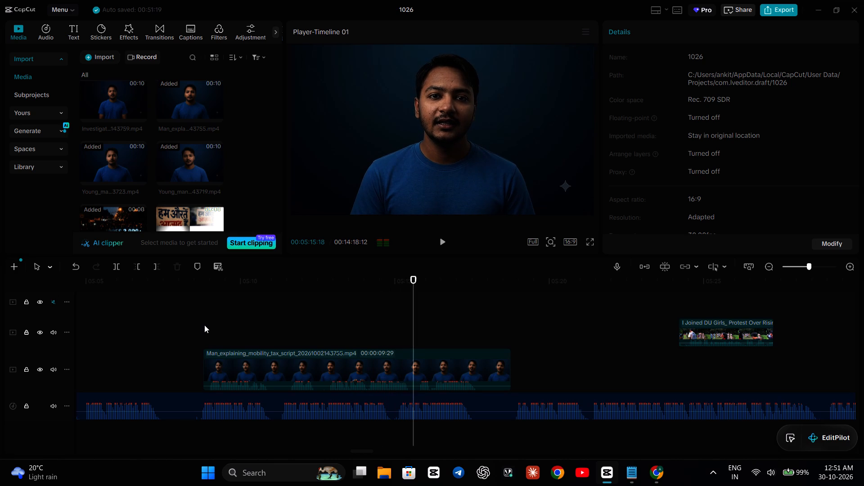
key(space)
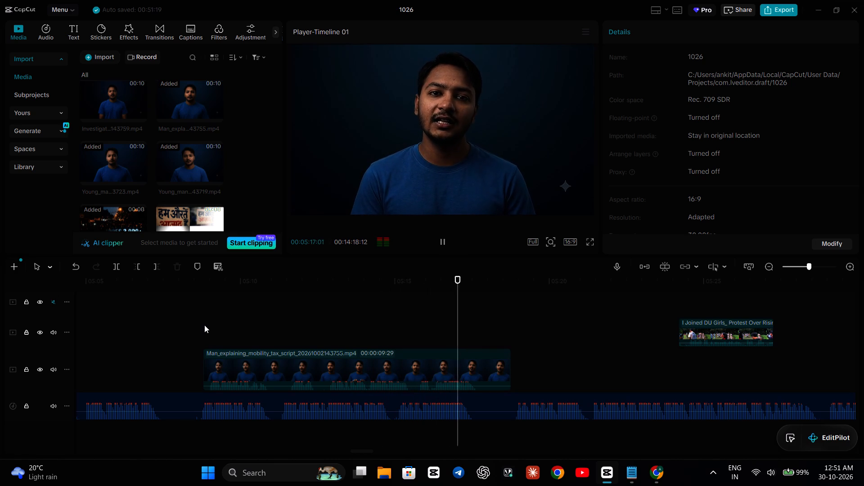
key(space)
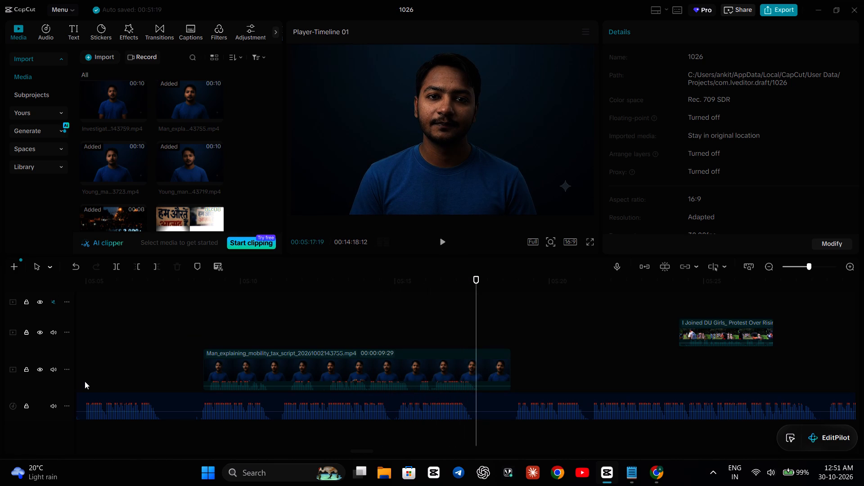
Mute the main video track holding the presenter clip.
click(52, 369)
Replay the narration around 00:05:10 to 00:05:12 and split the voice recording at 00:05:11:10, just before the second phrase.
click(292, 328)
key(space)
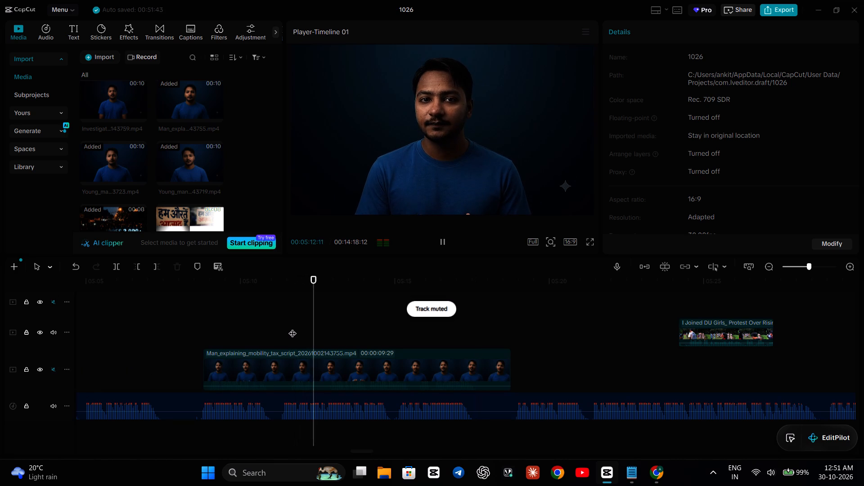
key(space)
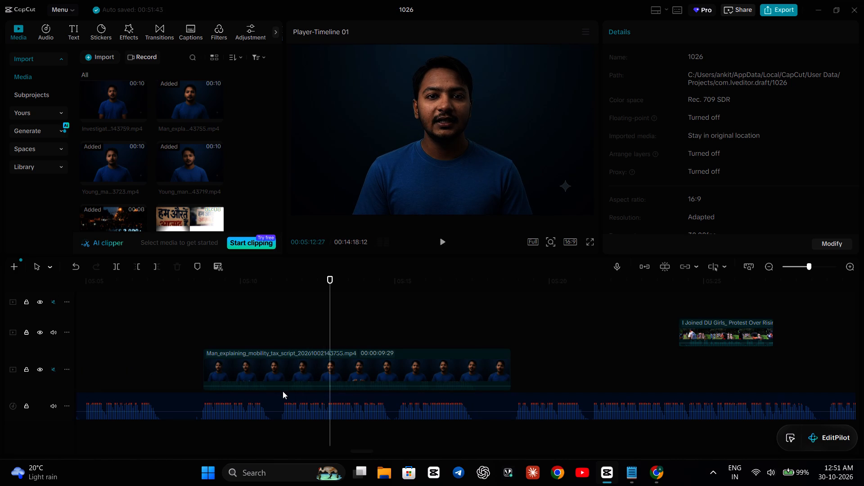
click(235, 323)
key(space)
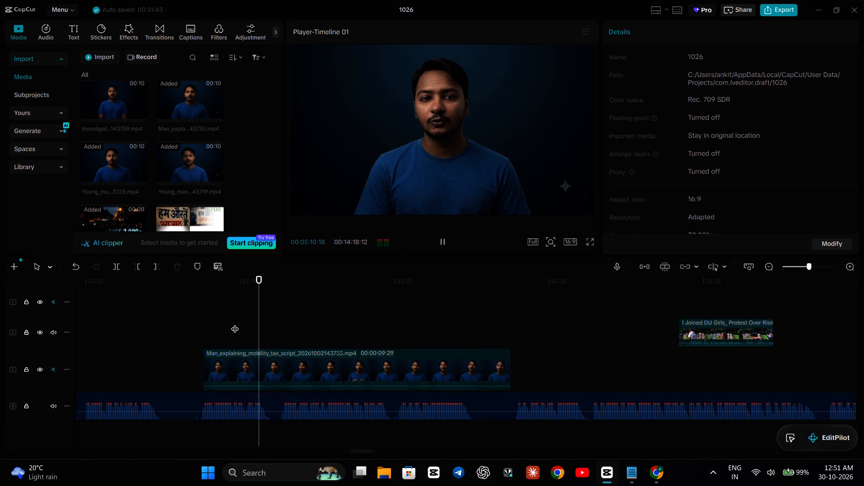
key(space)
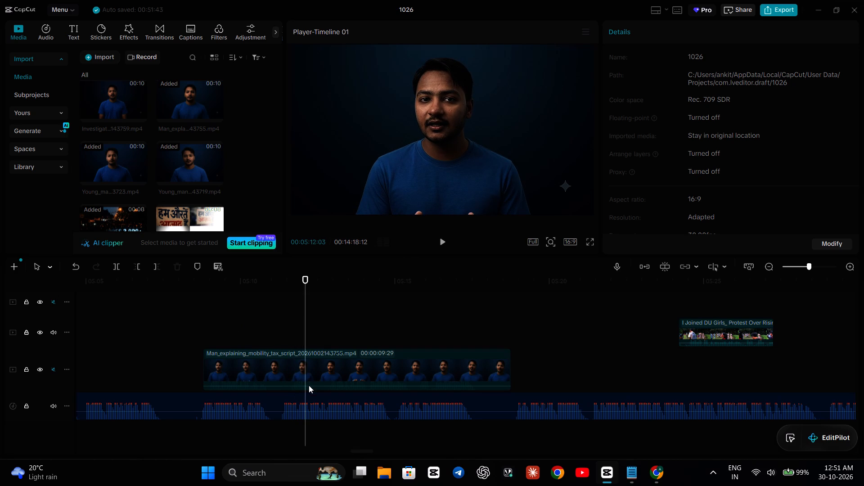
click(315, 405)
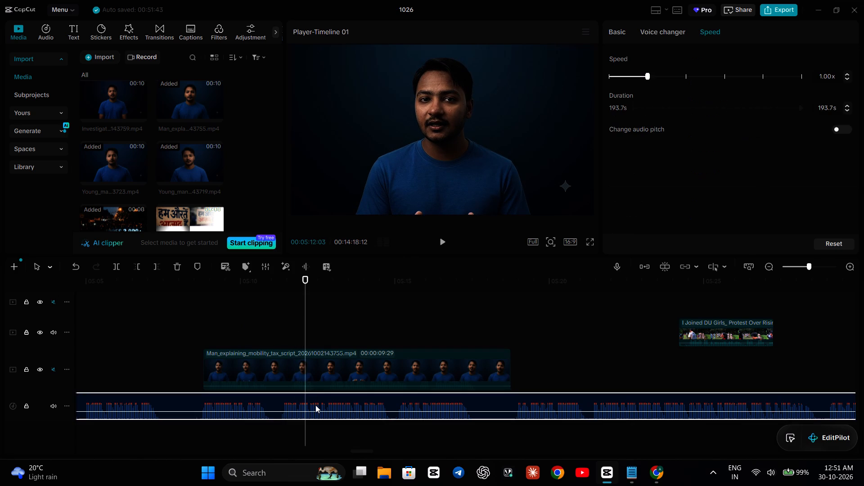
click(281, 341)
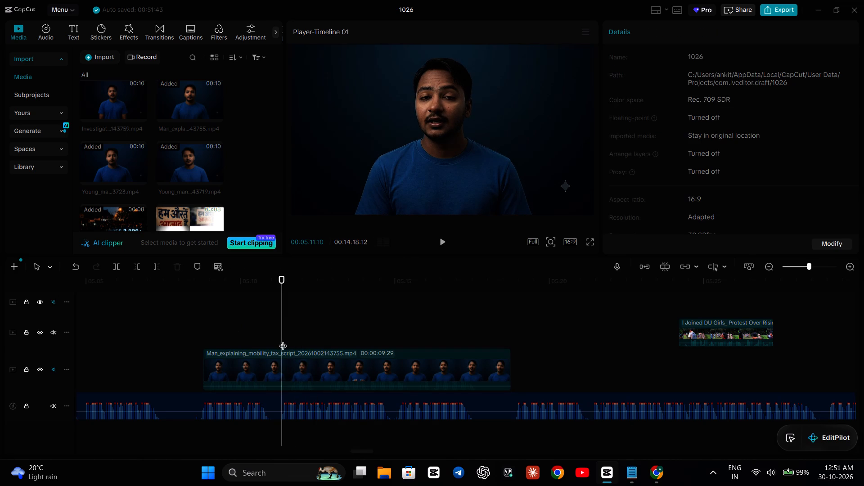
click(267, 398)
click(117, 264)
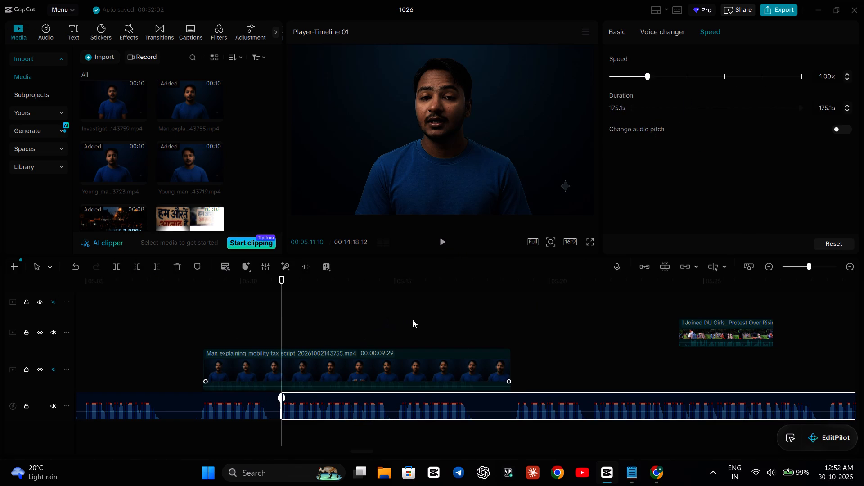
Split the voice recording again at 00:05:14:24, in the pause after the second phrase.
key(space)
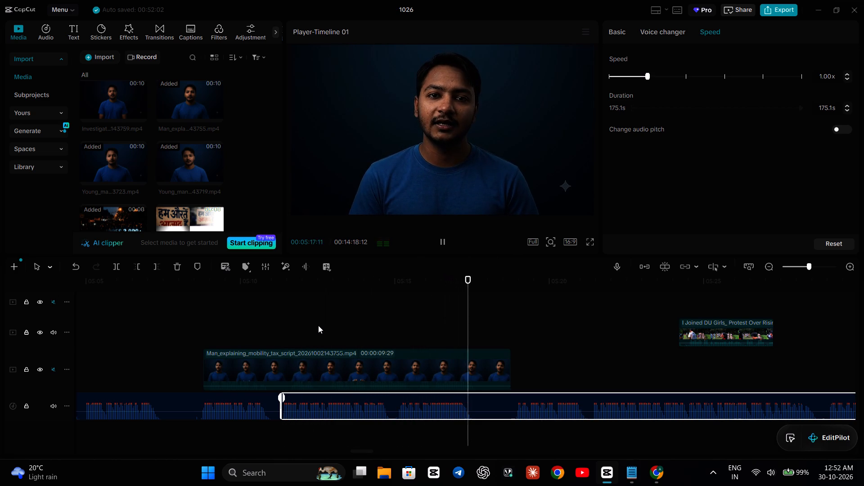
key(space)
click(389, 325)
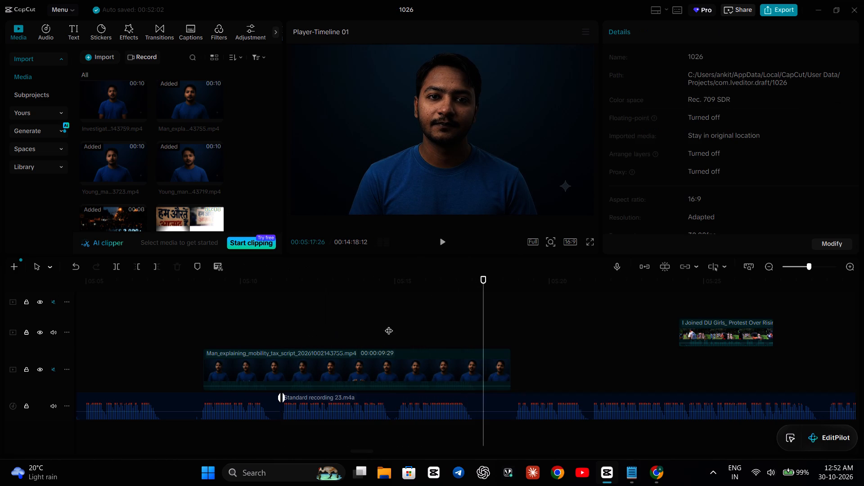
click(400, 414)
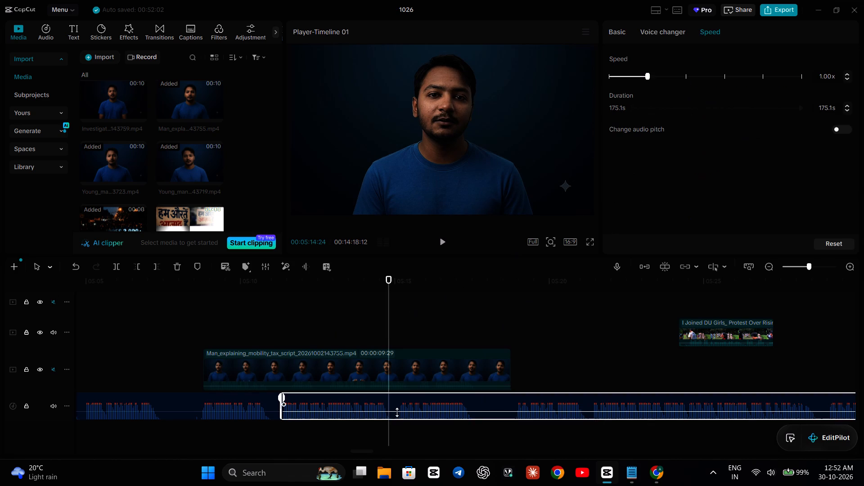
click(116, 265)
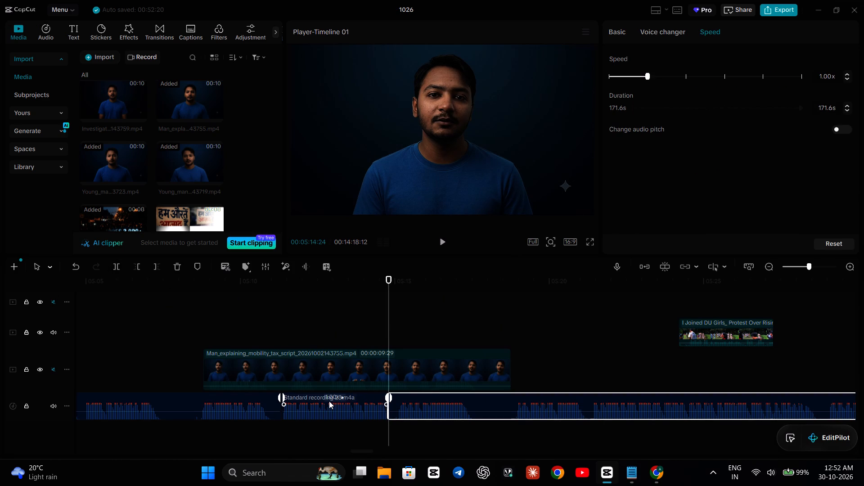
Move the remaining voice recording after the 00:05:14:24 split about 1 second later, leaving a gap behind the isolated phrase.
click(329, 401)
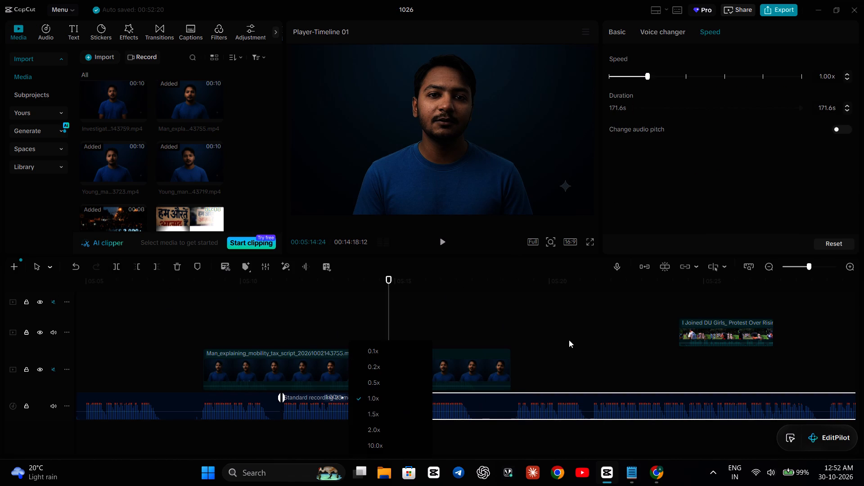
click(569, 340)
drag(497, 405, 516, 403)
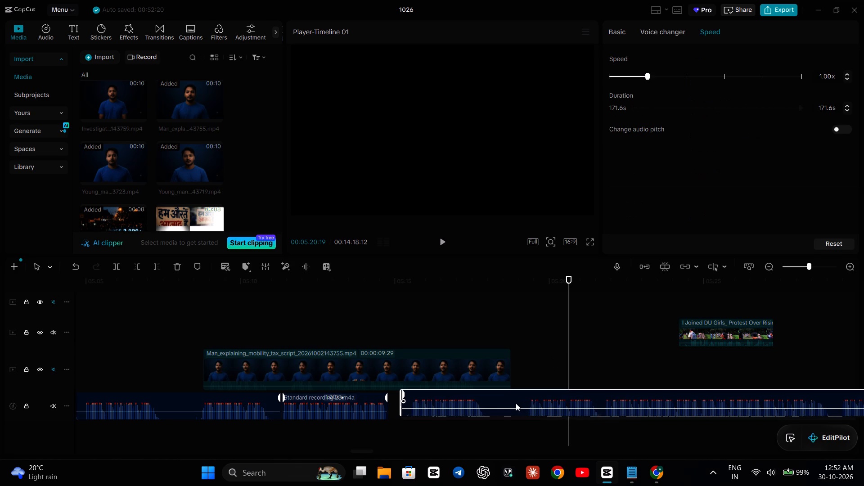
drag(516, 403, 527, 405)
Slow the isolated voice recording section that starts at 00:05:11:10 to 0.90x speed.
click(345, 411)
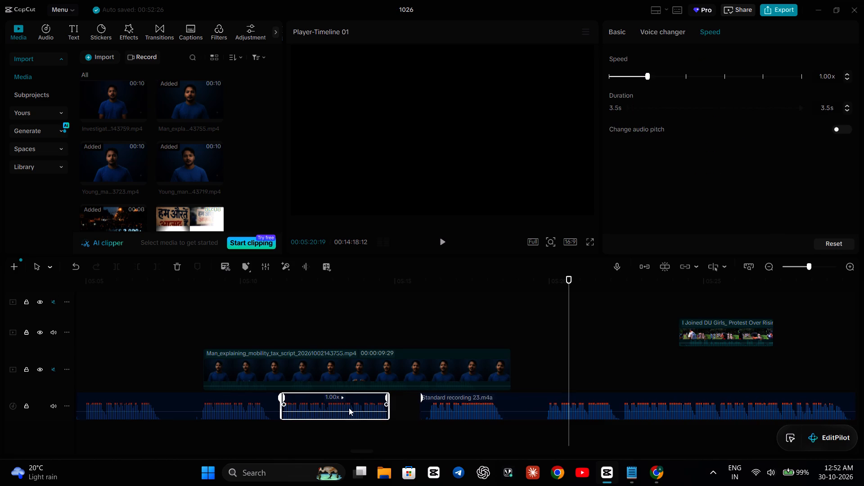
click(349, 408)
double_click(351, 401)
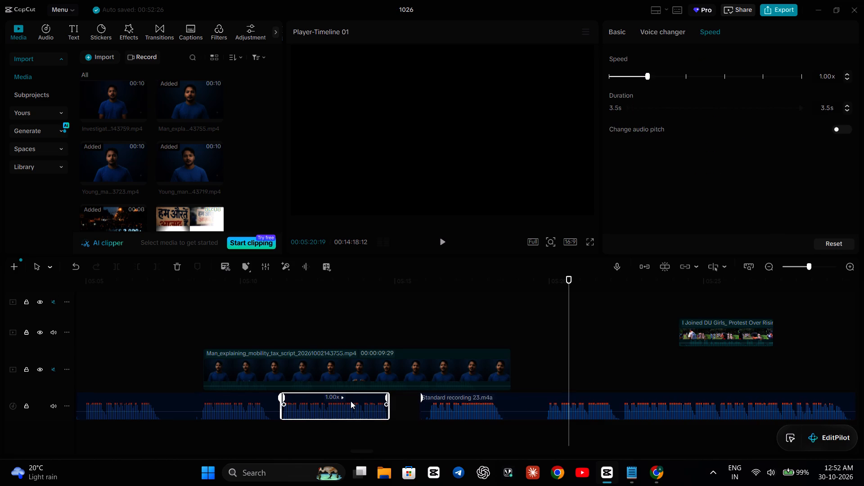
click(353, 400)
click(351, 407)
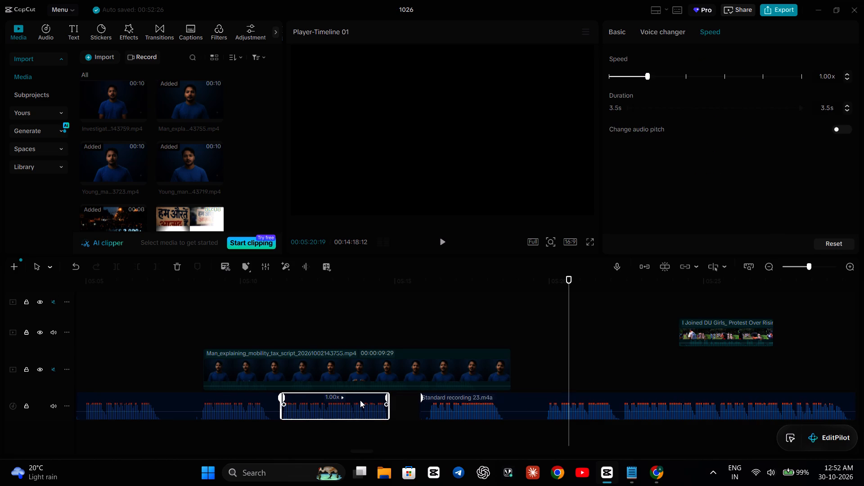
click(360, 400)
click(341, 396)
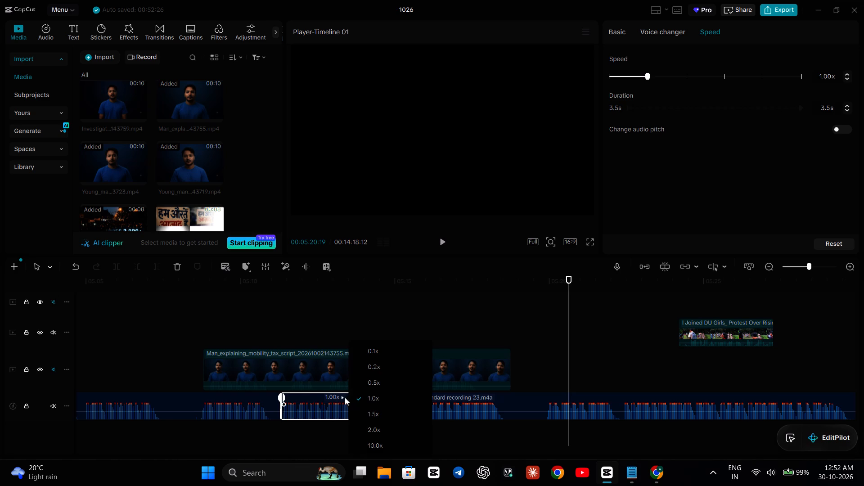
click(312, 403)
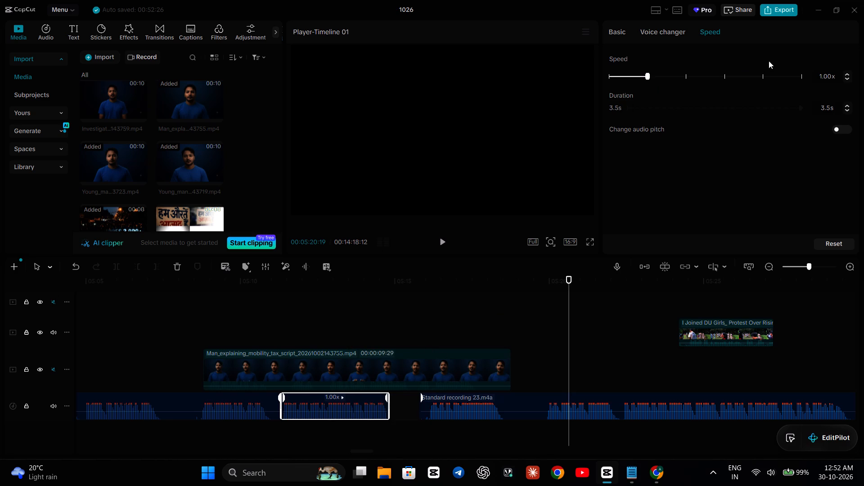
click(845, 77)
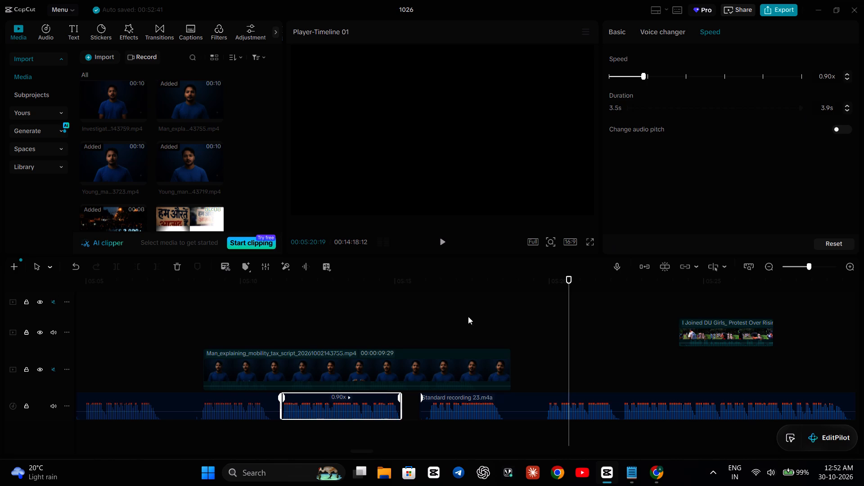
Replay the slowed narration with the presenter clip several times between about 00:05:10 and 00:05:13 to check lip sync.
click(247, 319)
key(space)
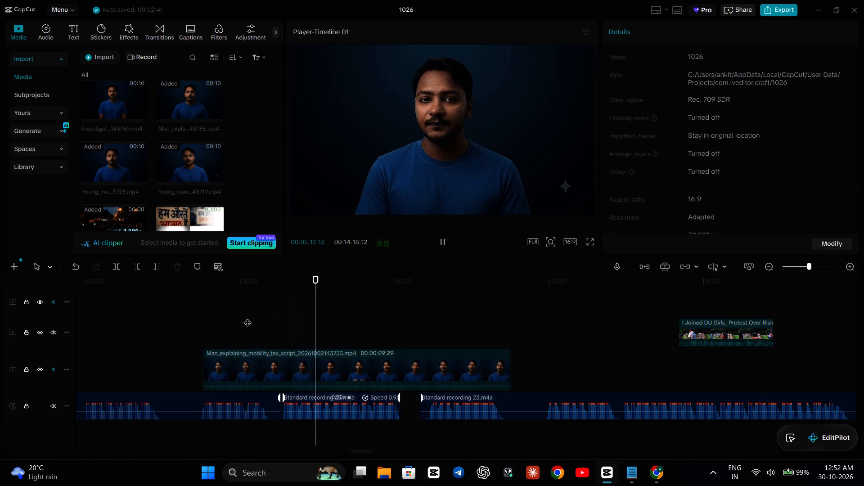
key(space)
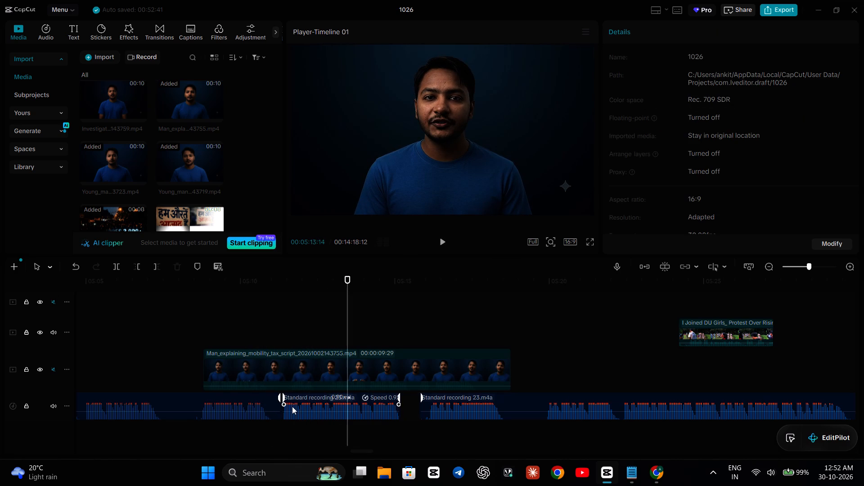
click(261, 327)
key(space)
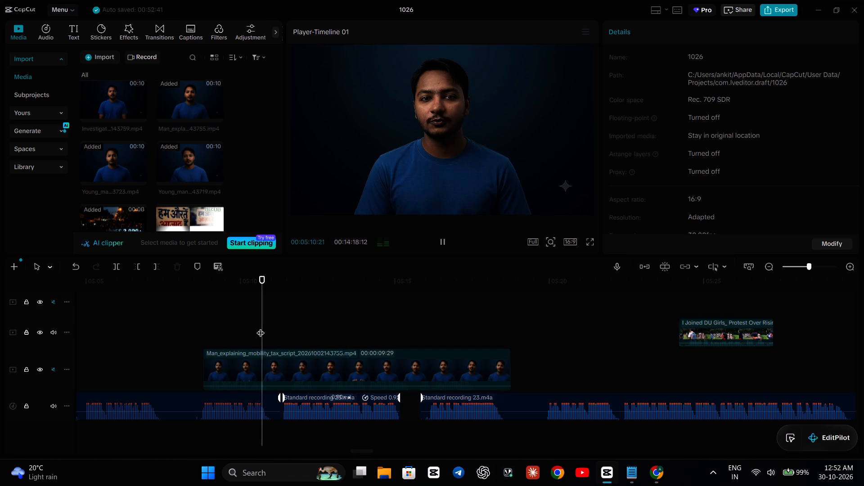
key(space)
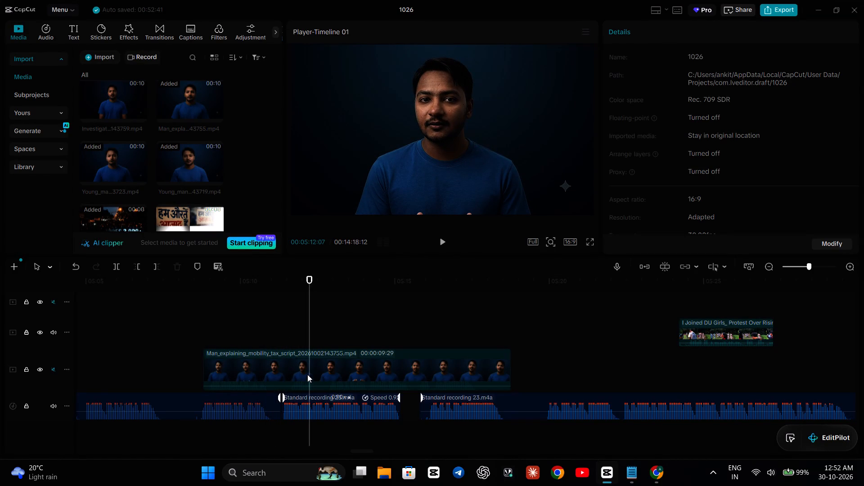
key(space)
key(space)
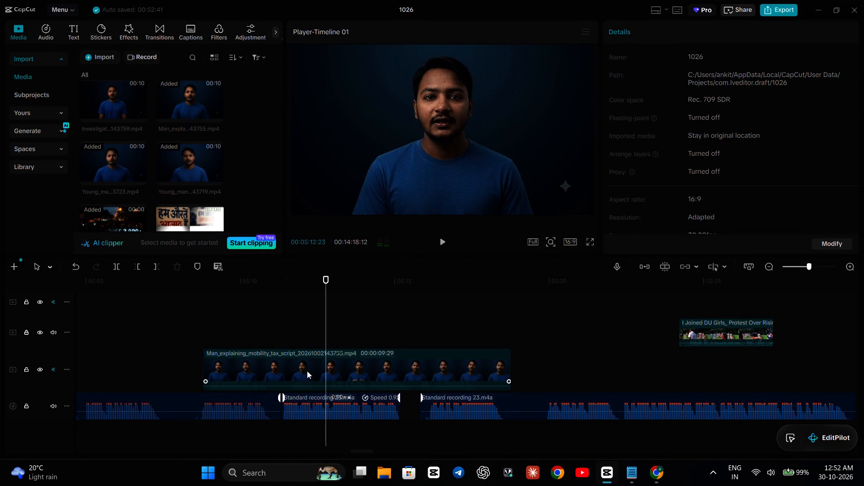
click(307, 365)
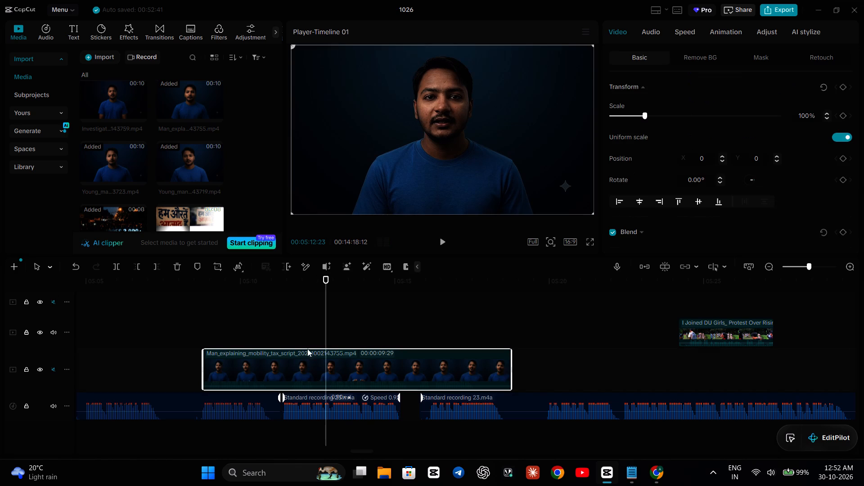
click(308, 320)
key(space)
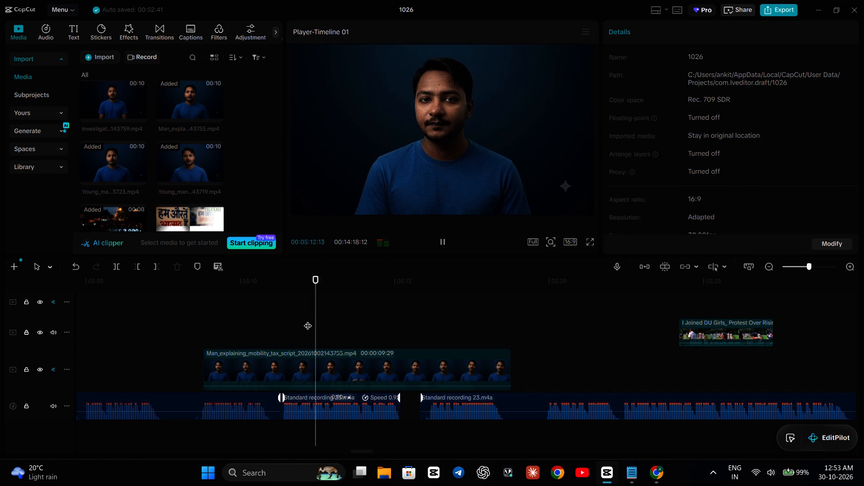
key(space)
key(space)
key(space)
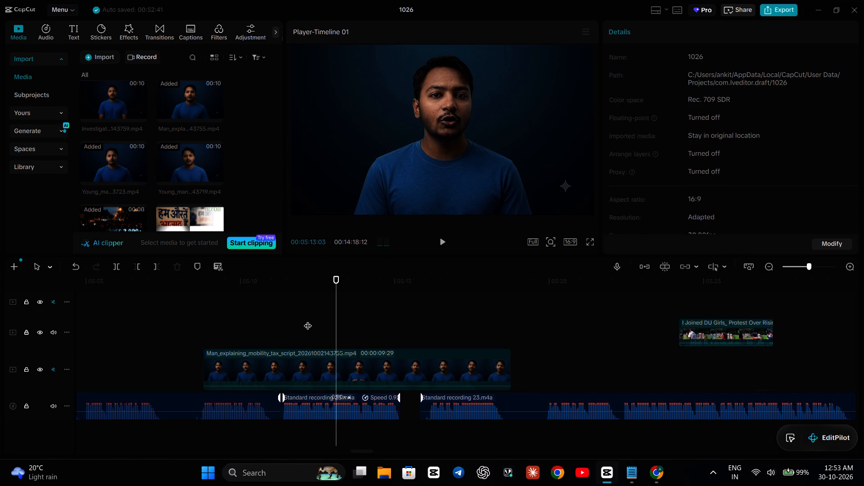
key(space)
key(space)
click(308, 320)
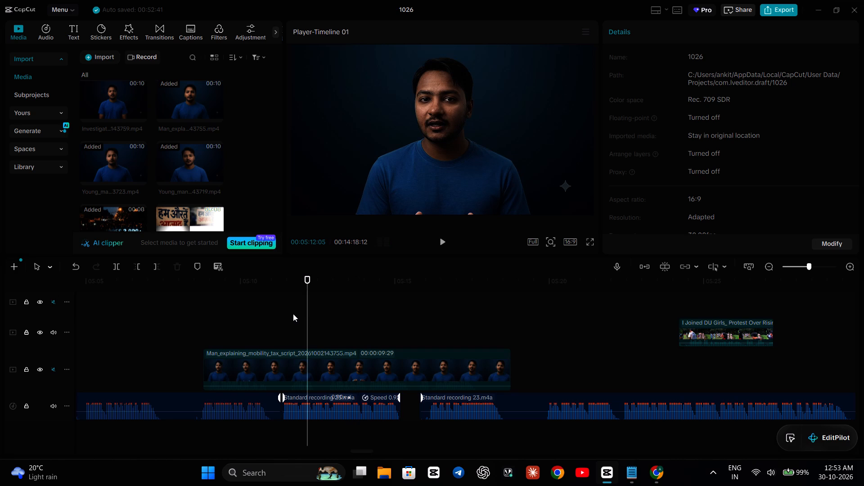
click(274, 313)
key(space)
key(space)
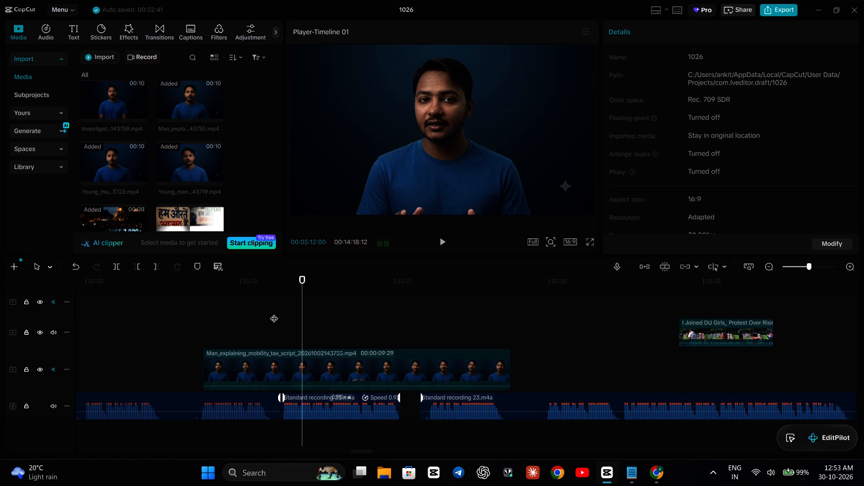
Undo the recent voice recording edits: the 0.90x slowdown, the 1-second shift and the split at 00:05:14:24.
click(53, 403)
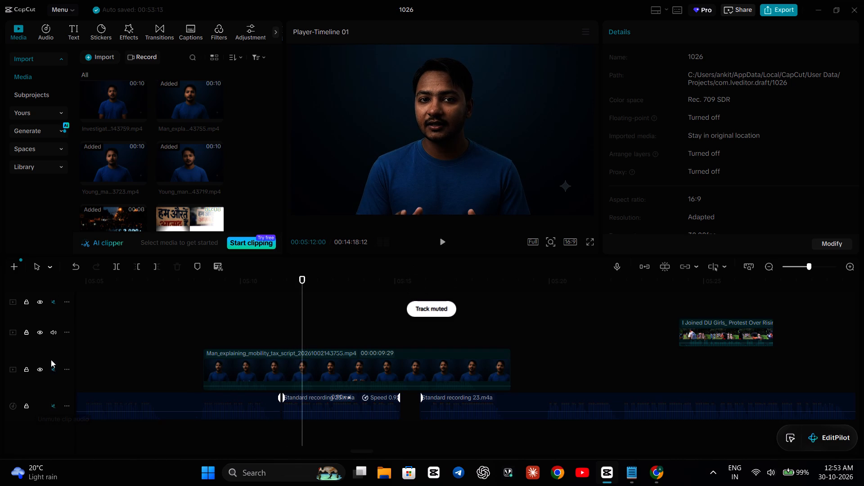
click(51, 364)
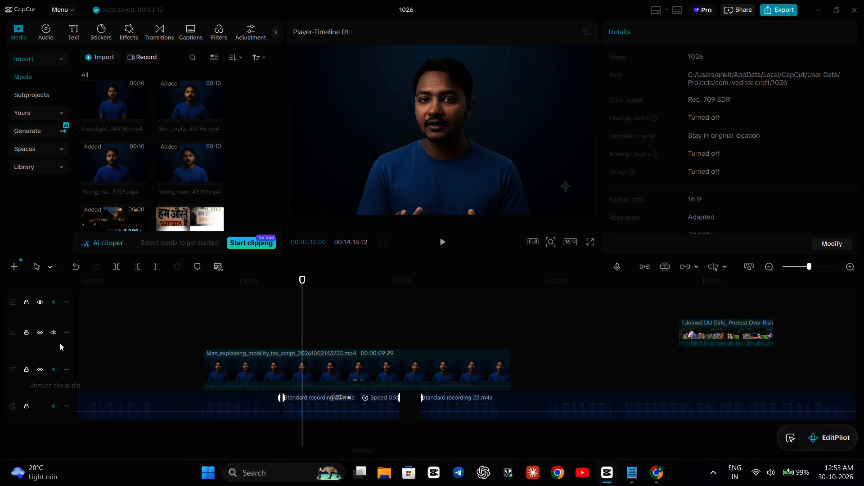
click(75, 261)
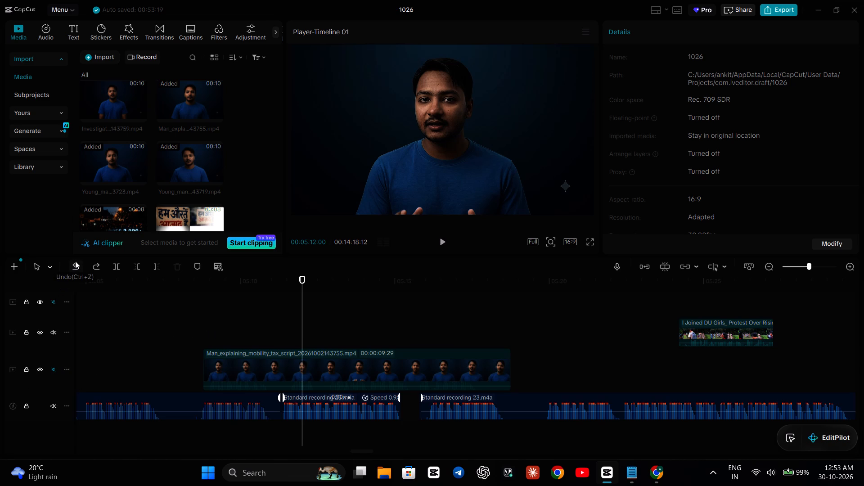
click(75, 261)
click(75, 261)
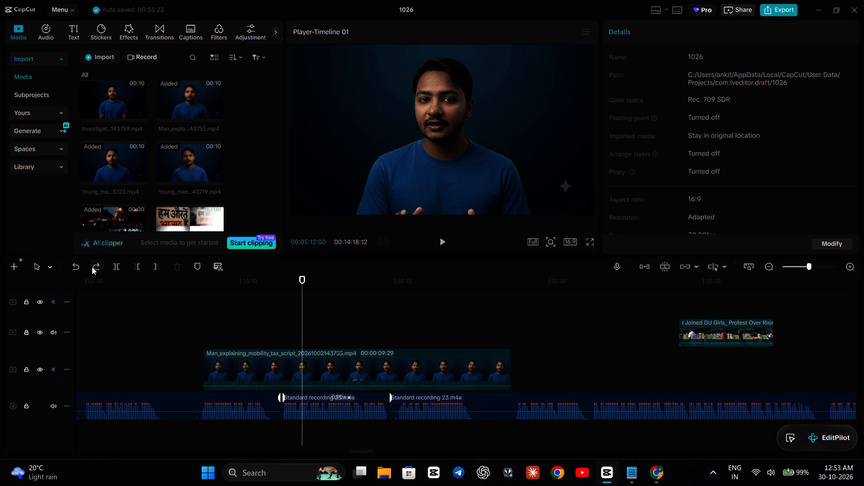
click(80, 267)
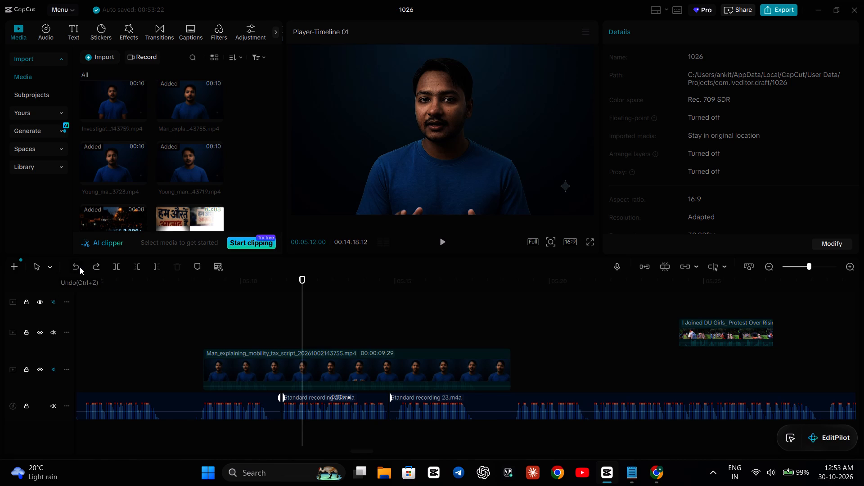
click(80, 267)
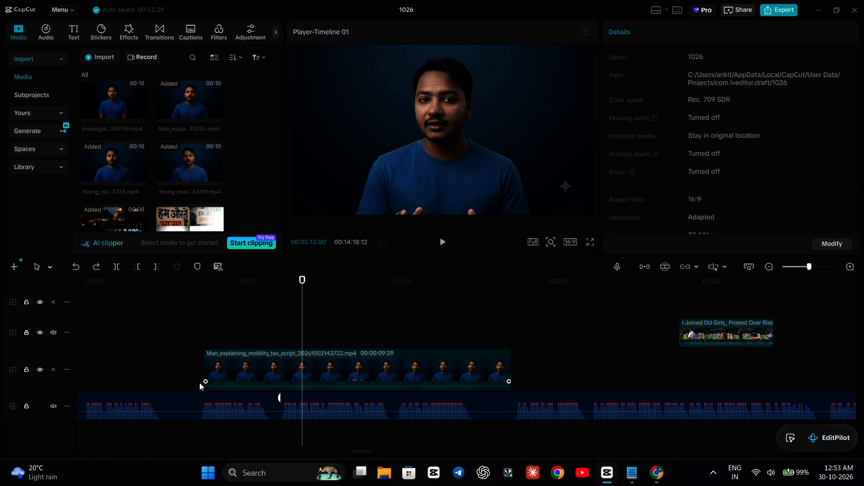
Mute the voice recording track and unmute the presenter video track.
click(54, 404)
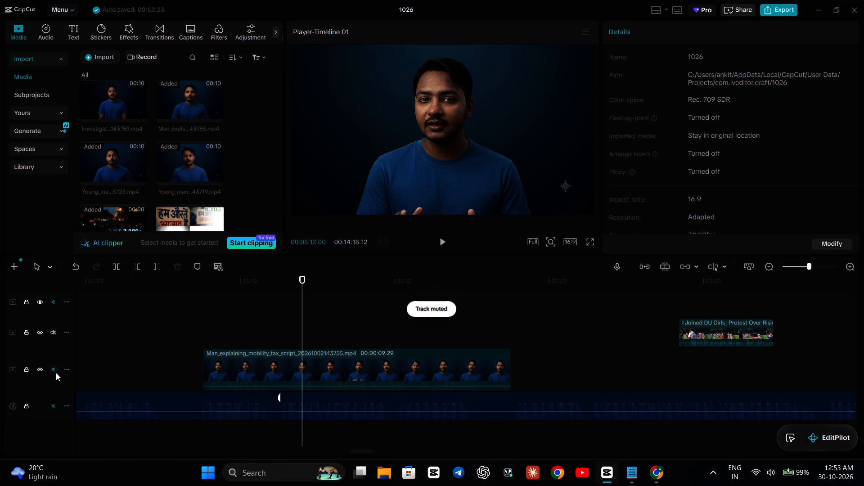
click(56, 373)
Play the presenter clip's own audio and split the clip at 00:05:12:12.
click(241, 319)
key(space)
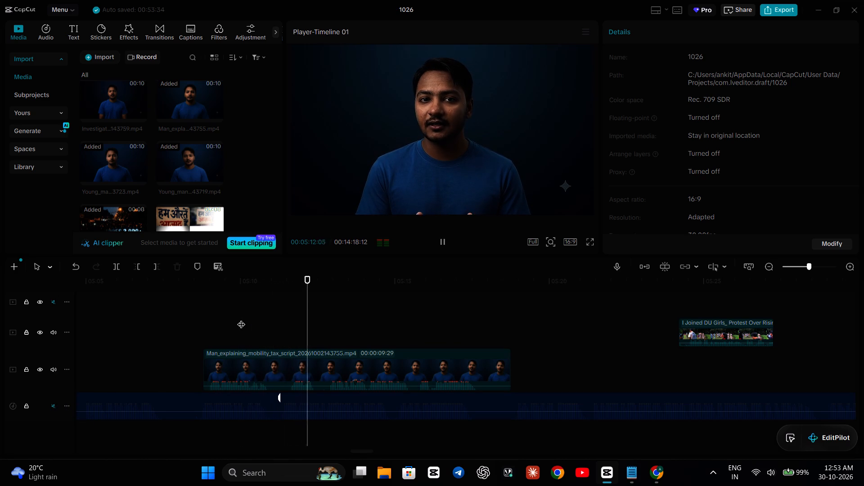
key(space)
click(254, 372)
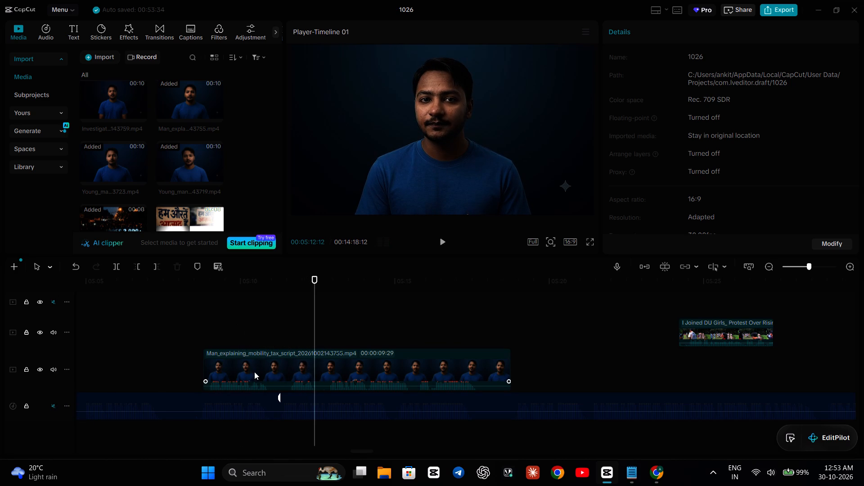
click(113, 267)
Trim away the start of the second presenter clip up to 00:05:12:22.
key(space)
key(space)
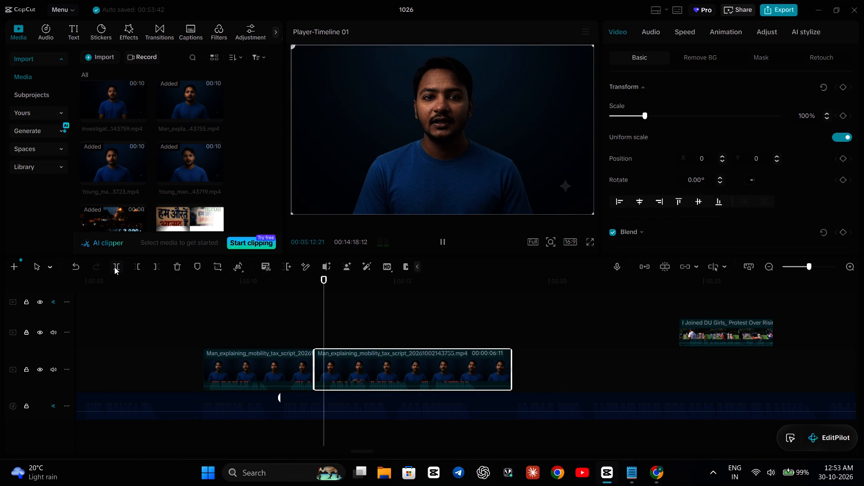
key(space)
key(space)
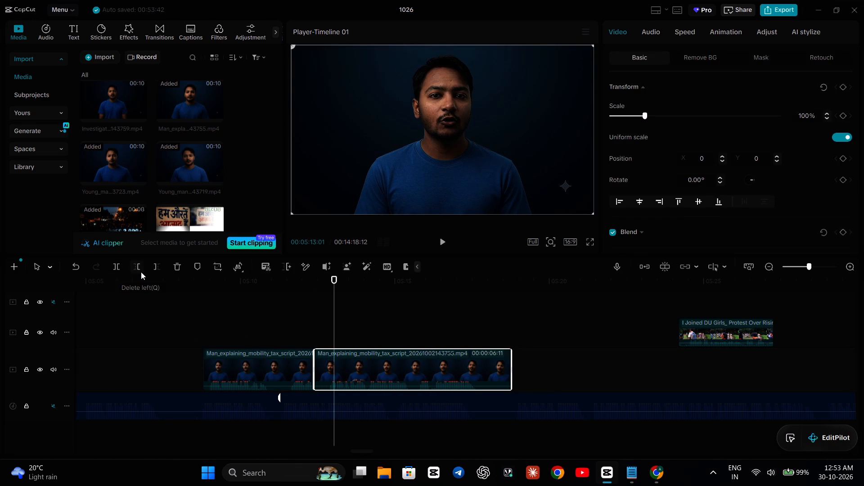
key(Left)
key(Left)
key(Left)
key(Left)
key(Left)
key(Left)
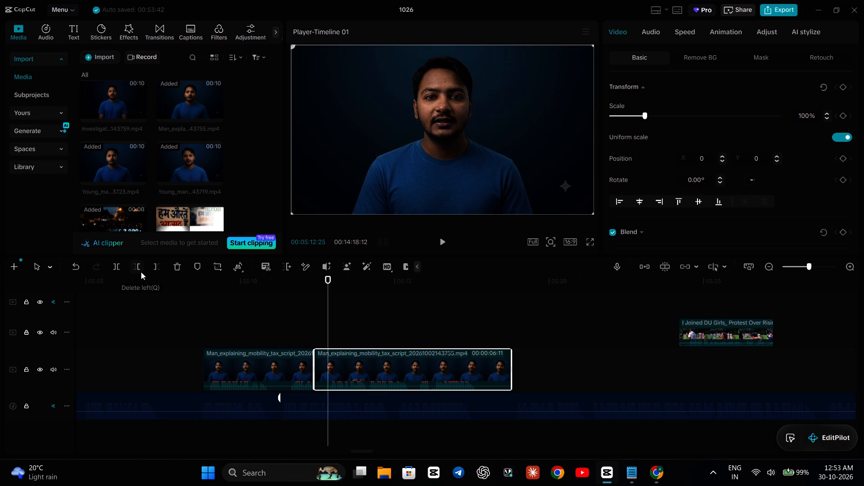
key(Left)
key(Left)
key(Left)
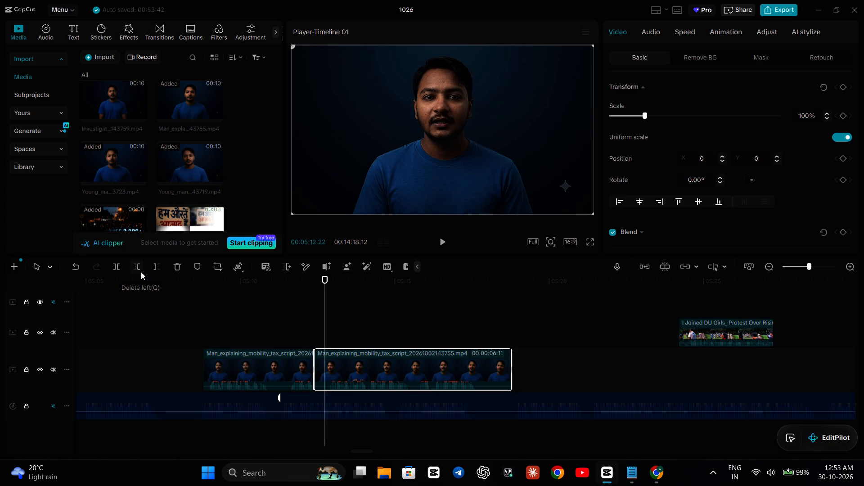
click(141, 272)
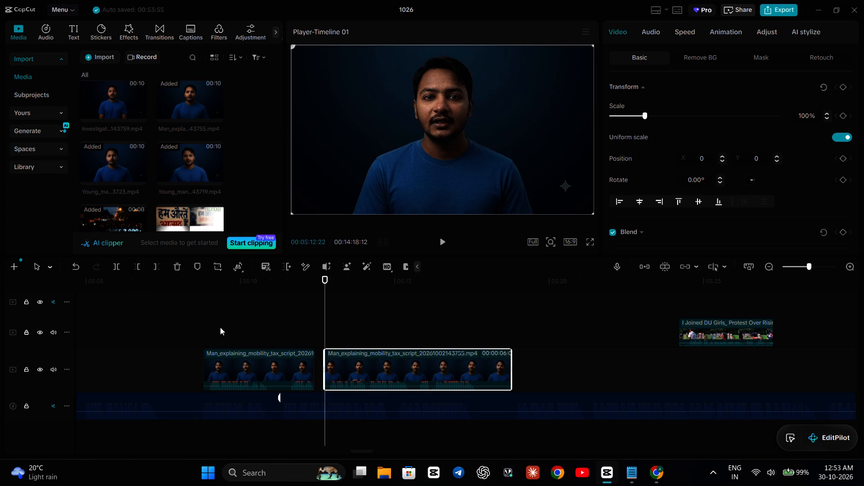
Move the trimmed second presenter clip about 0.3 seconds earlier, towards the first clip, and replay the join from 00:05:08:07.
drag(371, 378, 363, 379)
click(186, 315)
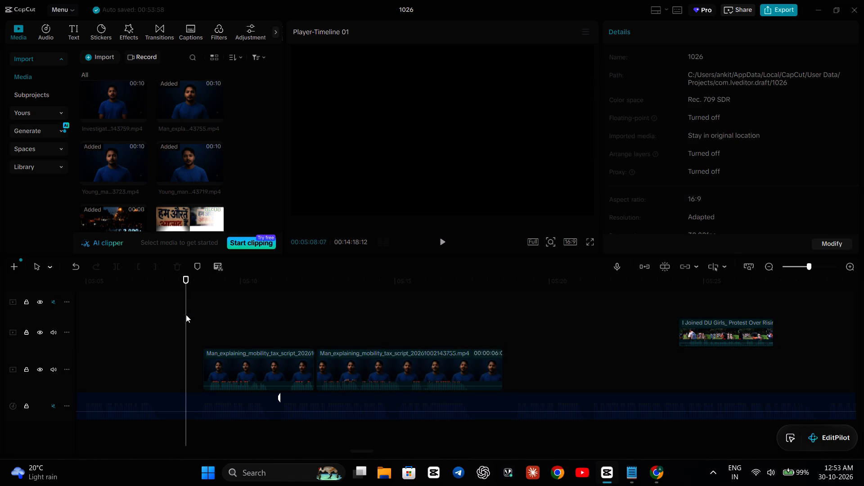
key(space)
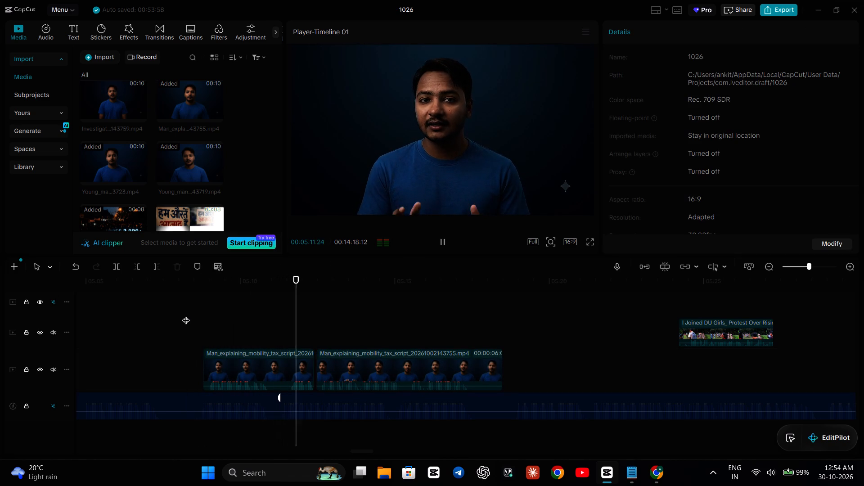
key(space)
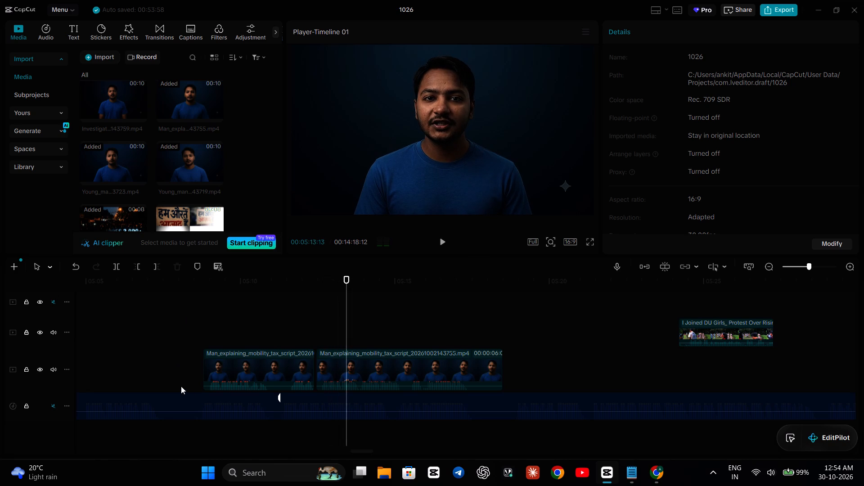
Unmute the voice recording, mute the presenter track and replay from about 00:05:07:15 to check the sync with the narration.
click(54, 405)
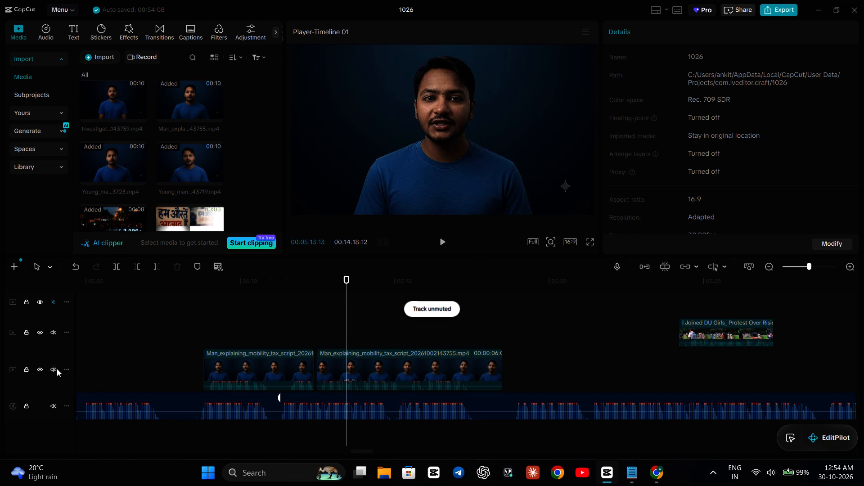
click(57, 369)
click(163, 331)
key(space)
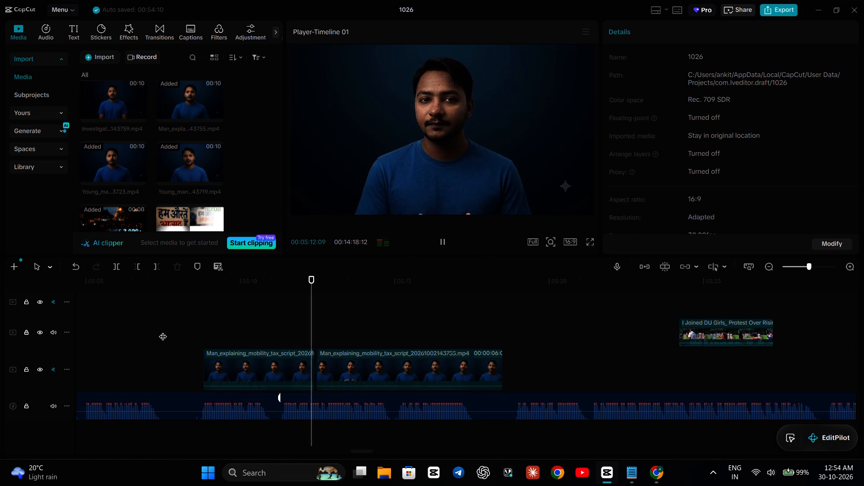
key(space)
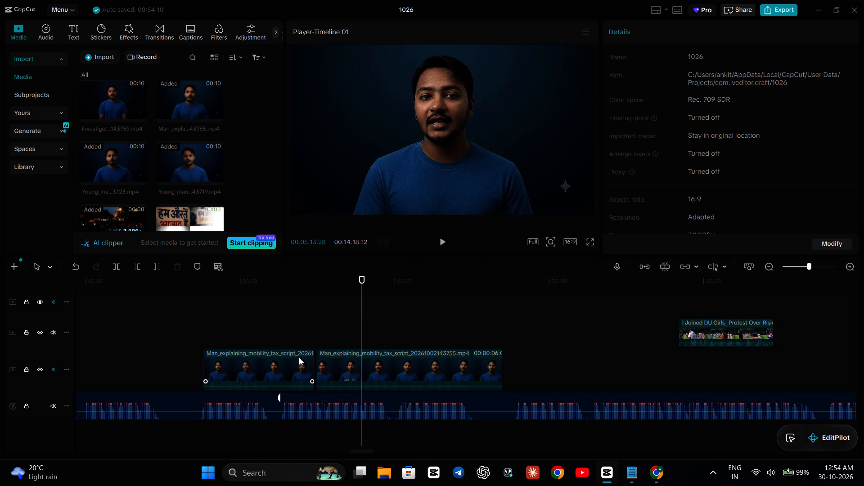
Mute the voice recording, unmute the presenter track and replay the join between the two presenter clips from about 00:05:11.
click(54, 402)
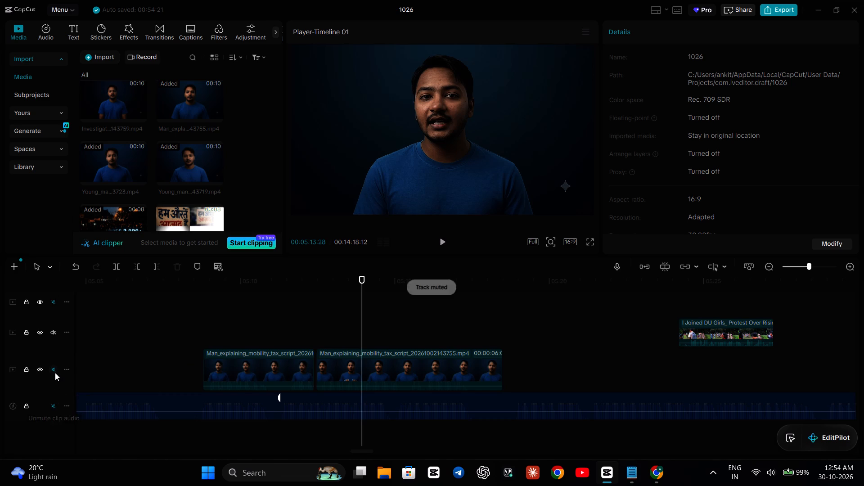
click(55, 369)
click(276, 319)
key(space)
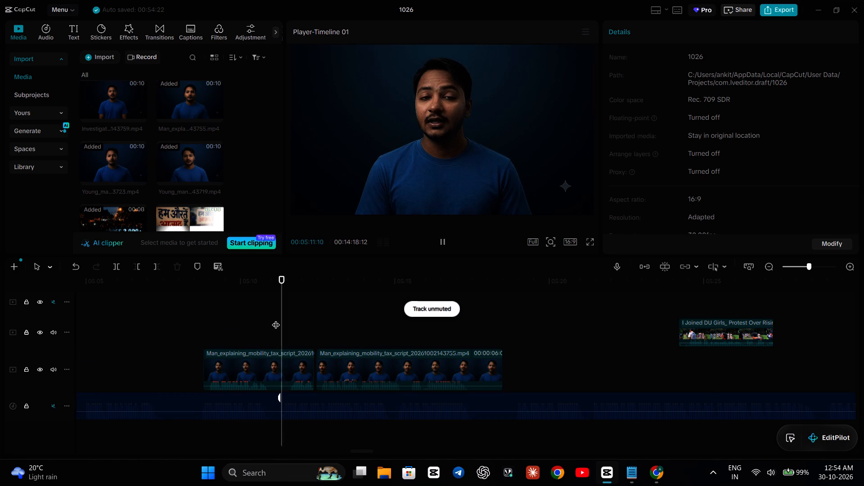
key(space)
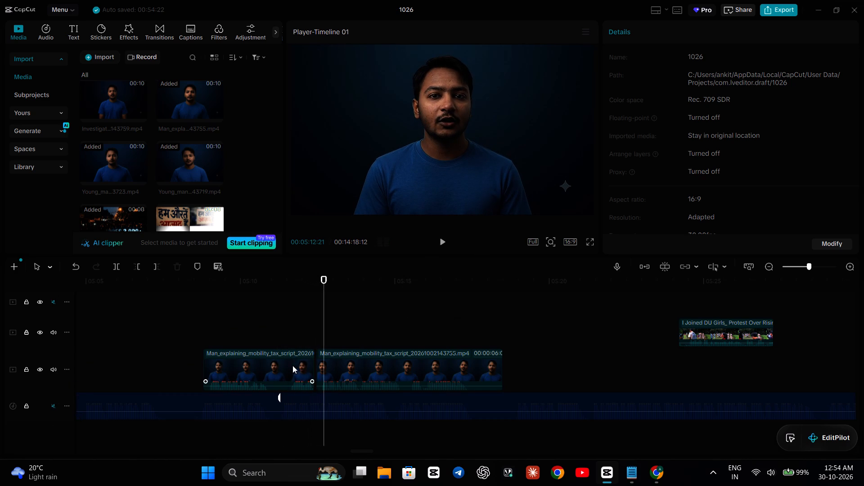
Trim a sliver off the end of the first presenter clip and move the second presenter clip up against it.
click(293, 370)
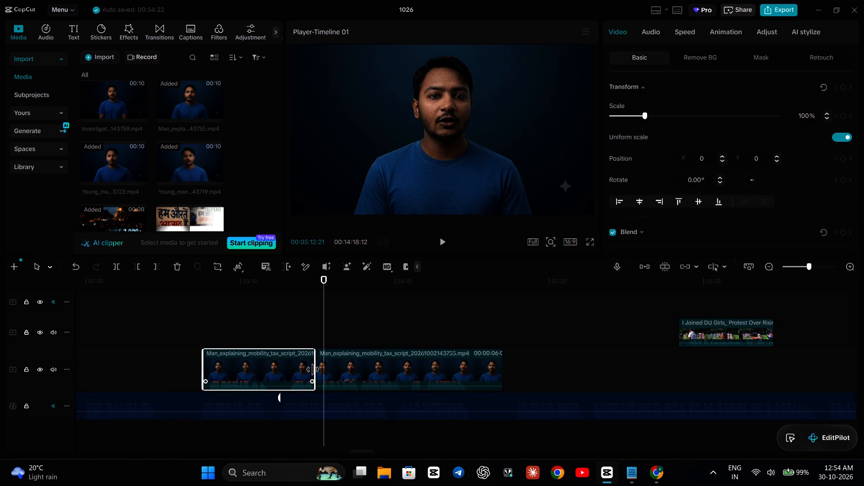
drag(313, 369, 308, 373)
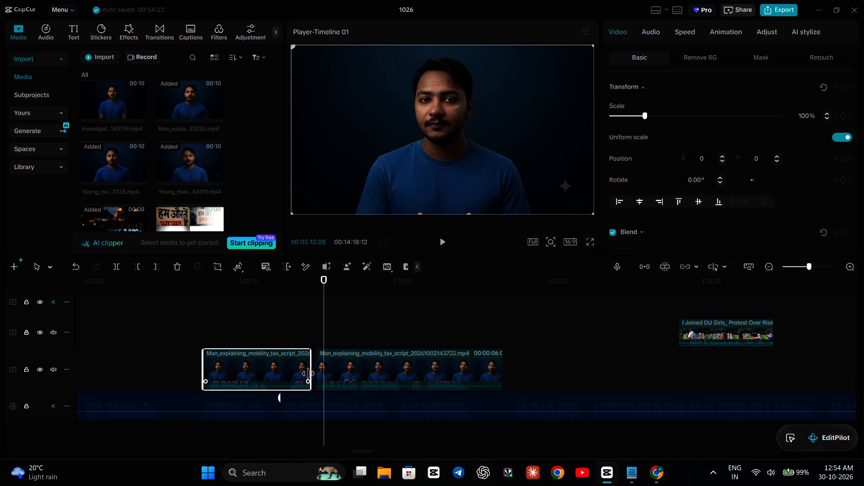
drag(308, 373, 311, 373)
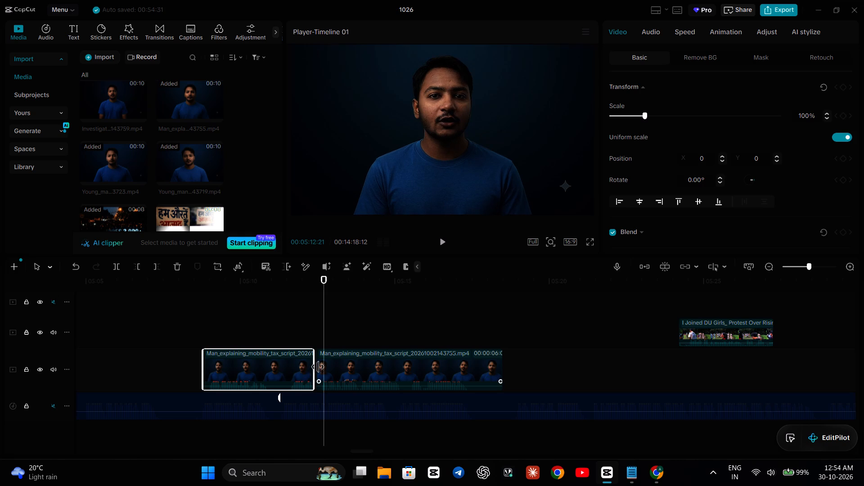
click(318, 366)
click(328, 367)
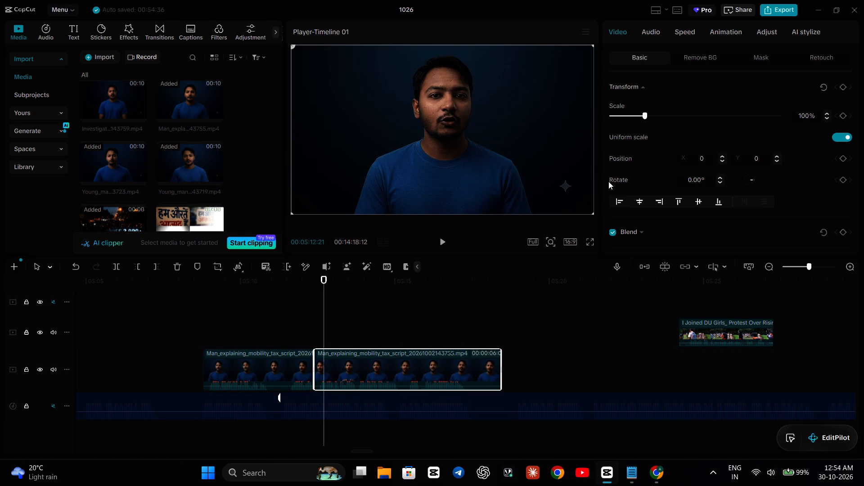
Set the second presenter clip's speed to 1.20x.
click(691, 35)
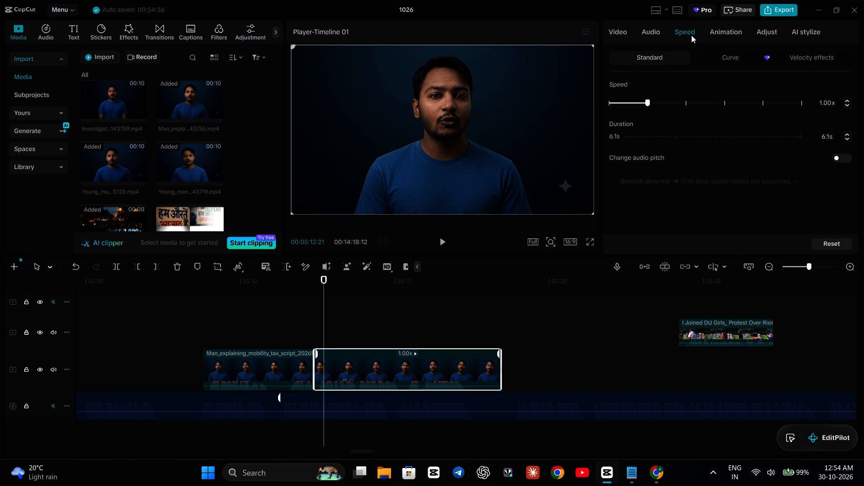
click(846, 99)
click(846, 99)
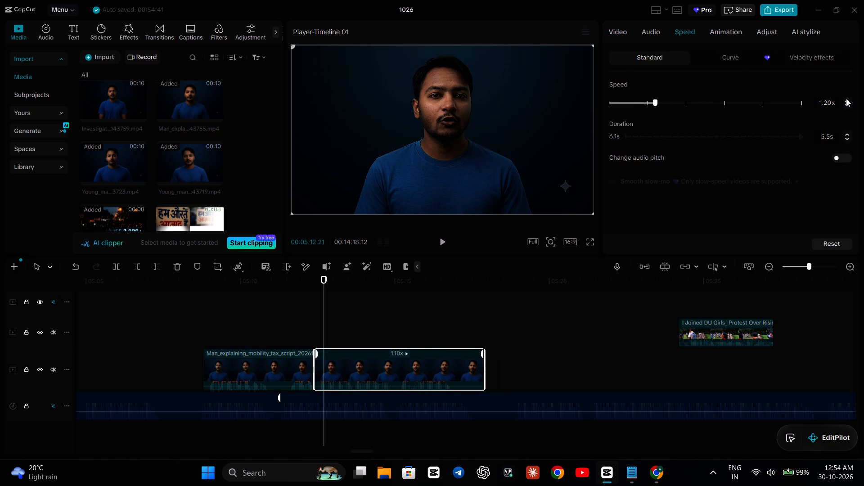
Replay the two presenter clips from about 00:05:06, then the sped-up clip from about 00:05:12:15 to its end.
click(128, 319)
key(space)
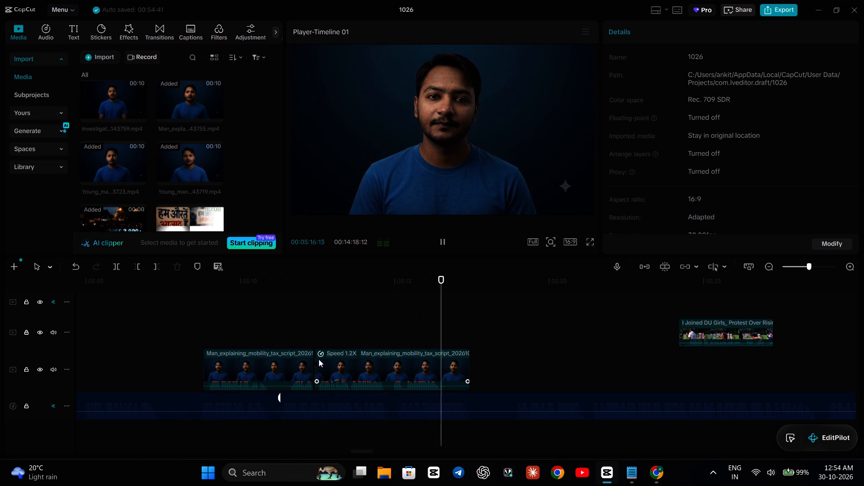
key(space)
key(space)
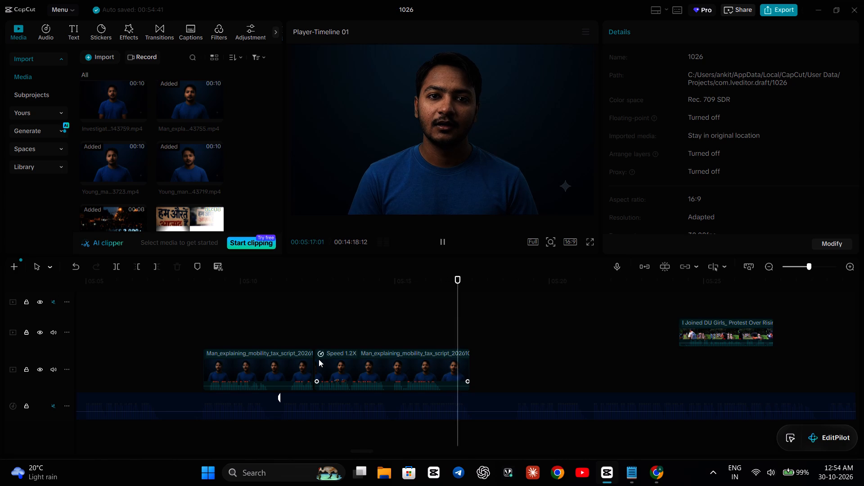
key(space)
click(318, 336)
key(space)
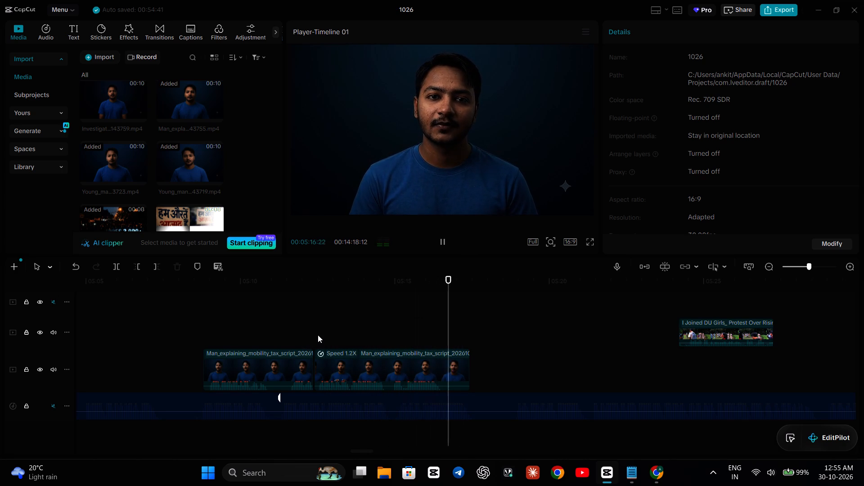
key(space)
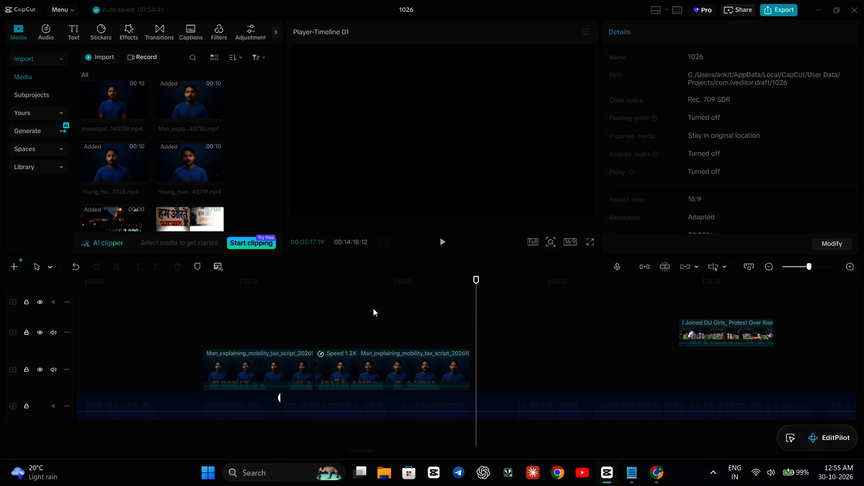
Play the last part of the preceding documentary clip from about 00:04:56.
scroll(332, 310, right, 1)
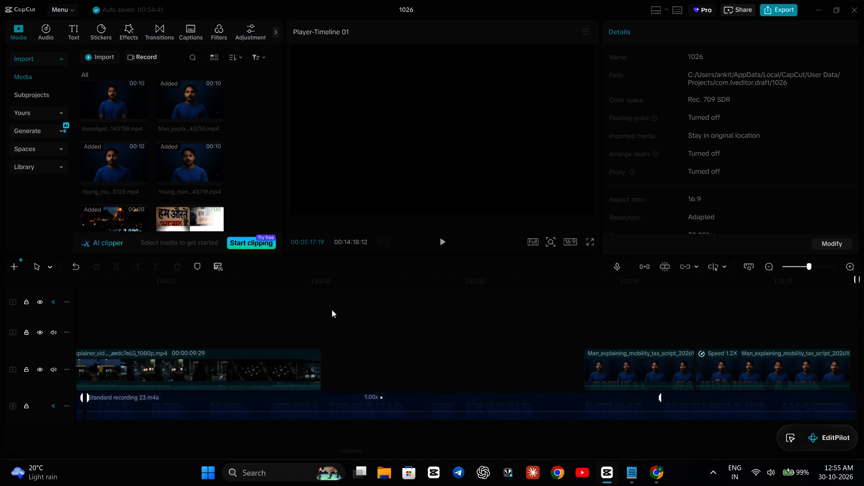
scroll(332, 310, right, 1)
click(215, 309)
key(space)
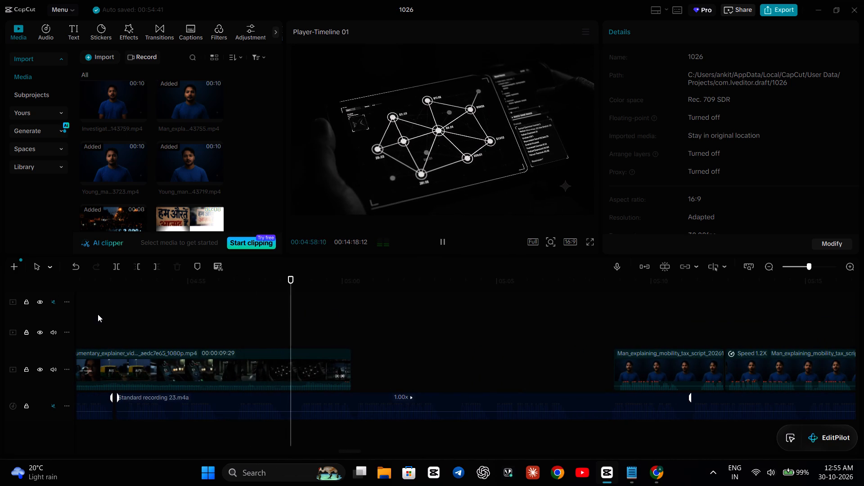
click(121, 316)
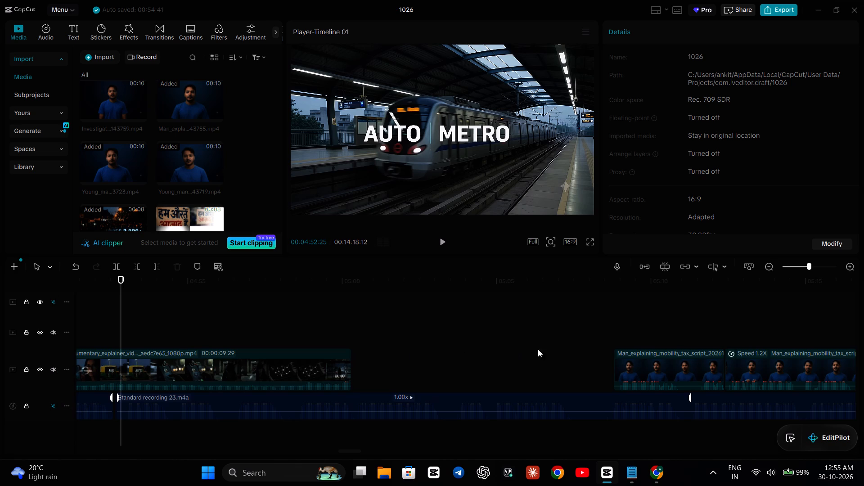
Unmute the voice recording, mute the presenter track and check the sync from 00:05:07:17 and again from about 00:05:09:15.
click(576, 328)
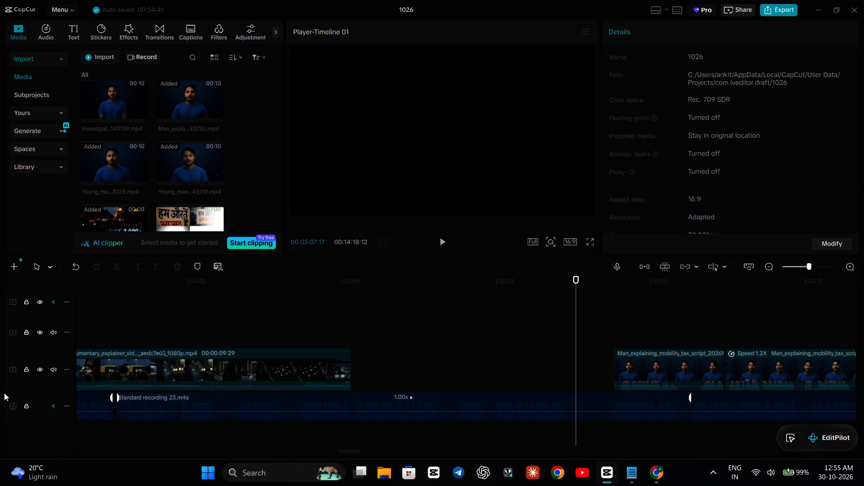
click(51, 406)
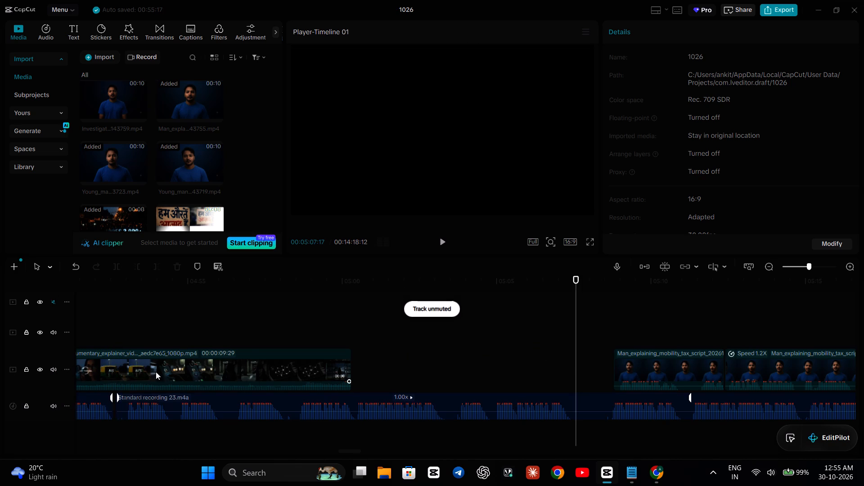
key(space)
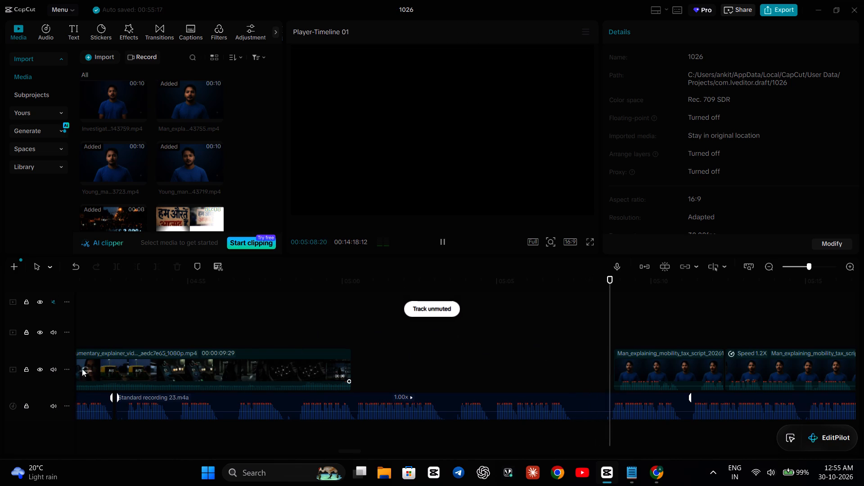
click(56, 368)
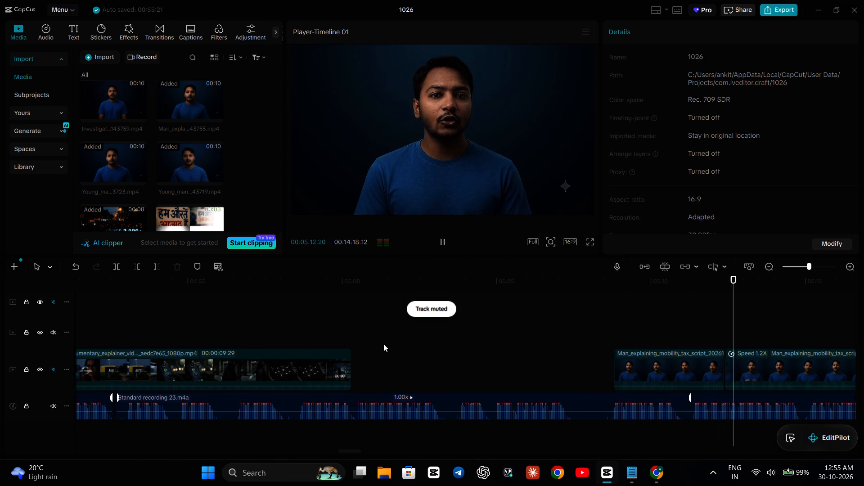
key(space)
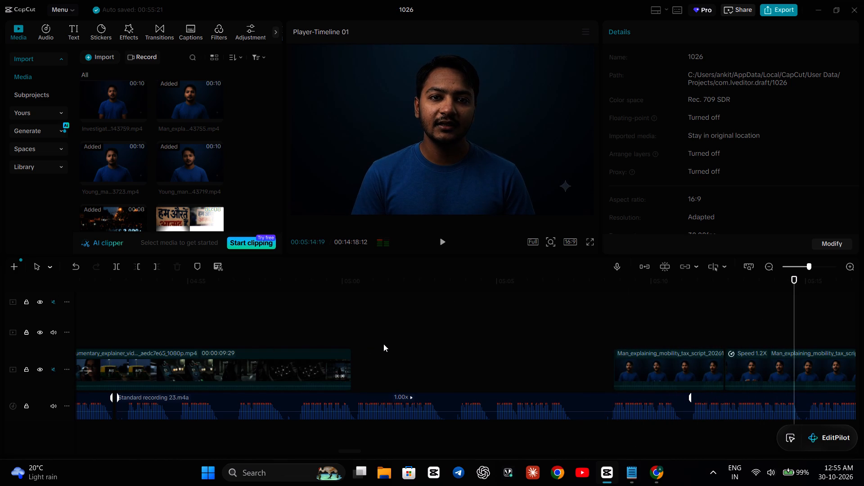
scroll(416, 349, left, 2)
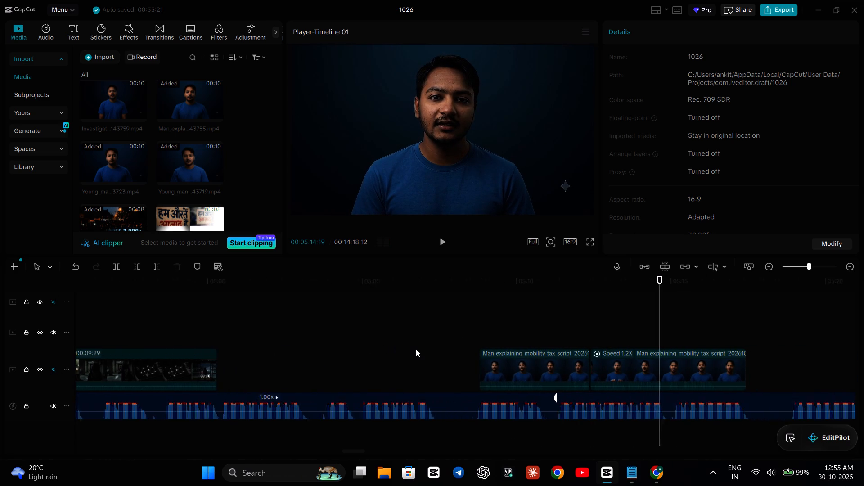
scroll(416, 349, left, 1)
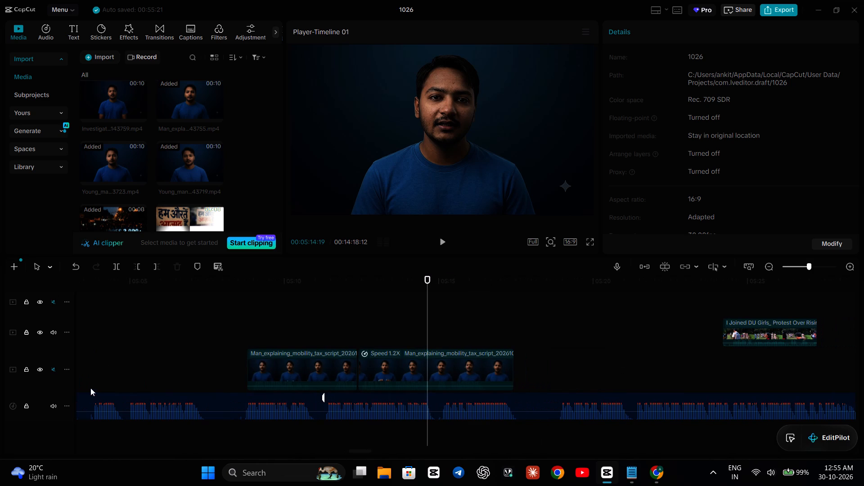
click(269, 320)
key(space)
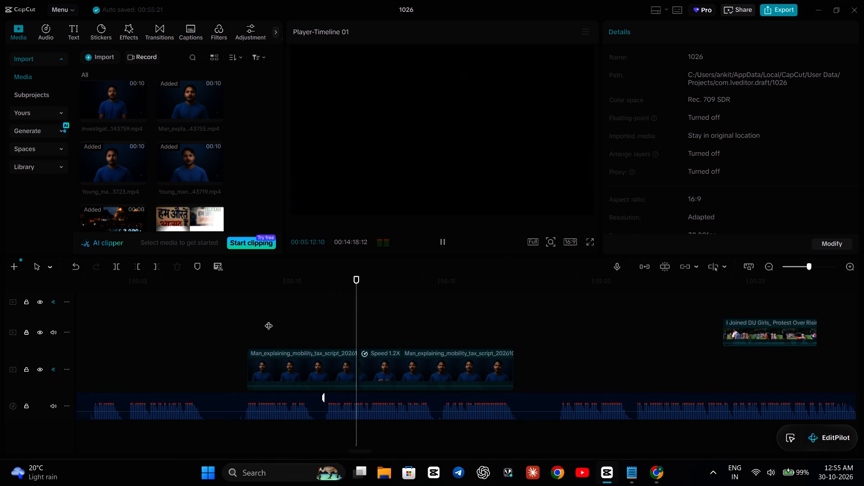
key(space)
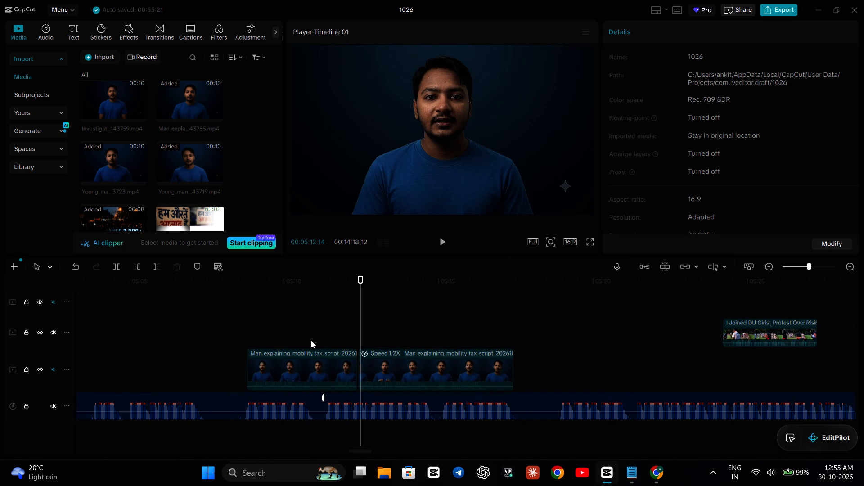
Trim about 0.1 seconds off the first presenter clip's end, move the second clip earlier to follow it, and replay the join.
click(345, 360)
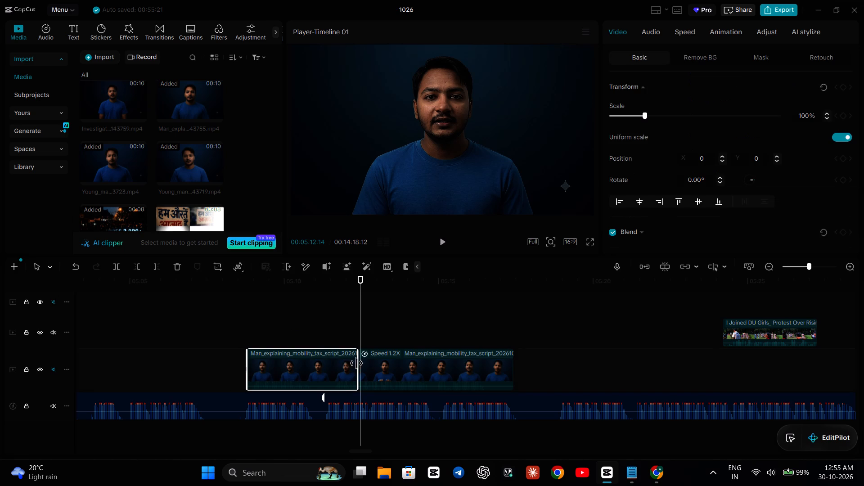
drag(356, 363, 353, 368)
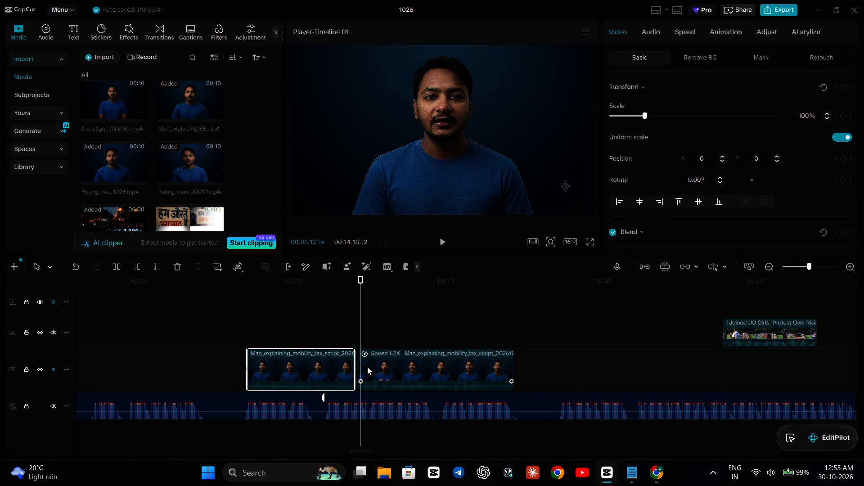
click(370, 367)
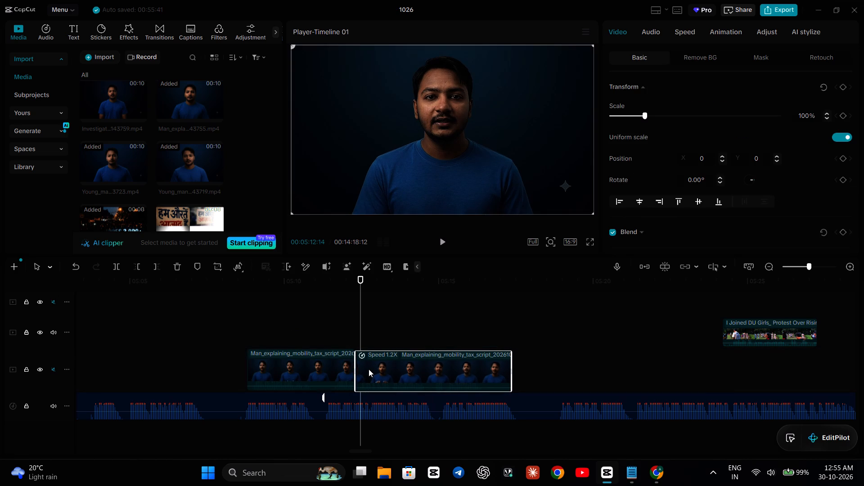
click(300, 332)
key(space)
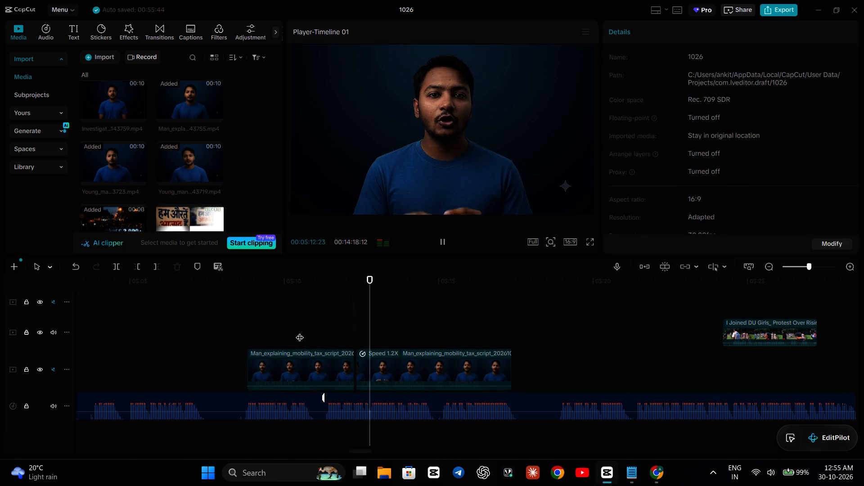
key(space)
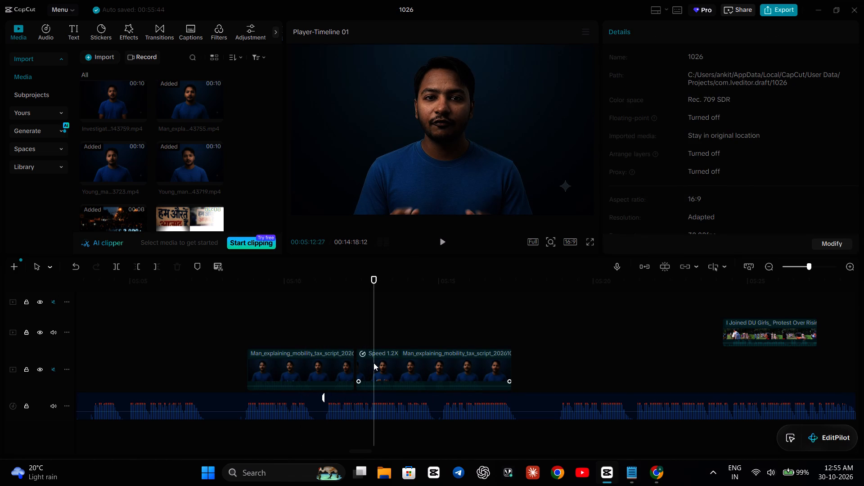
Close the remaining gap between the two presenter clips, keeping both on one track, and replay the join from about 00:05:09:15.
click(373, 363)
drag(366, 365, 361, 365)
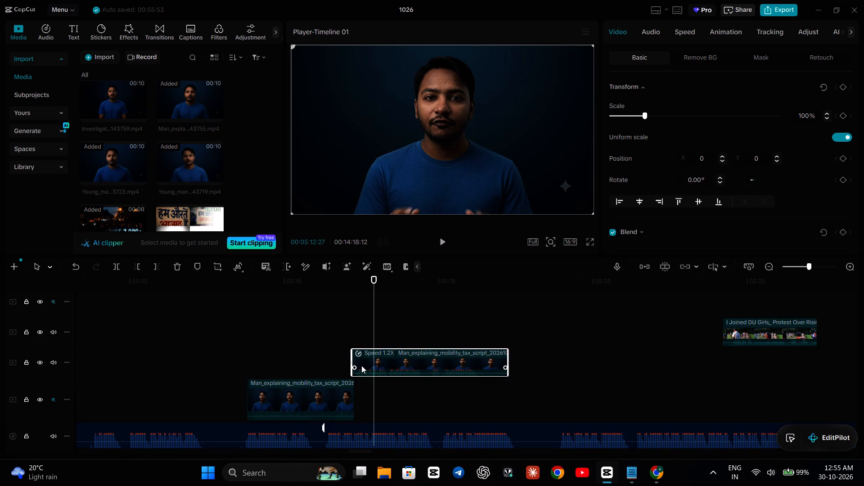
drag(361, 365, 363, 402)
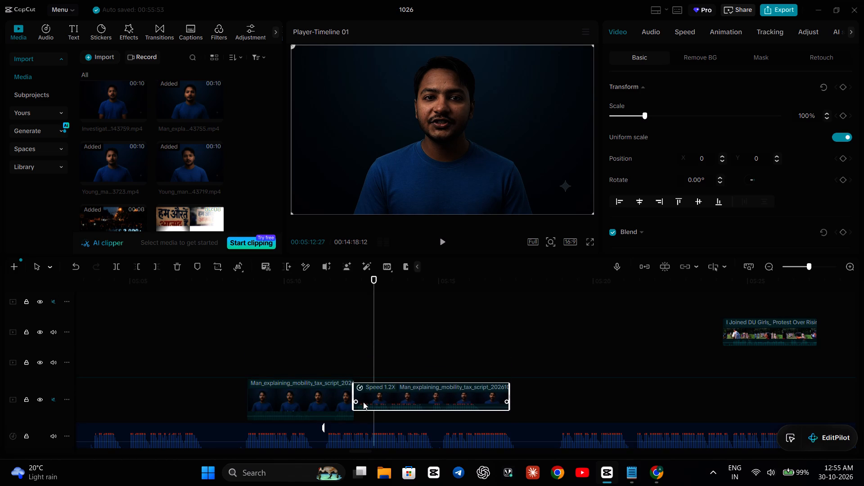
drag(363, 402, 363, 405)
click(269, 334)
key(space)
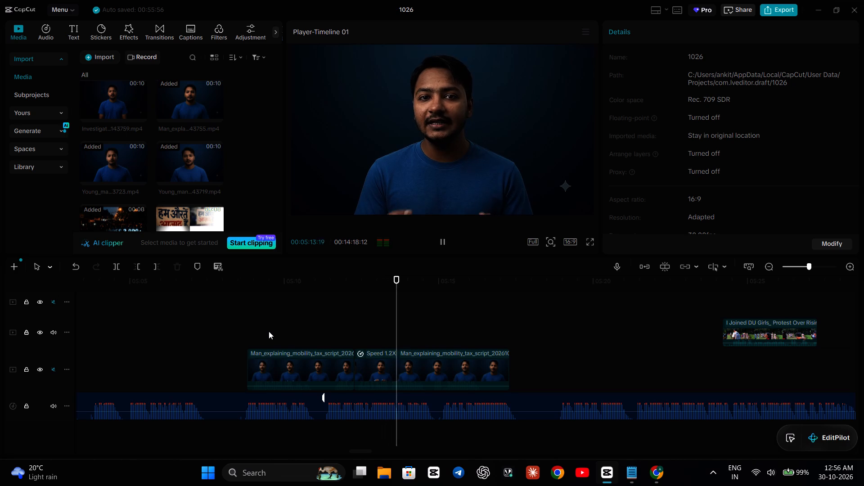
key(space)
click(282, 325)
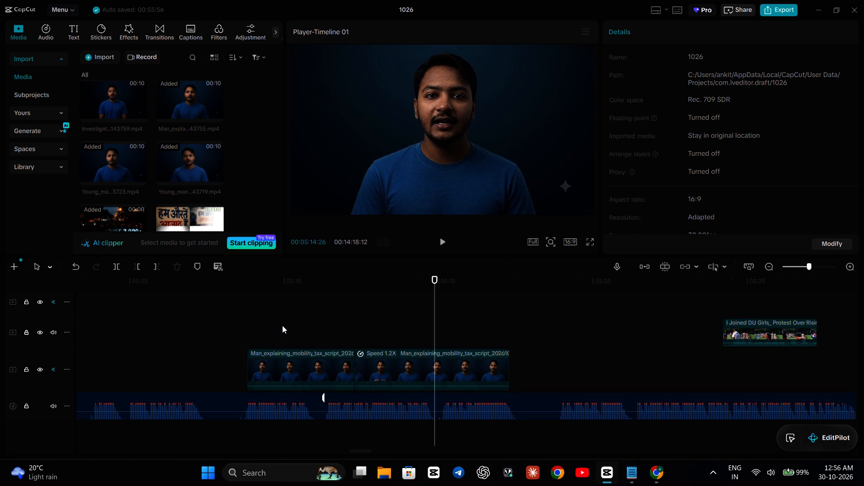
key(space)
key(space)
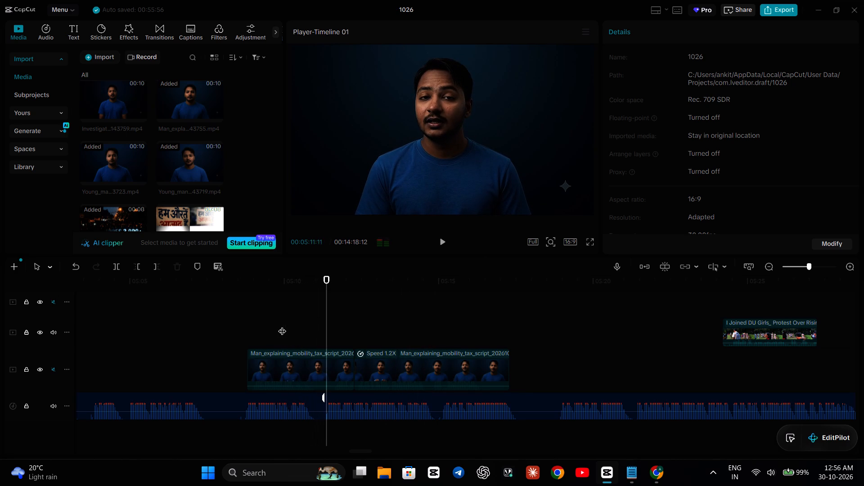
Unmute the presenter track and replay the join together with the voice recording from about 00:05:10.
click(54, 372)
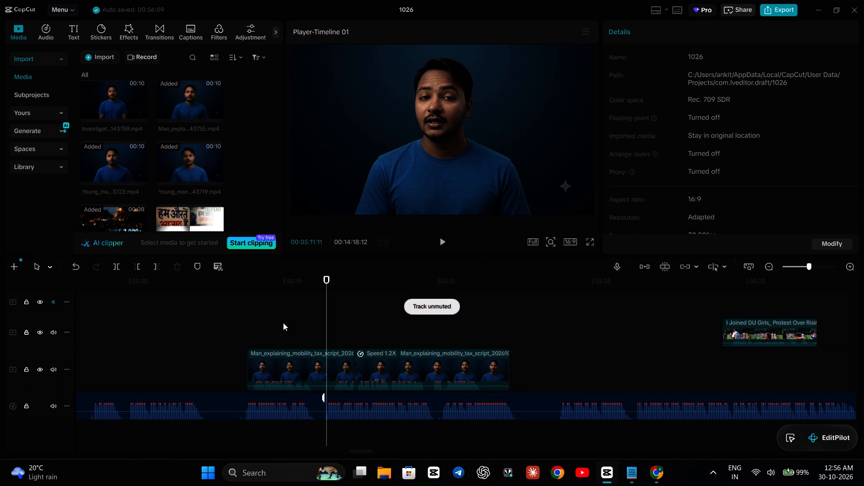
click(283, 323)
key(space)
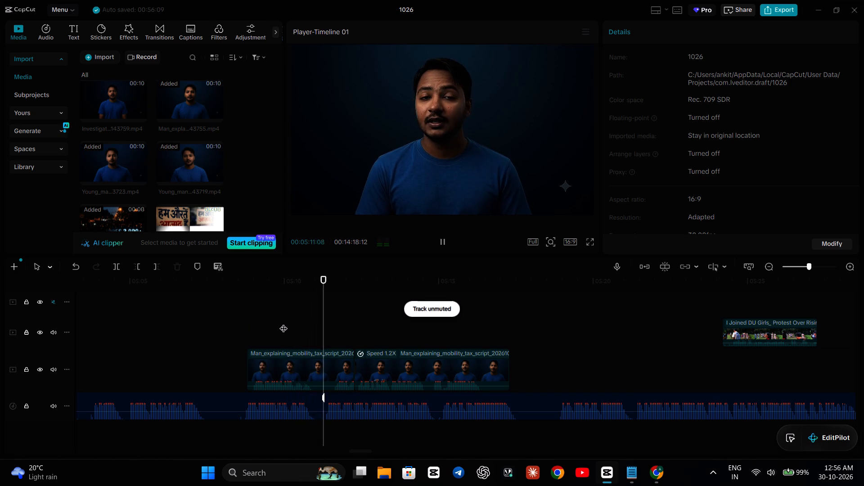
key(space)
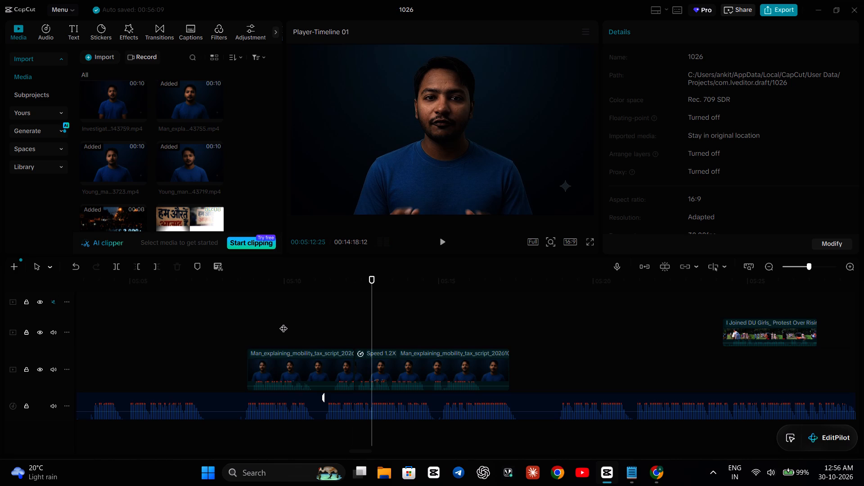
Replay the join between the two presenter clips together with the voice recording from 00:05:11:01.
click(316, 313)
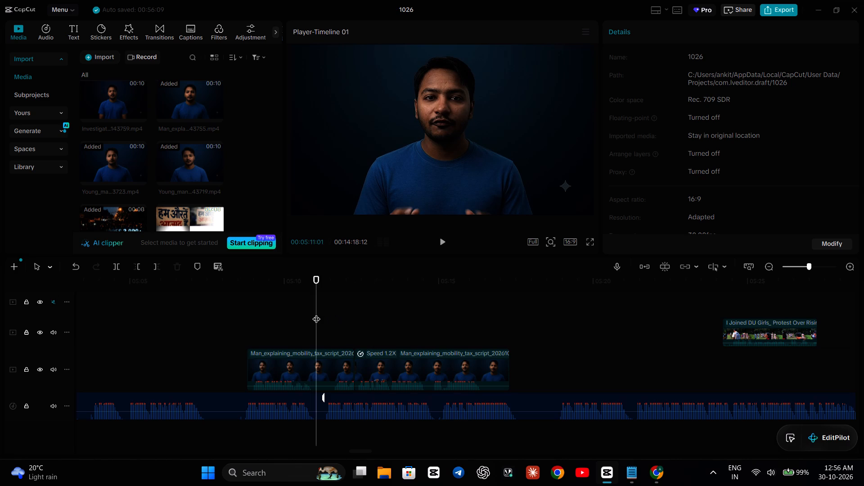
key(space)
key(space)
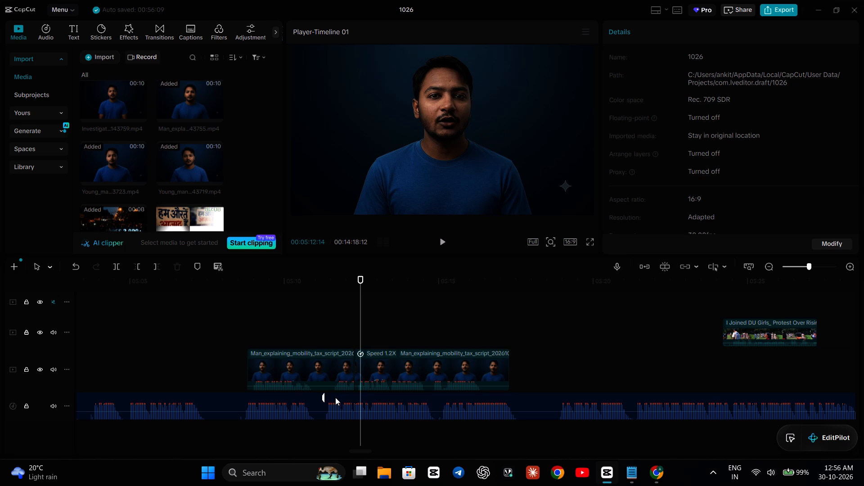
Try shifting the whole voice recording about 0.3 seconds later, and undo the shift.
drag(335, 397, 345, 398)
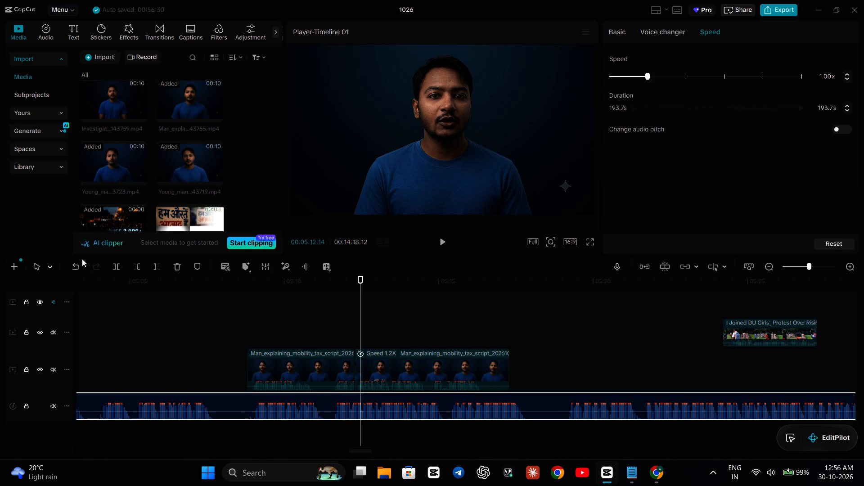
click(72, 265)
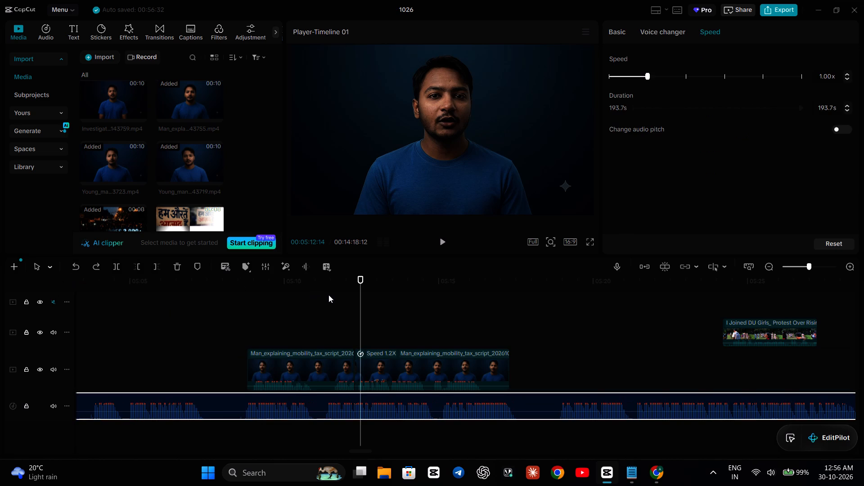
Split the voice recording at 00:05:11:11, move its second part about 0.2 seconds later, and replay from the cut.
click(328, 295)
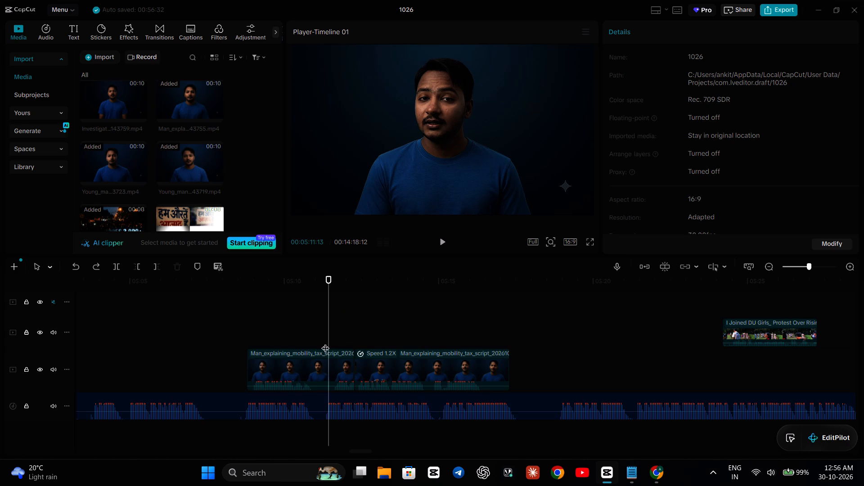
key(Left)
key(Left)
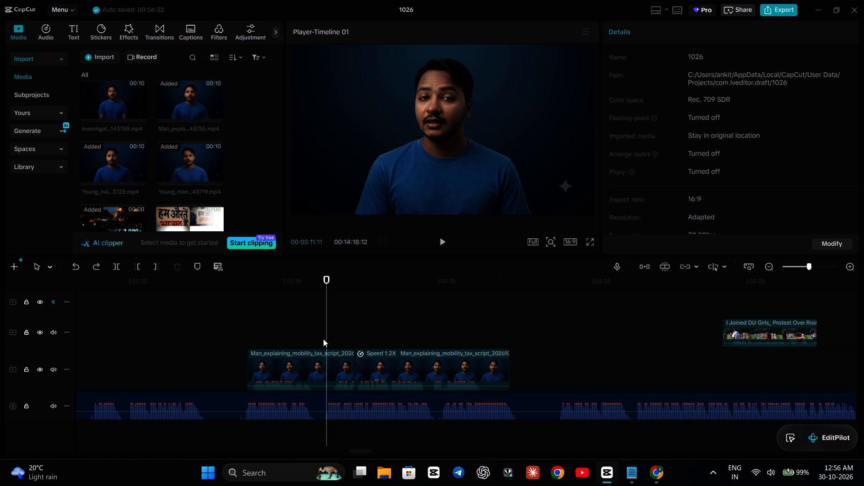
click(322, 416)
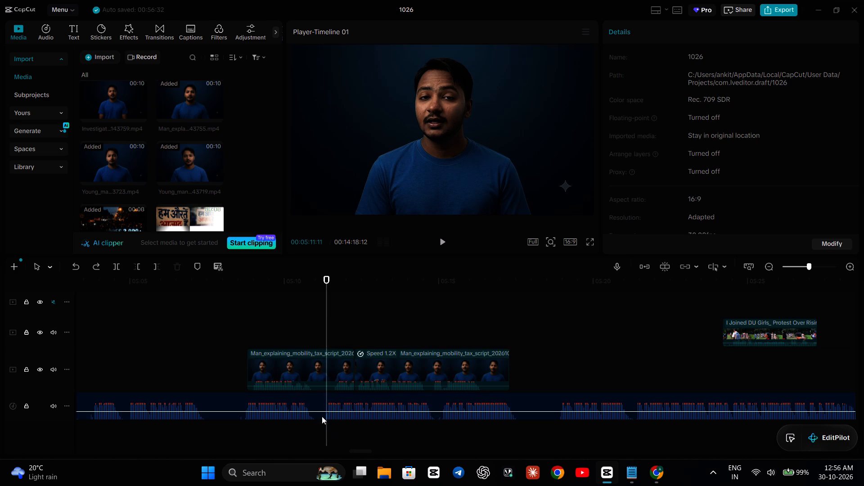
click(118, 265)
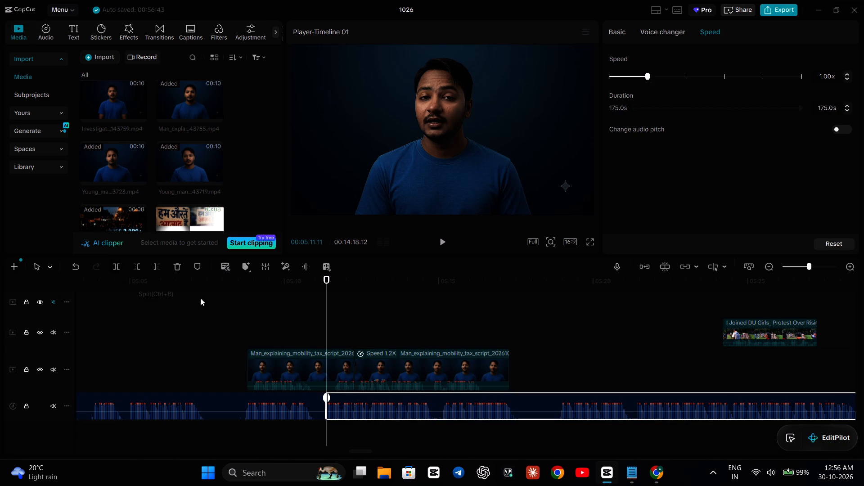
drag(346, 402, 352, 402)
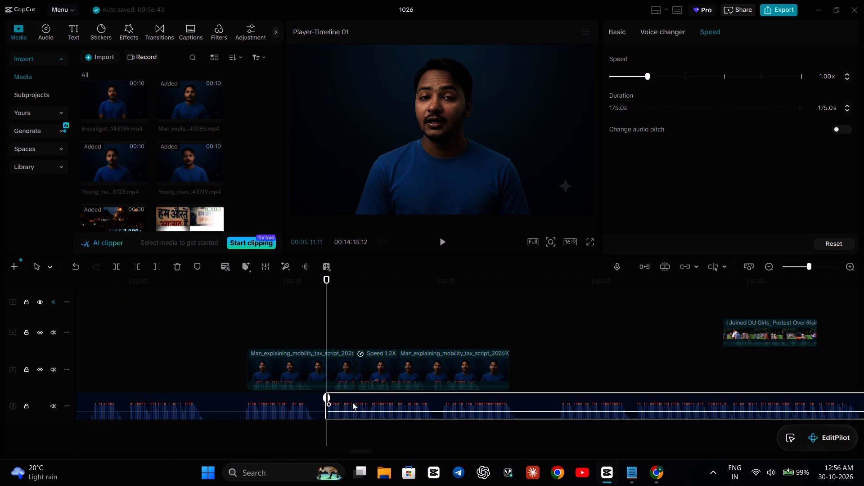
drag(352, 402, 352, 404)
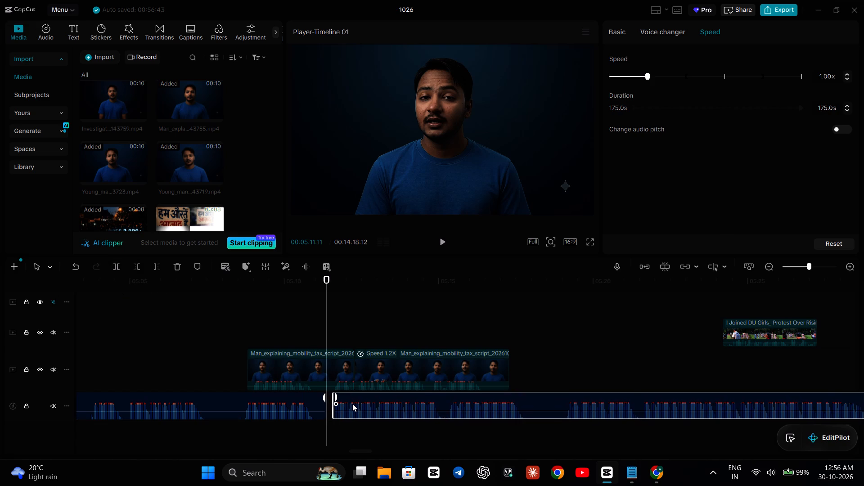
drag(352, 404, 351, 404)
click(305, 343)
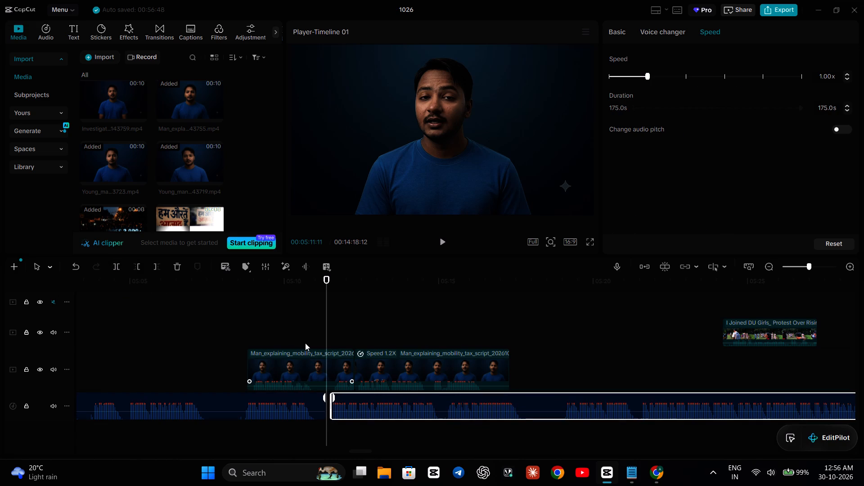
key(space)
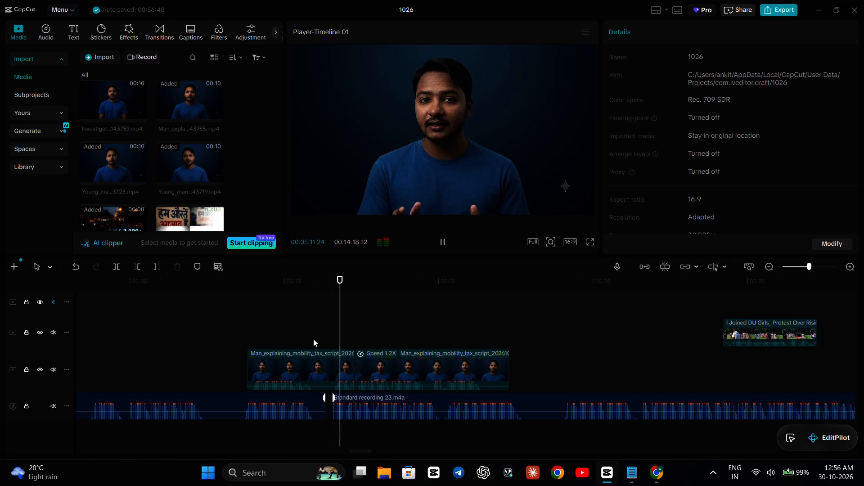
key(space)
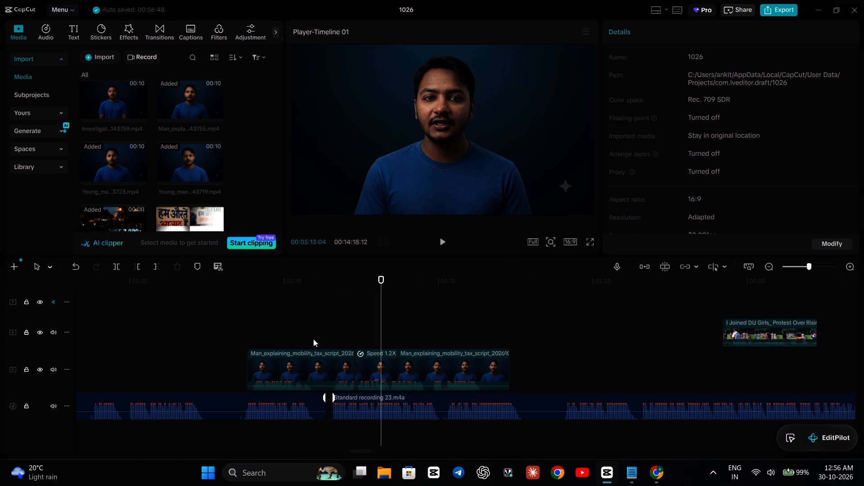
key(space)
key(space)
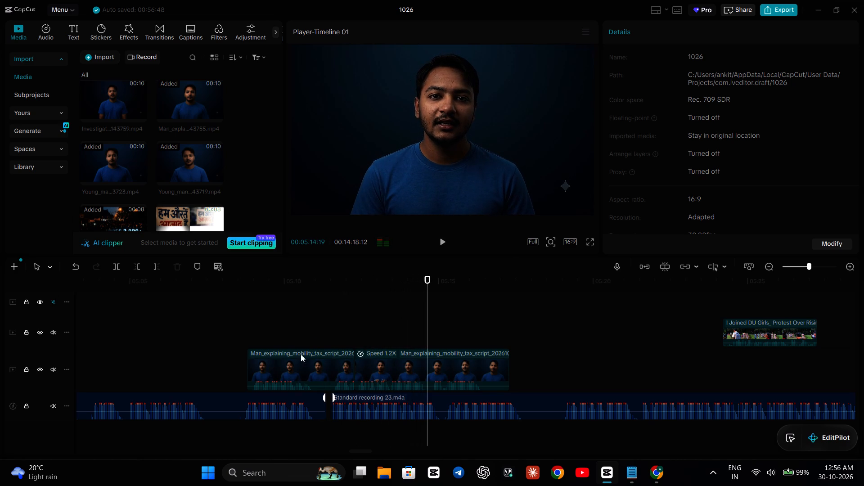
Mute the presenter track and check lip sync against the voice recording from about 00:05:11 and again from about 00:05:15.
click(52, 371)
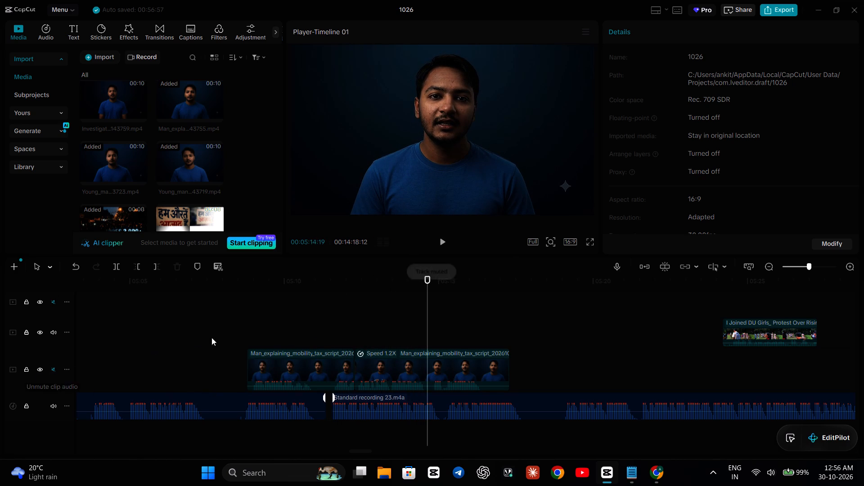
click(268, 329)
key(space)
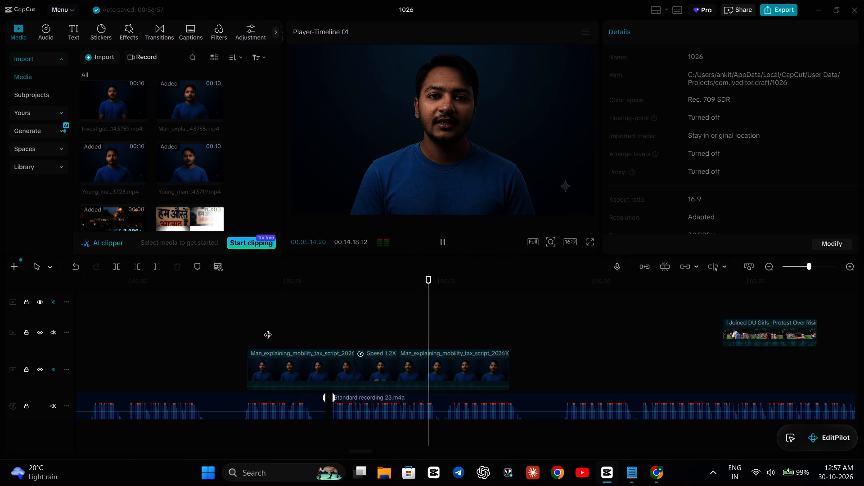
key(space)
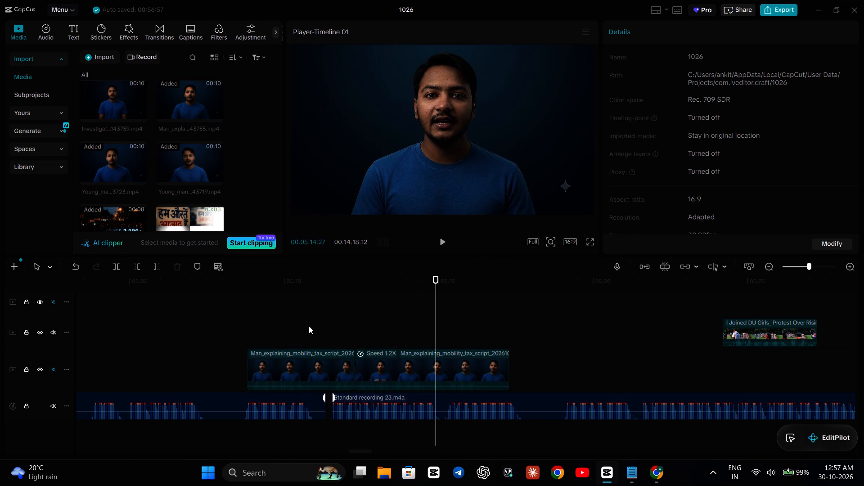
click(309, 326)
key(space)
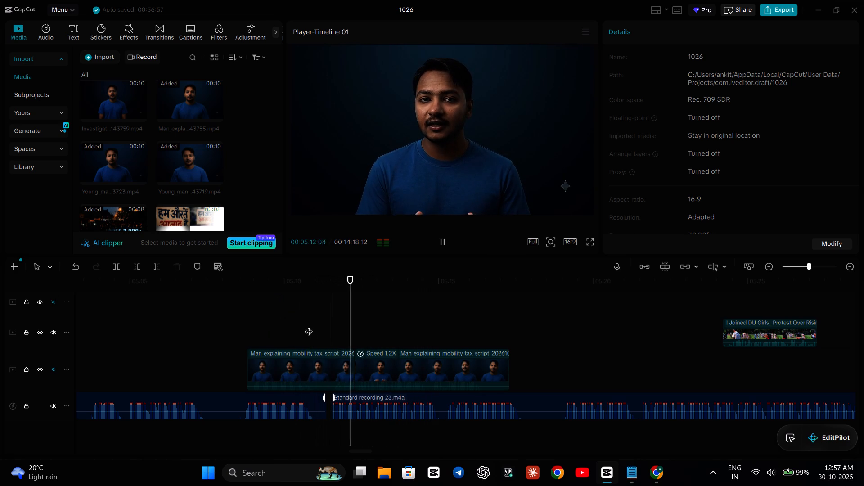
key(space)
key(space)
key(space)
key(space)
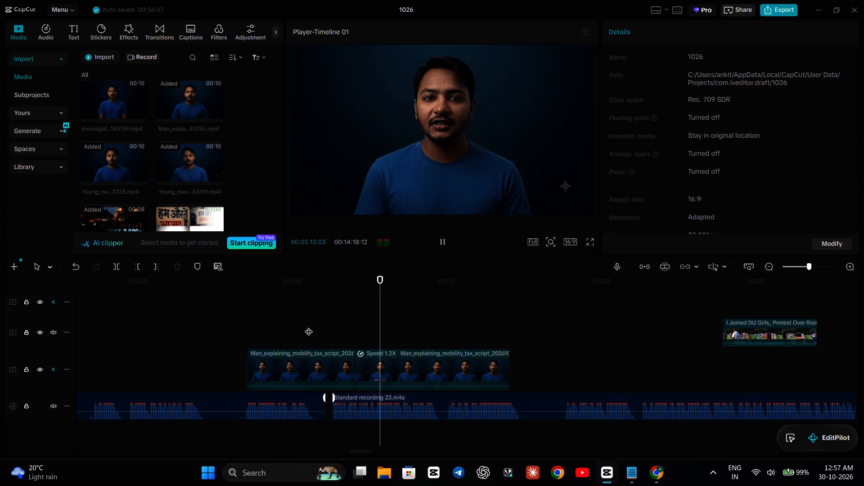
key(space)
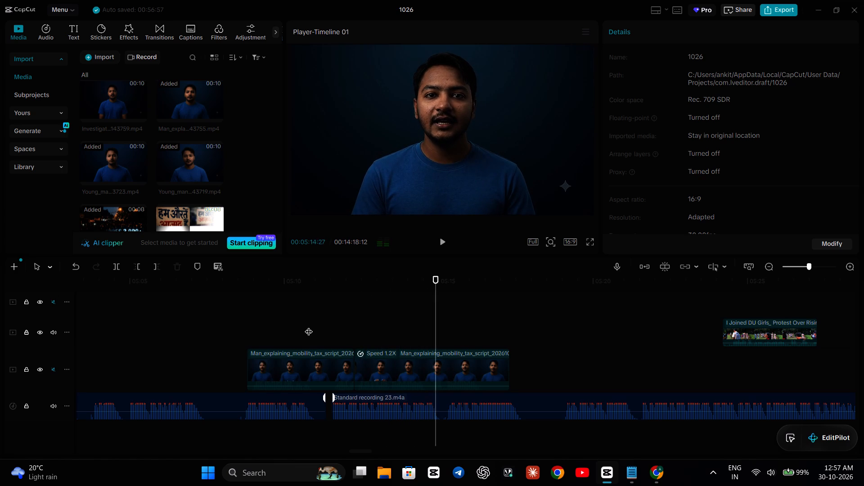
key(space)
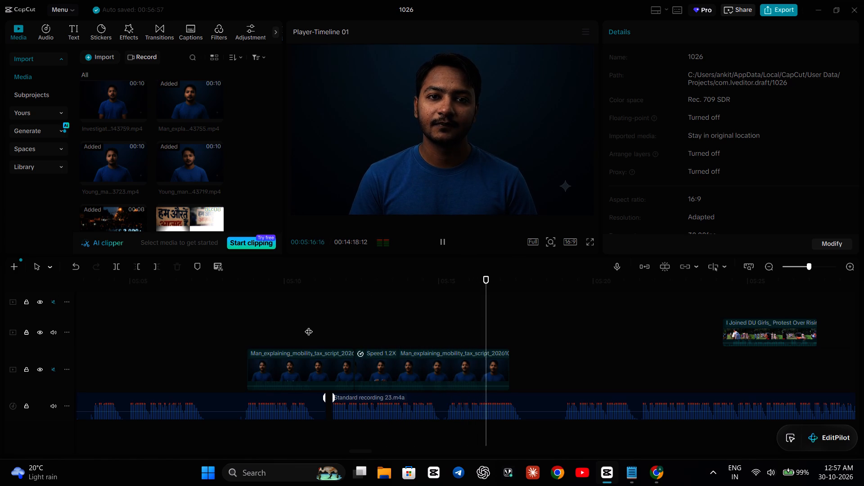
key(space)
key(space)
key(space)
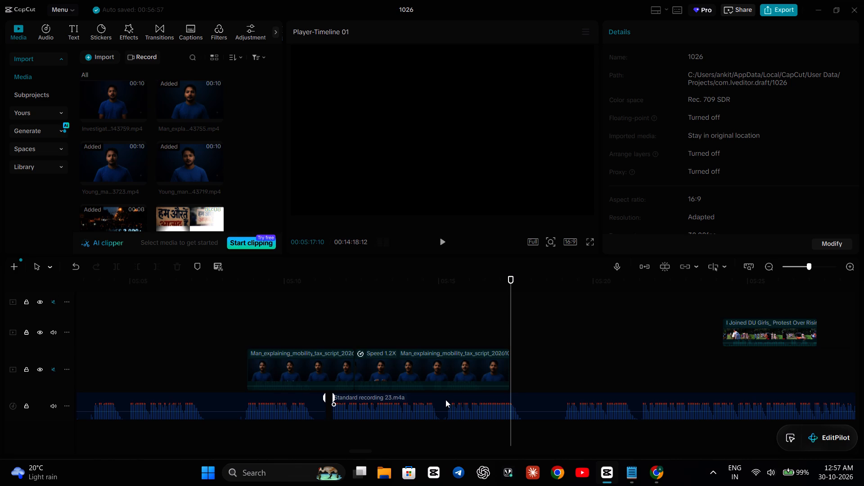
click(439, 335)
key(space)
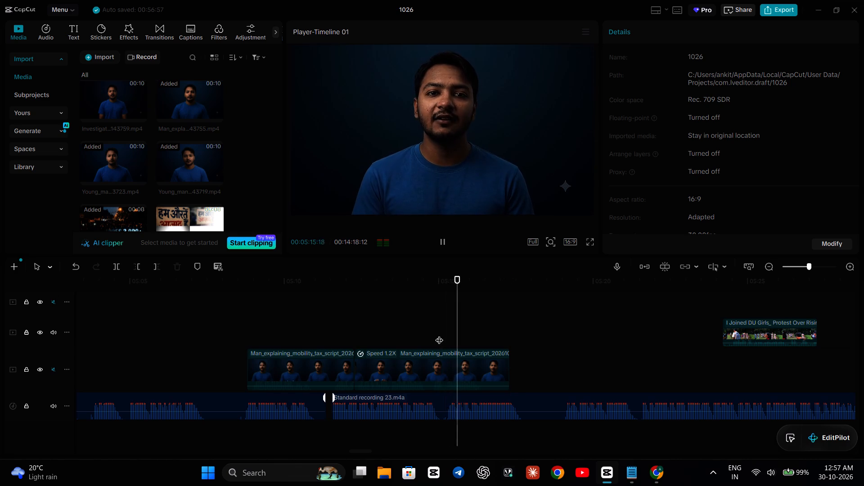
key(space)
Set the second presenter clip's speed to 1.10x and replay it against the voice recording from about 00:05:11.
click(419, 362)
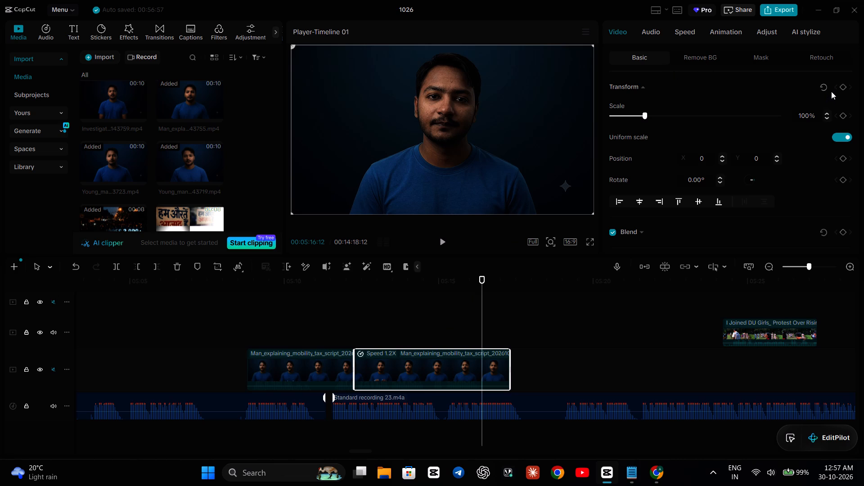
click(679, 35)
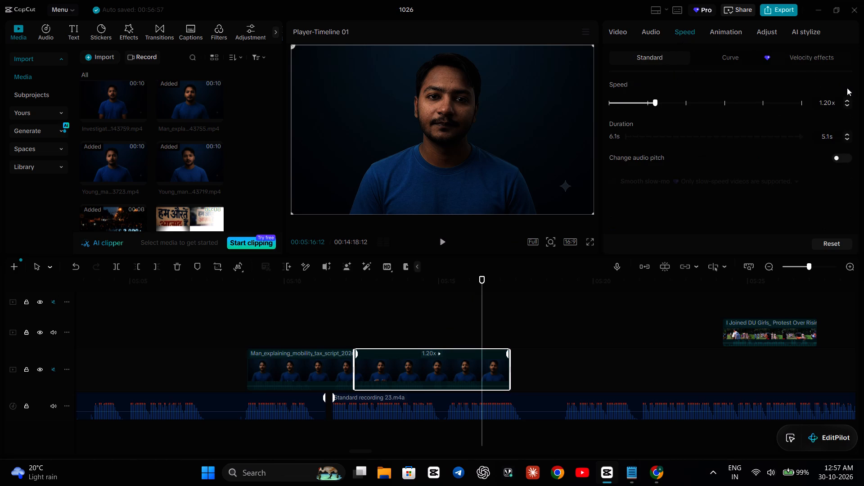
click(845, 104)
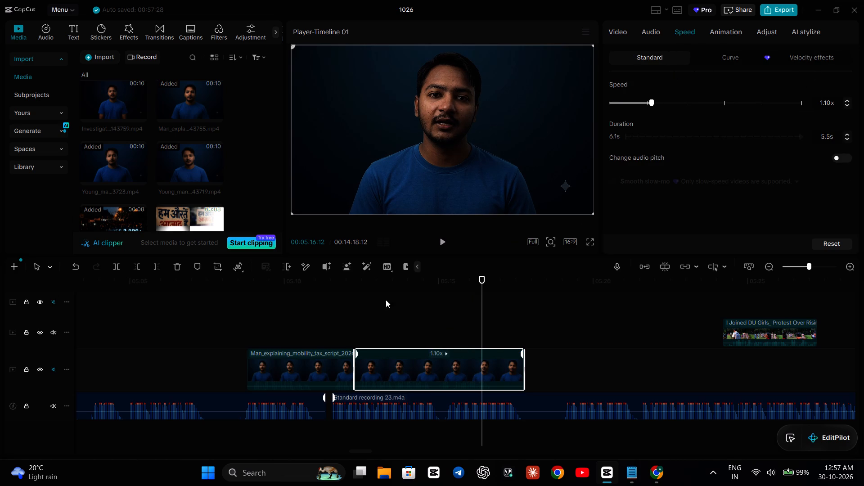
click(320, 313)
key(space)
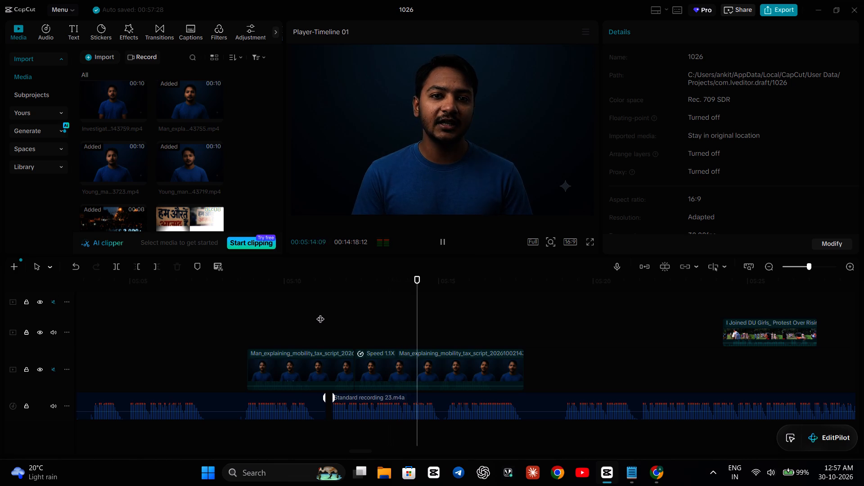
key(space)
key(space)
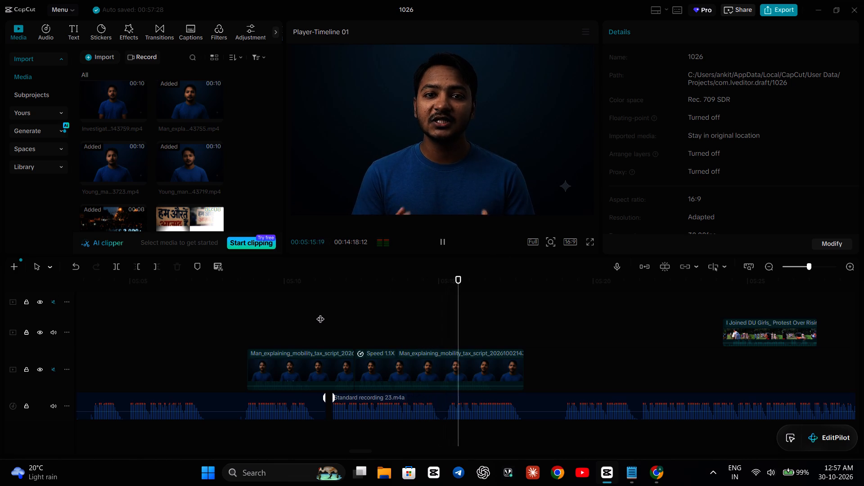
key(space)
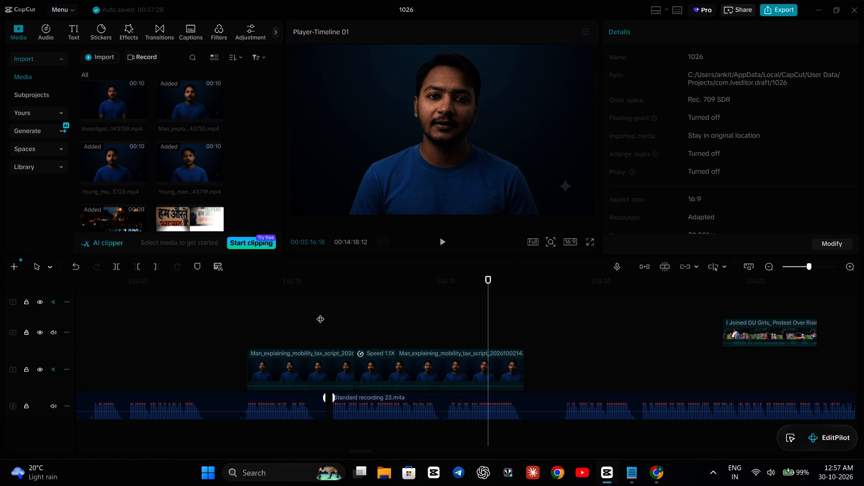
Set the second presenter clip's speed to 1.00x and replay it against the voice recording from about 00:05:11.
click(426, 367)
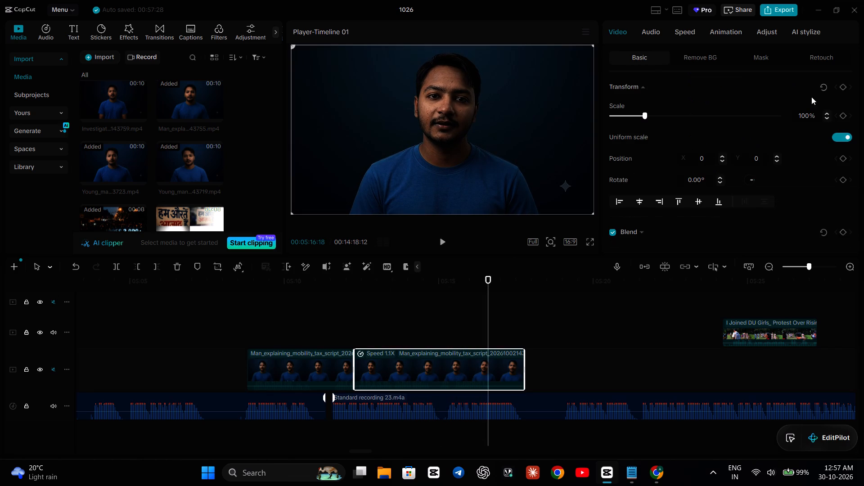
click(687, 35)
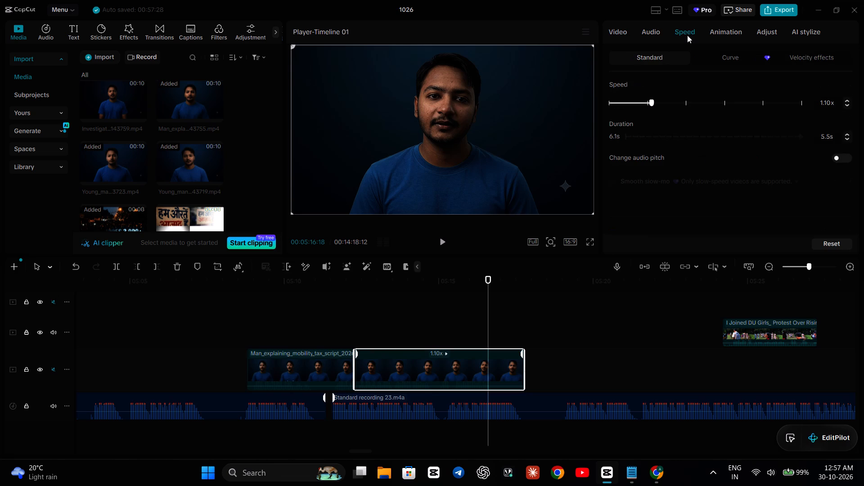
click(850, 105)
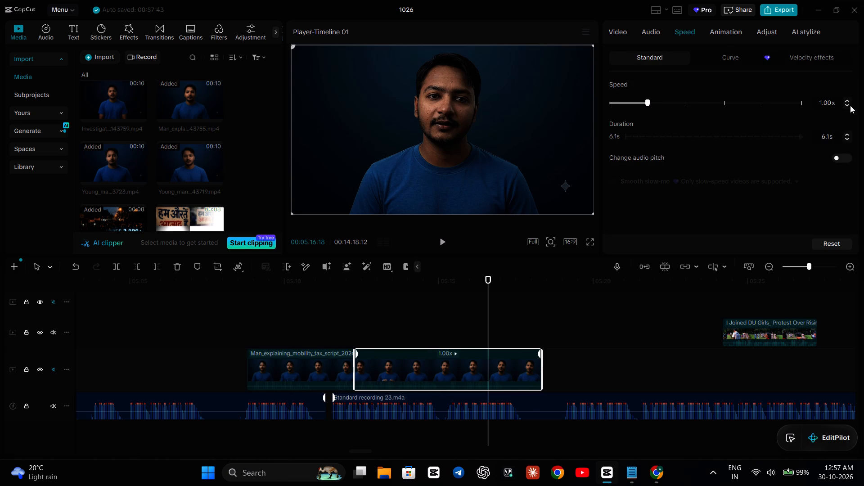
click(308, 320)
key(space)
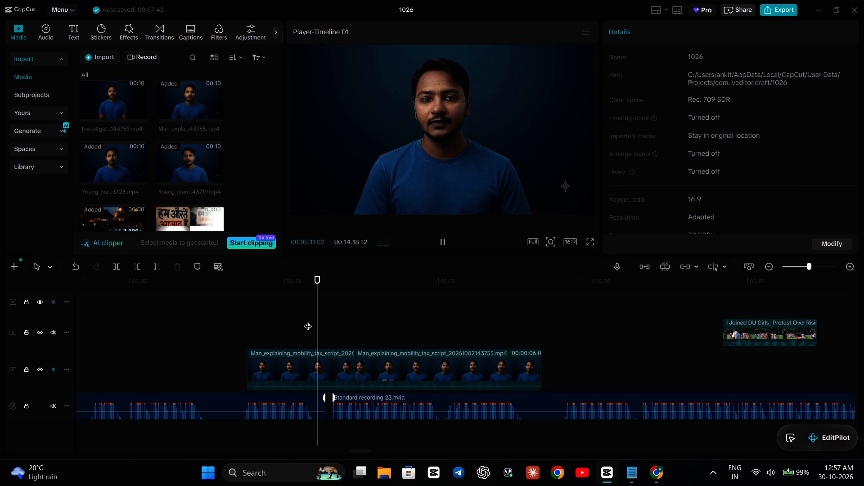
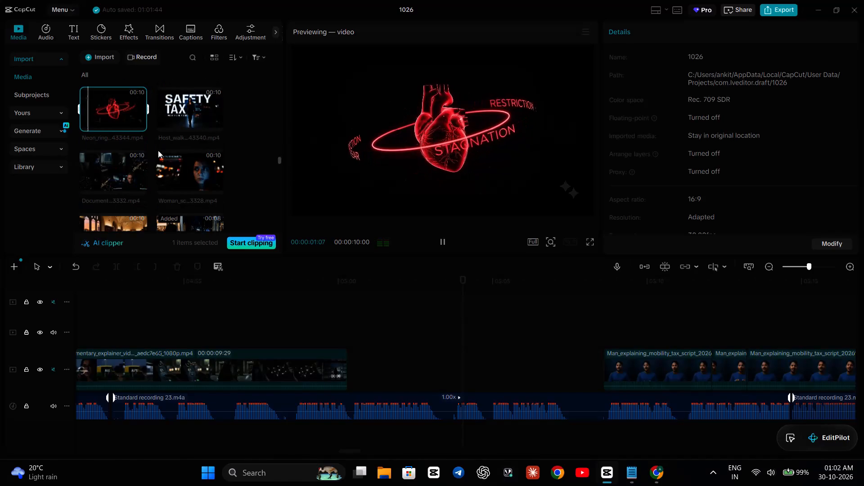
Preview the documentary clips in the media library, from the Safety Tax host clip to the Invisible Gap clip.
click(174, 124)
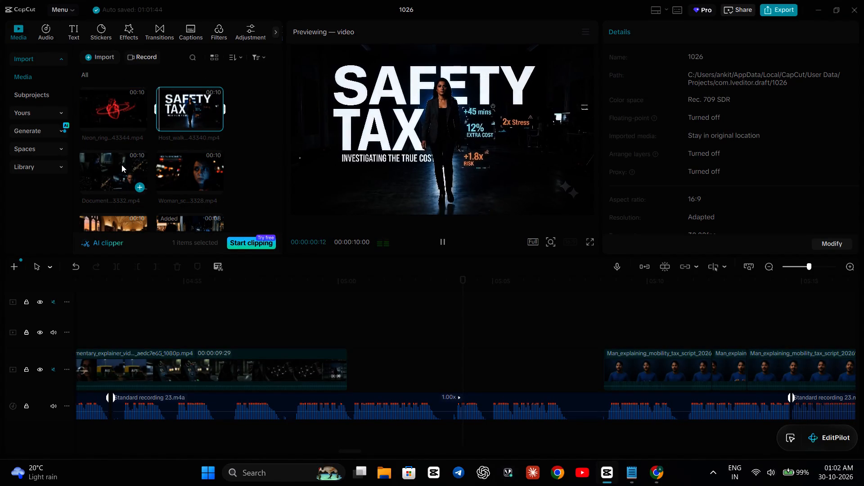
click(121, 165)
click(166, 167)
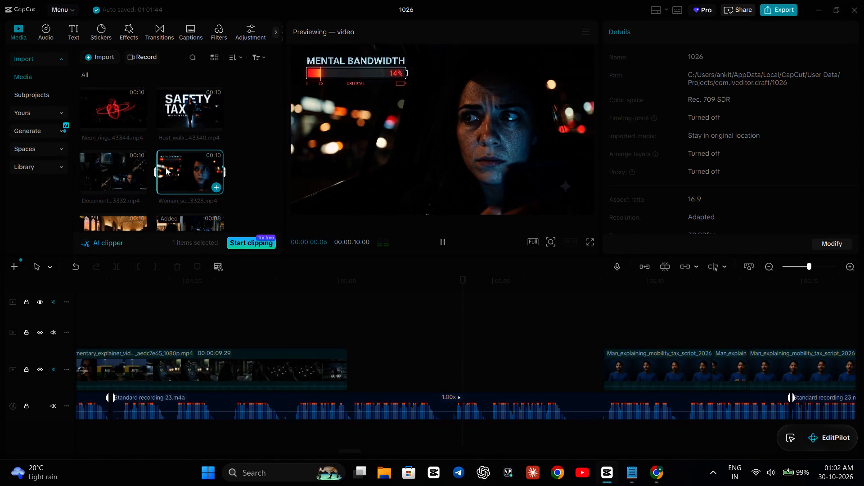
scroll(166, 167, down, 1)
click(114, 184)
scroll(144, 168, down, 1)
click(90, 182)
scroll(90, 182, down, 2)
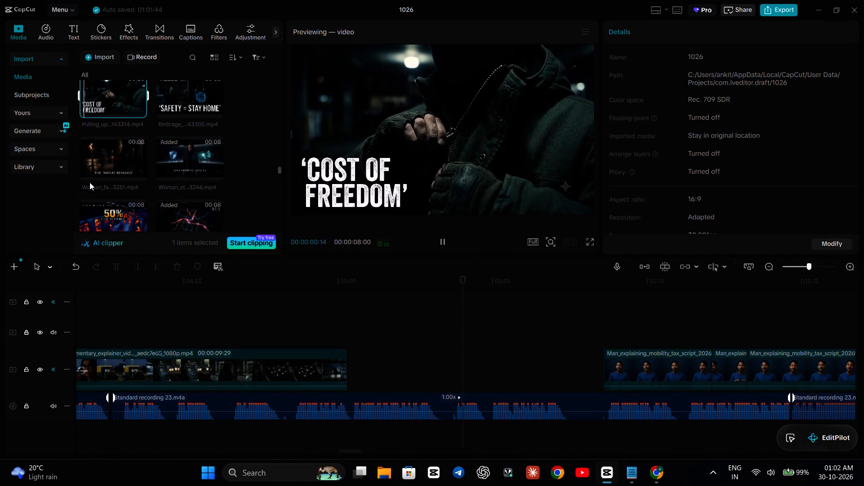
click(108, 159)
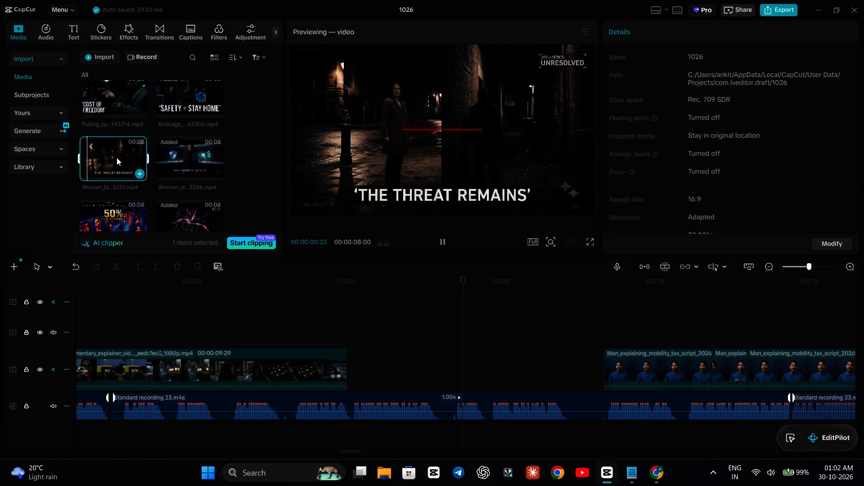
scroll(117, 157, down, 1)
click(117, 157)
scroll(117, 157, down, 1)
click(109, 171)
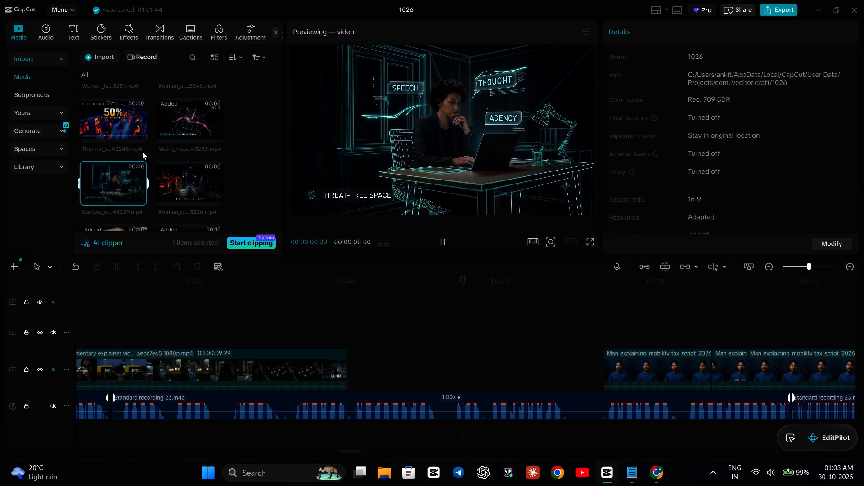
click(172, 168)
scroll(173, 168, down, 1)
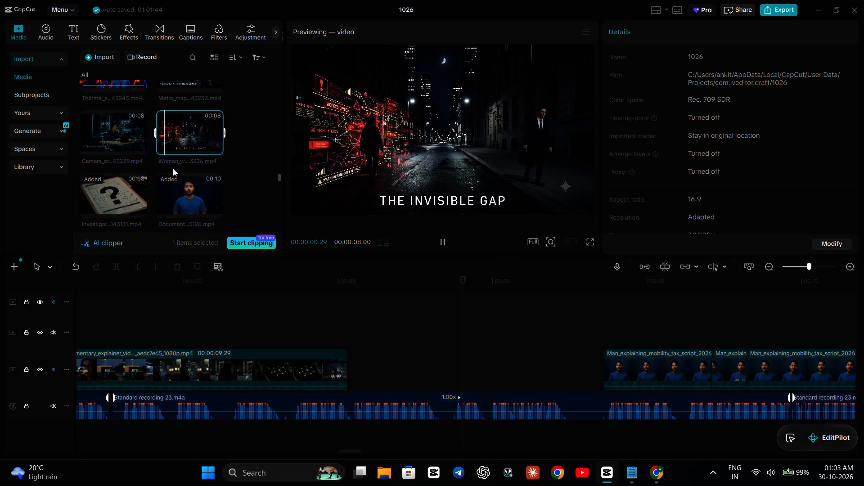
Look through the remaining imported clips in the media library for footage that could fill the timeline gap.
scroll(170, 176, down, 2)
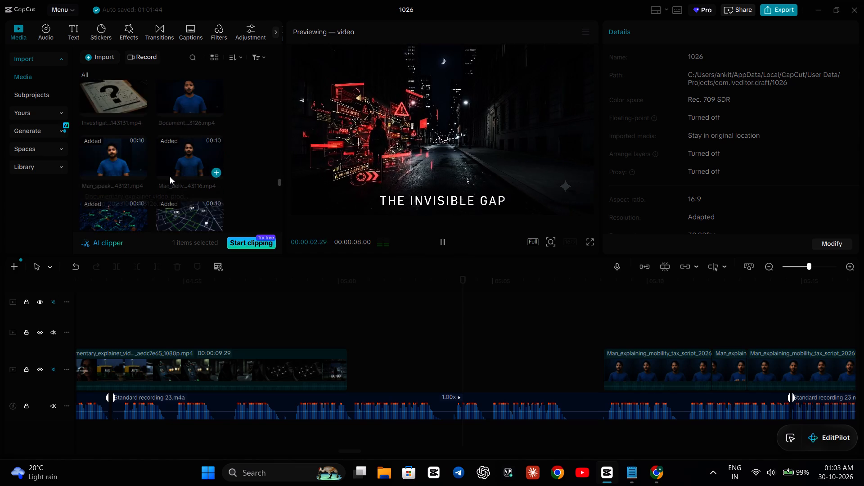
scroll(170, 176, down, 3)
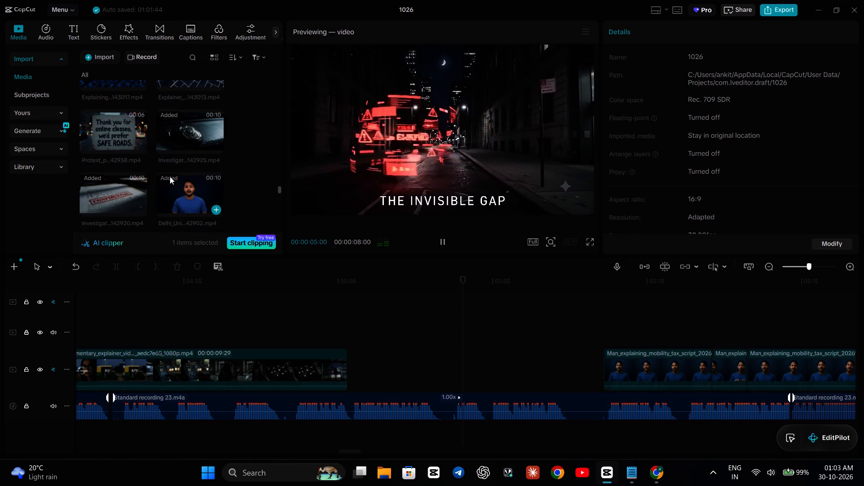
scroll(170, 176, down, 5)
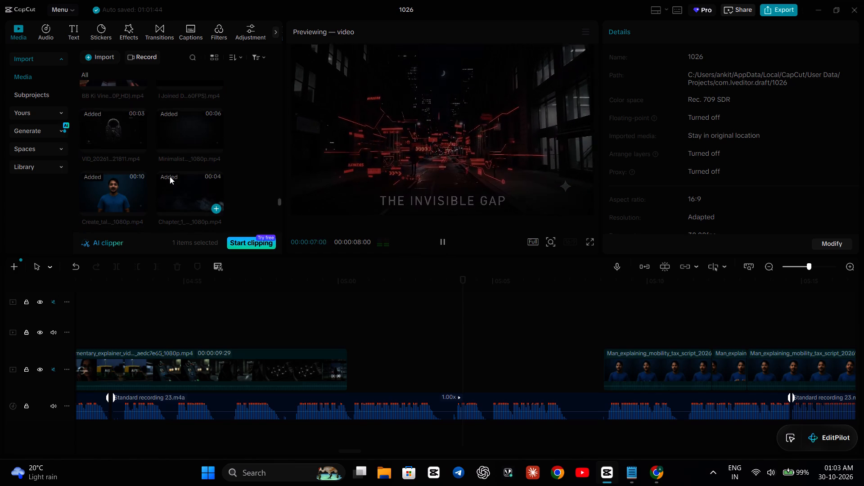
scroll(170, 176, down, 1)
scroll(170, 176, up, 8)
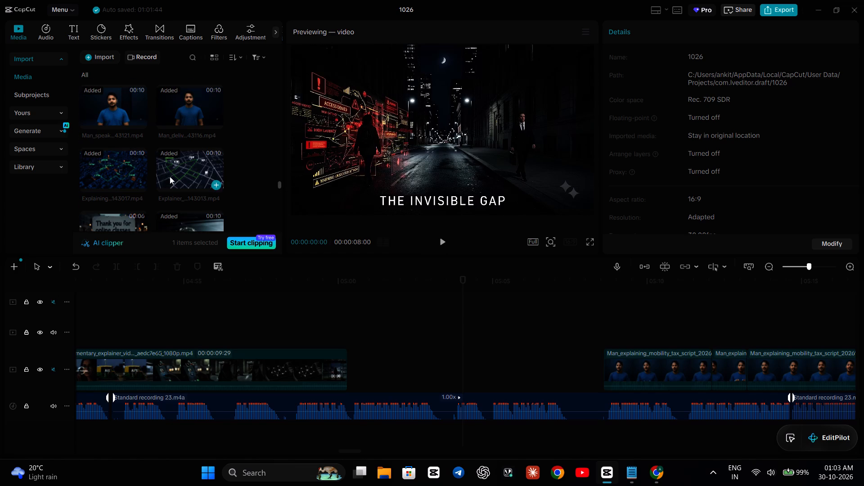
scroll(189, 157, up, 4)
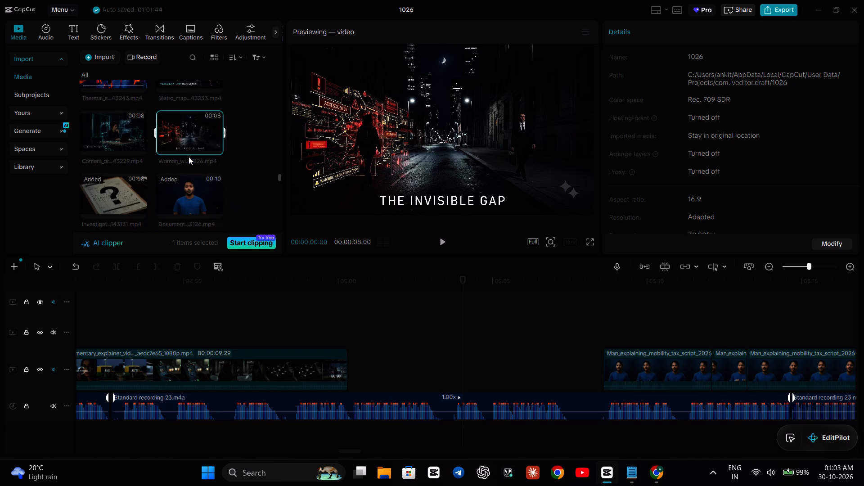
scroll(189, 157, up, 2)
Preview the candidate clips again, including The Trip Not Taken, the neon-ringed heart and the Mental Bandwidth woman clip.
click(122, 144)
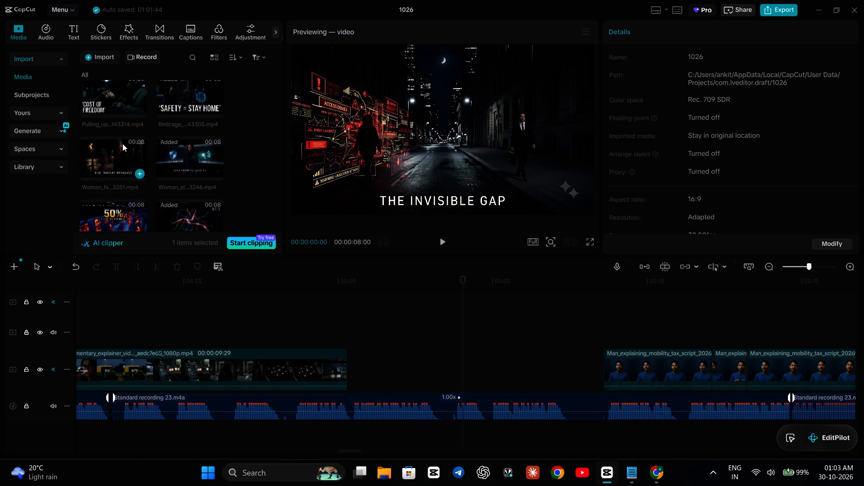
scroll(122, 144, up, 2)
click(122, 144)
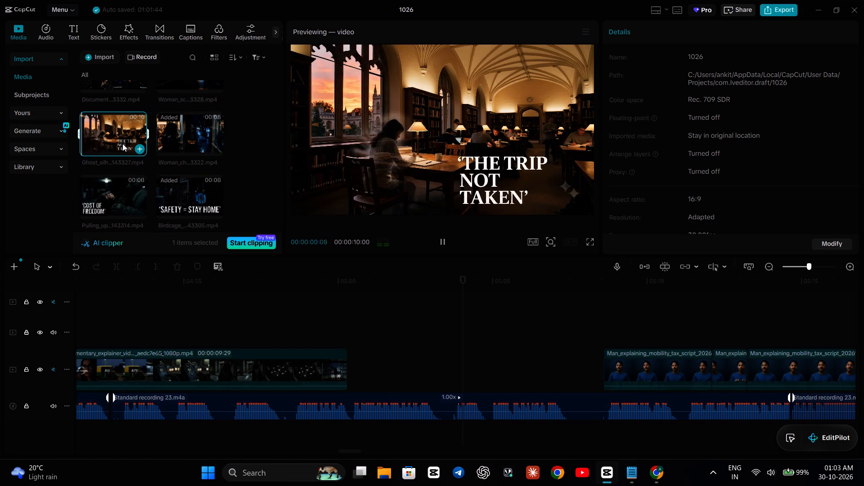
scroll(122, 144, up, 1)
click(121, 134)
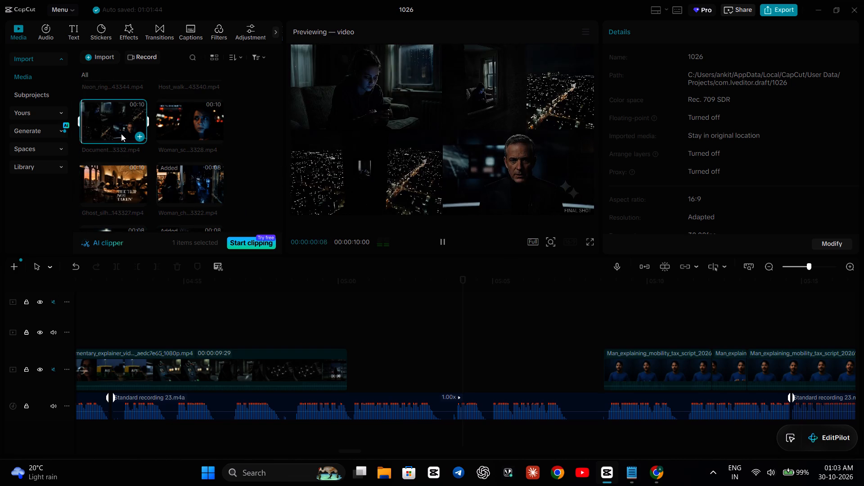
scroll(121, 134, up, 1)
click(121, 119)
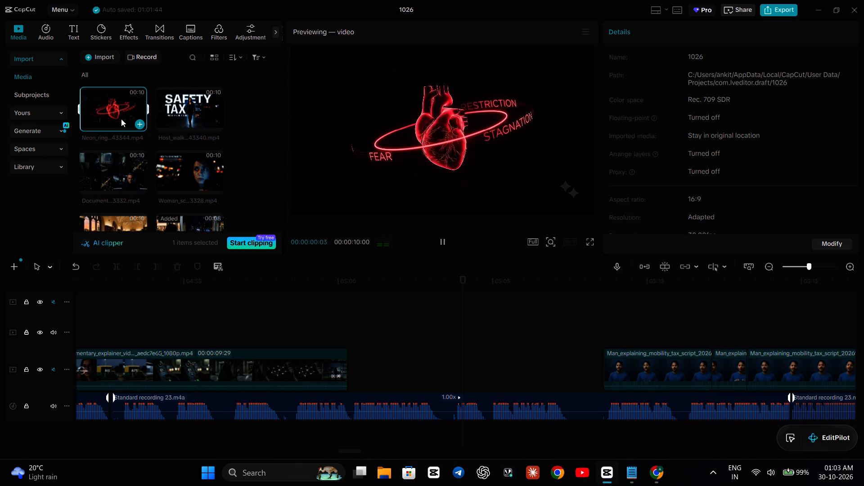
click(185, 166)
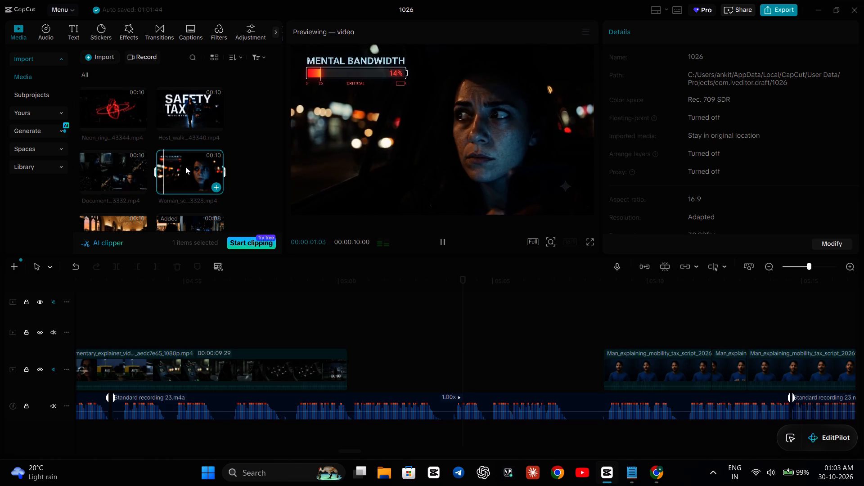
scroll(185, 166, up, 1)
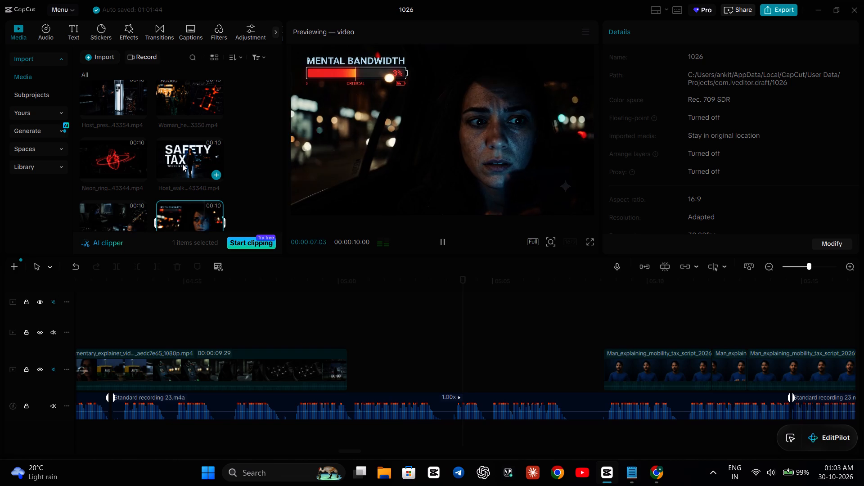
scroll(182, 164, down, 1)
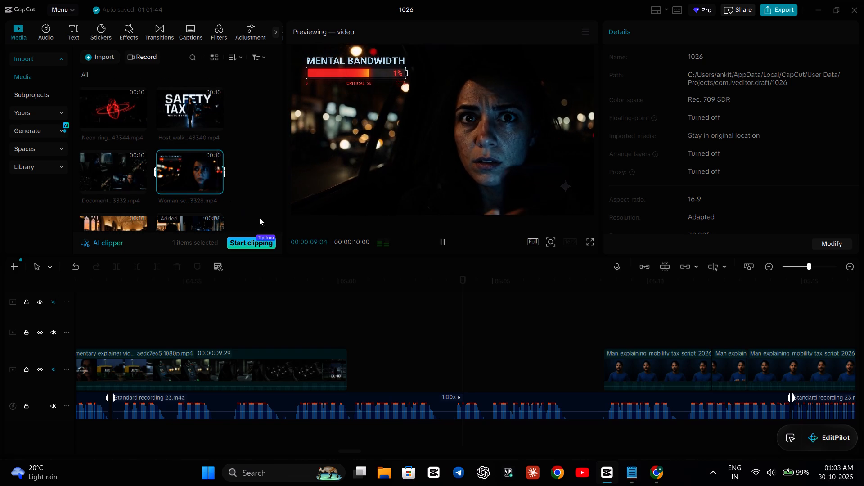
Add the Woman_scanning_surroundings clip to the timeline at 00:05:00:09, where the documentary explainer clip ends.
click(340, 308)
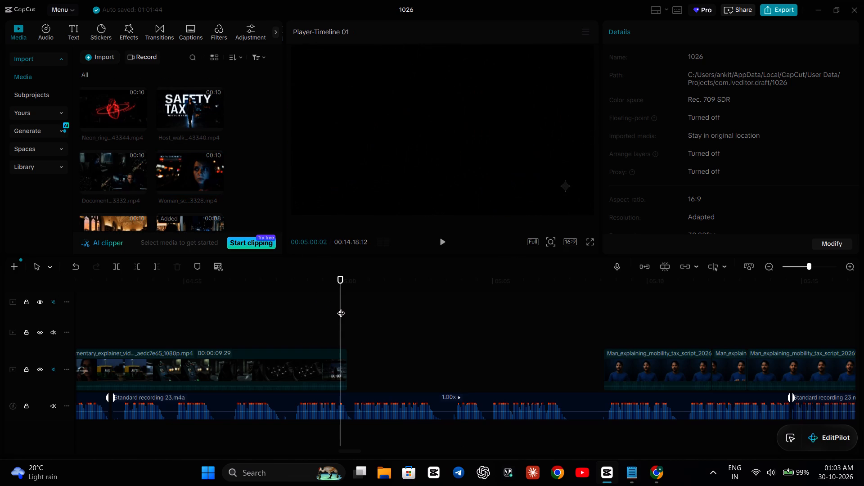
key(Right)
key(Right)
key(Right)
key(Right)
key(Right)
key(Right)
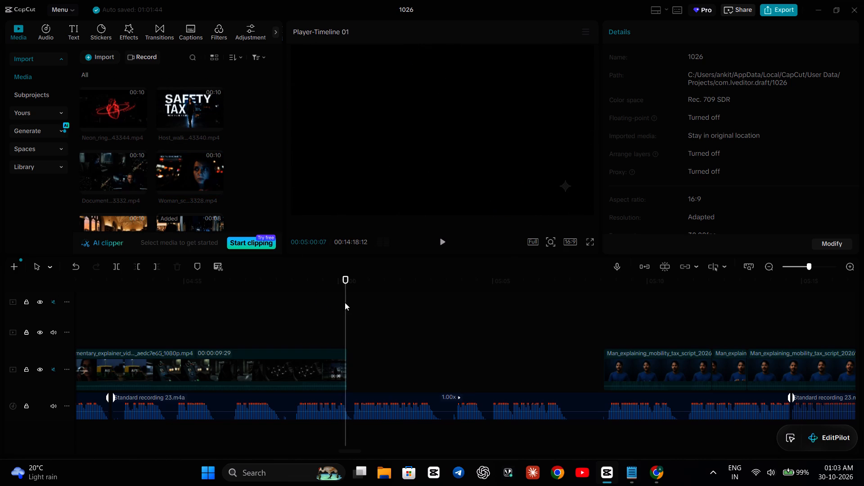
key(Right)
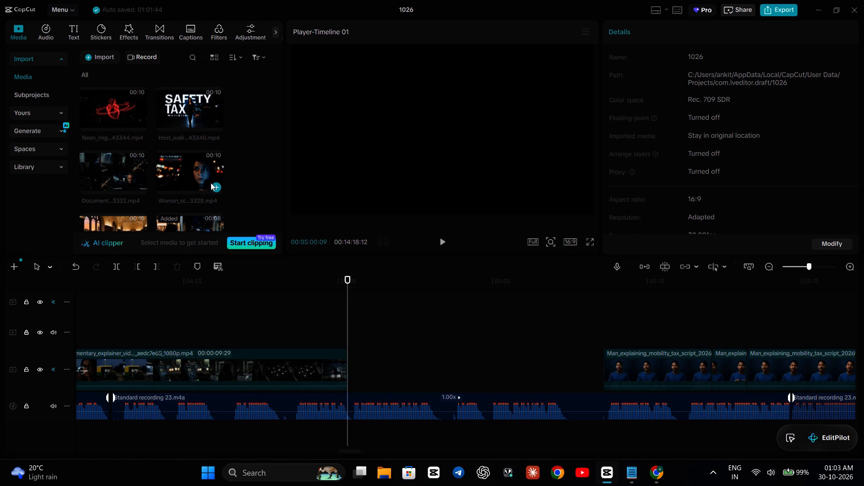
click(215, 186)
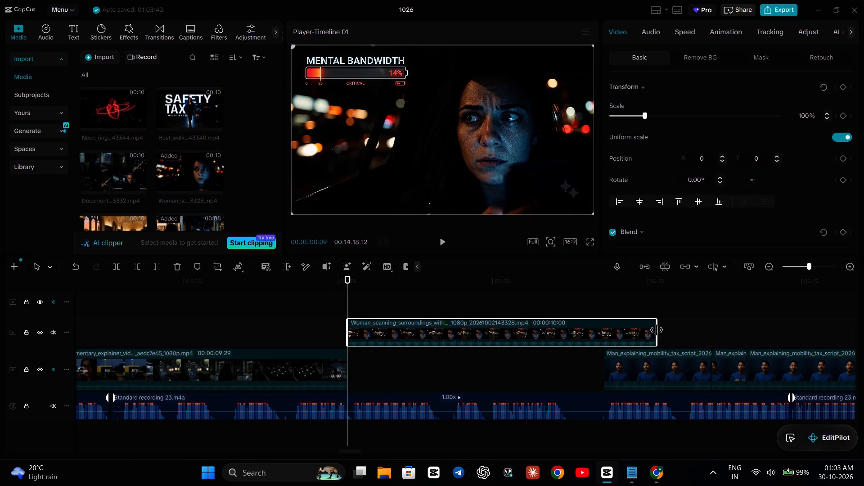
Trim the end of the Woman_scanning_surroundings clip to a length of 00:00:08:07 and move it into the main track's gap before the presenter clips.
drag(657, 330, 599, 355)
drag(450, 324, 452, 325)
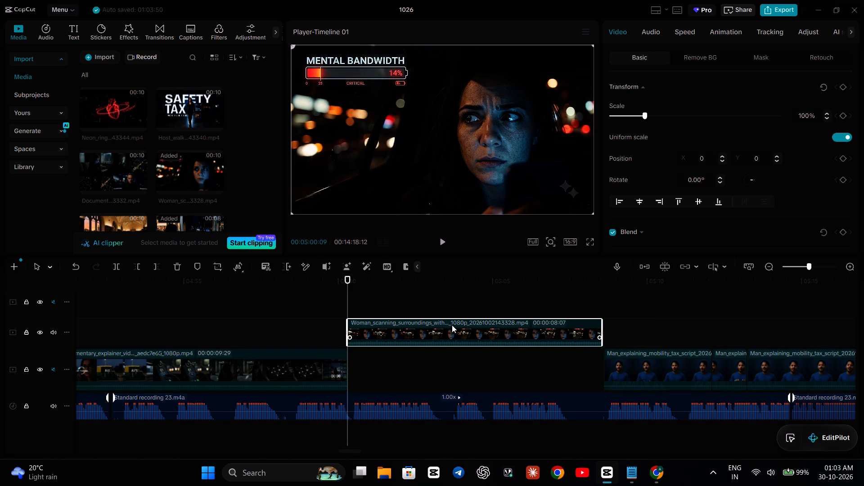
drag(452, 325, 451, 365)
Play back the inserted woman clip through to the presenter section, and look over the earlier part of the timeline.
click(239, 313)
key(space)
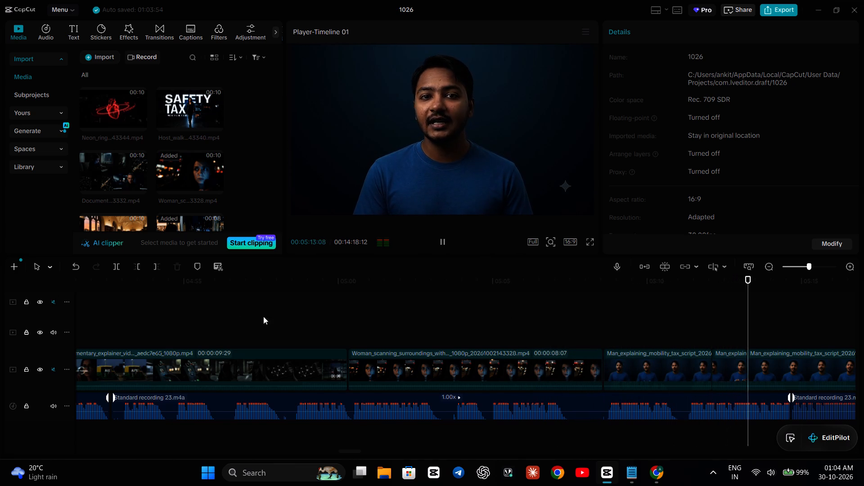
key(space)
scroll(286, 318, right, 2)
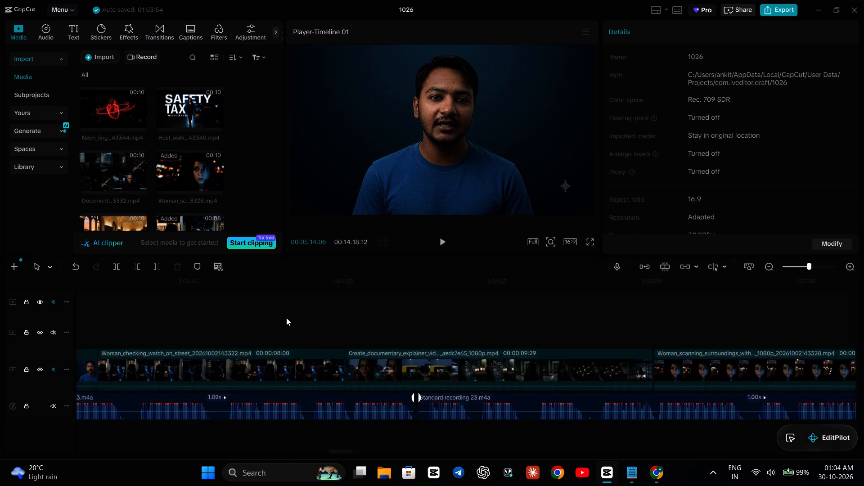
scroll(286, 318, right, 4)
scroll(286, 318, left, 1)
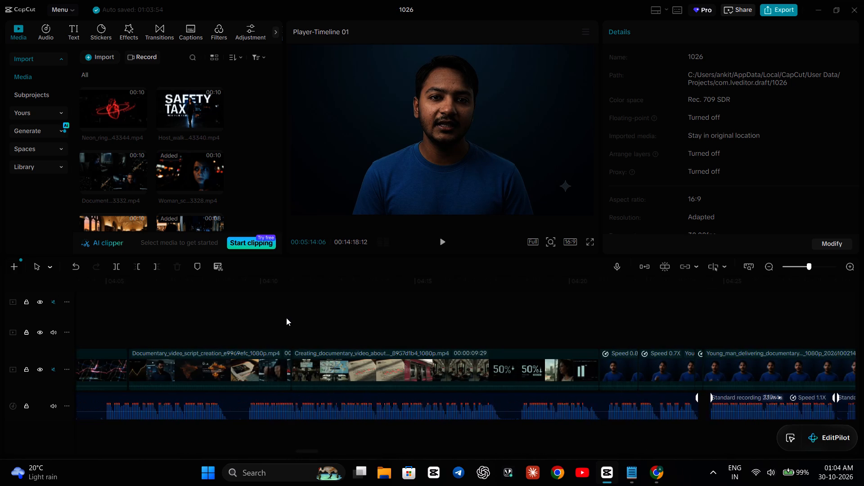
scroll(286, 318, left, 2)
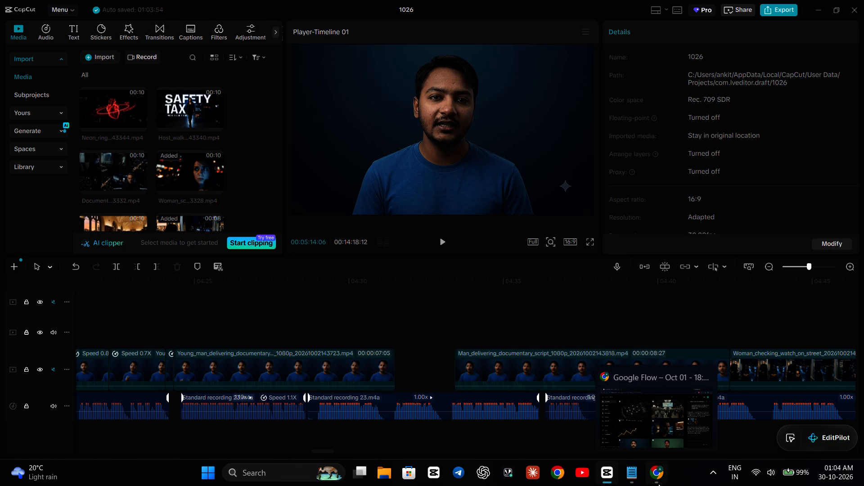
Switch to the narration script in Notepad and read through the shots from the opening to the Mobility Tax section.
click(635, 474)
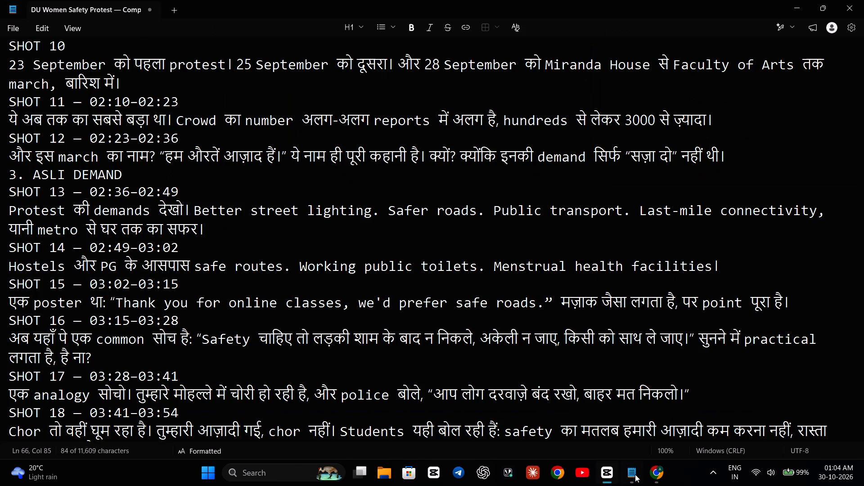
scroll(182, 220, up, 1)
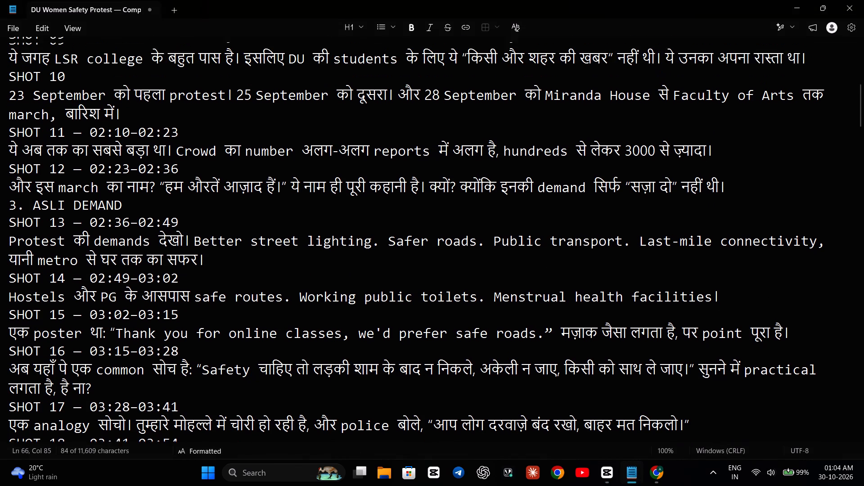
scroll(182, 220, up, 4)
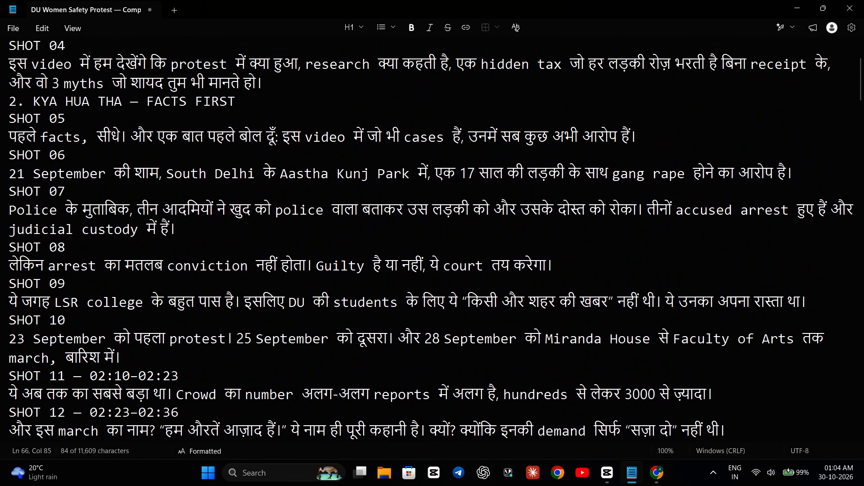
scroll(182, 220, up, 2)
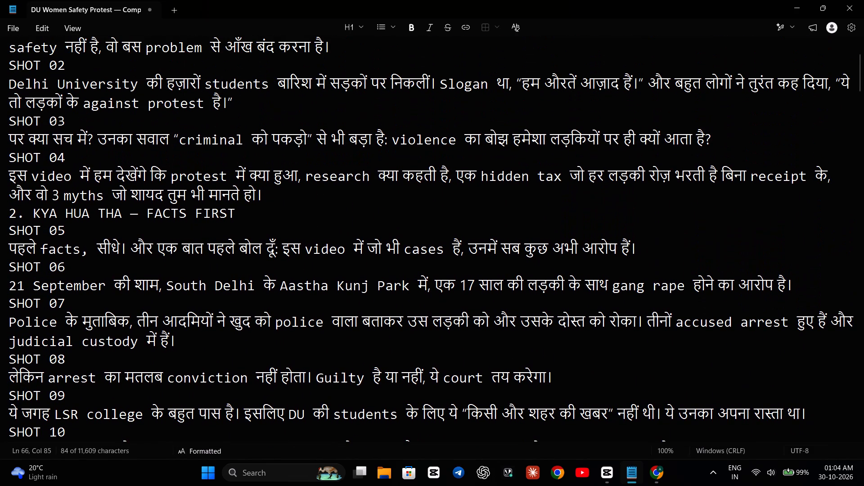
scroll(131, 229, down, 7)
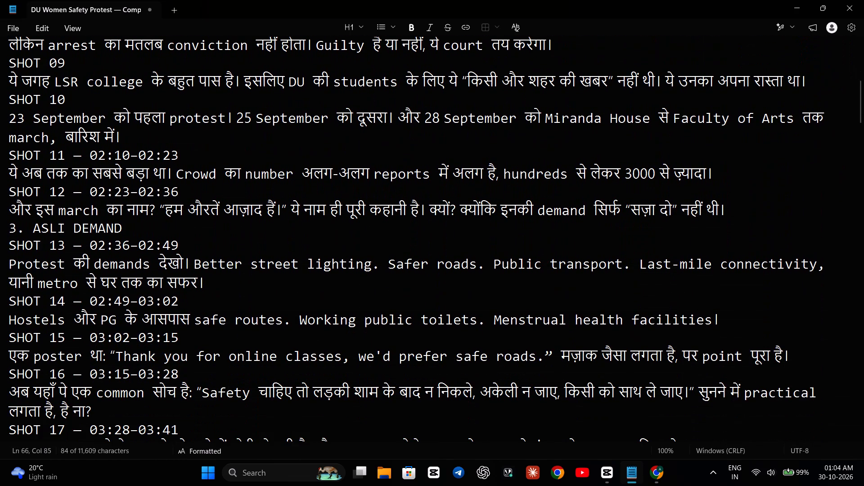
scroll(111, 239, down, 4)
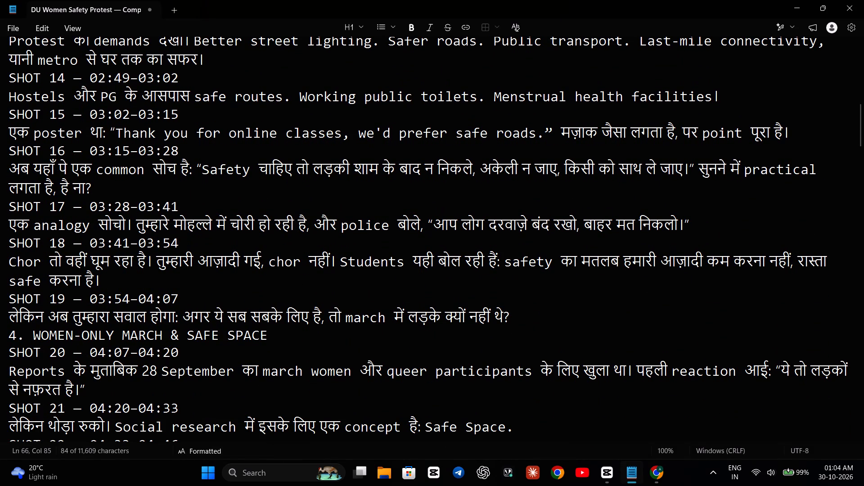
scroll(111, 291, down, 4)
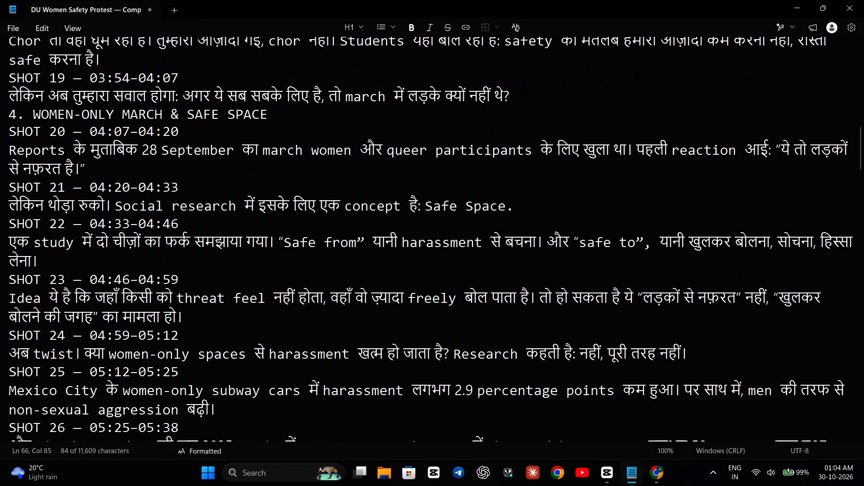
scroll(111, 291, down, 1)
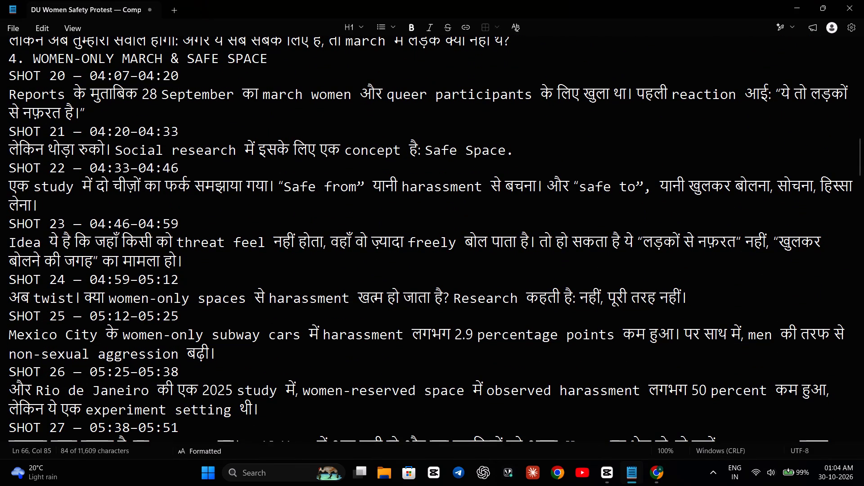
scroll(128, 263, down, 4)
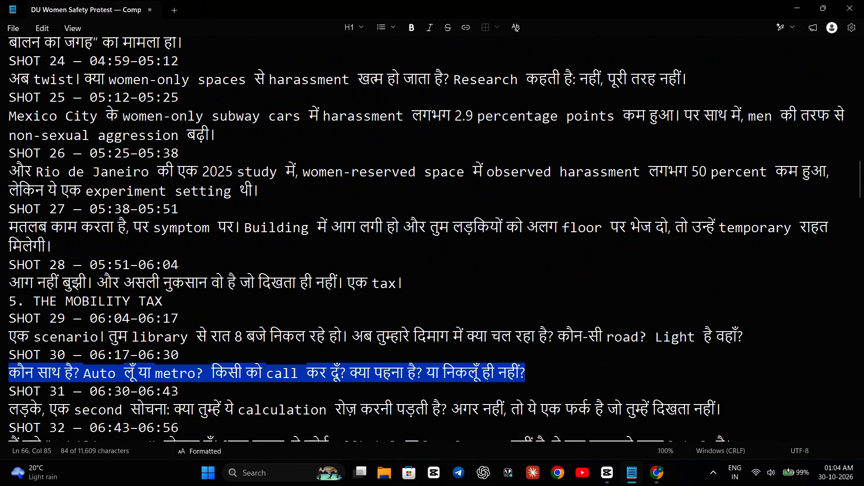
scroll(211, 281, down, 1)
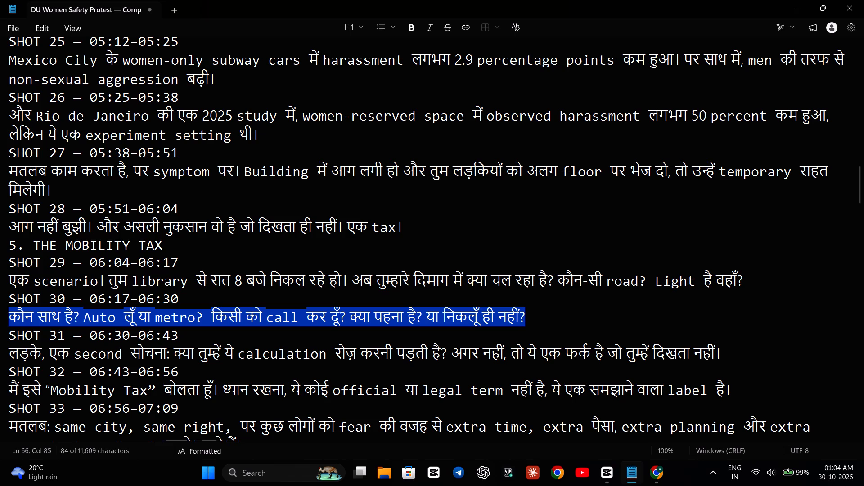
drag(9, 224, 39, 230)
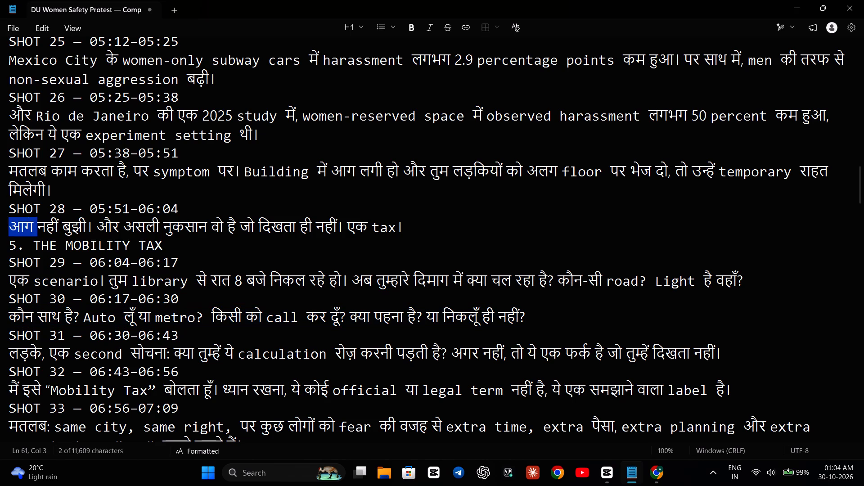
drag(39, 230, 87, 234)
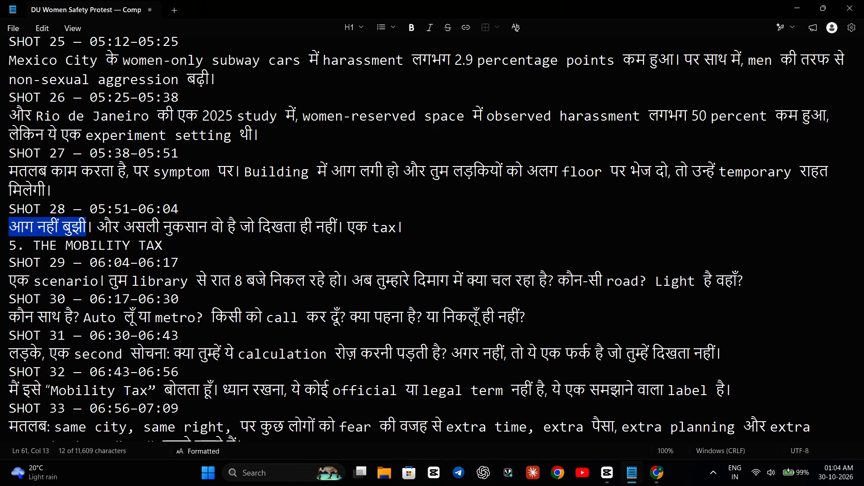
key(ctrl+c)
click(651, 477)
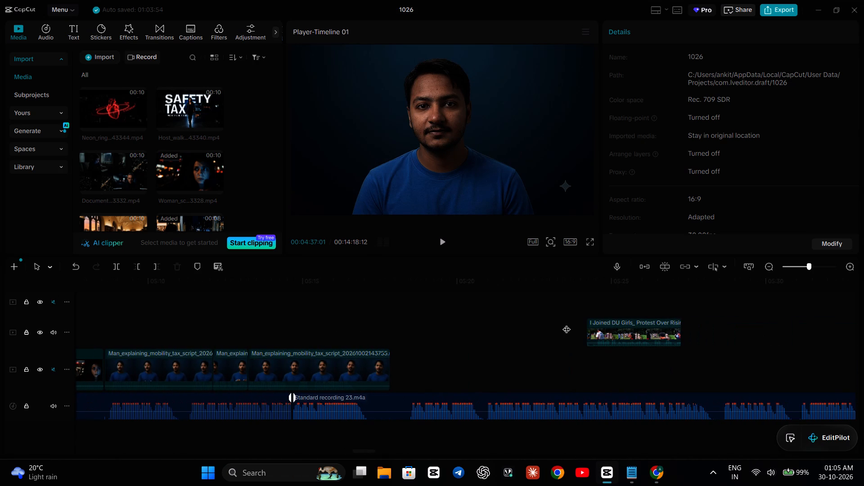
click(350, 329)
key(space)
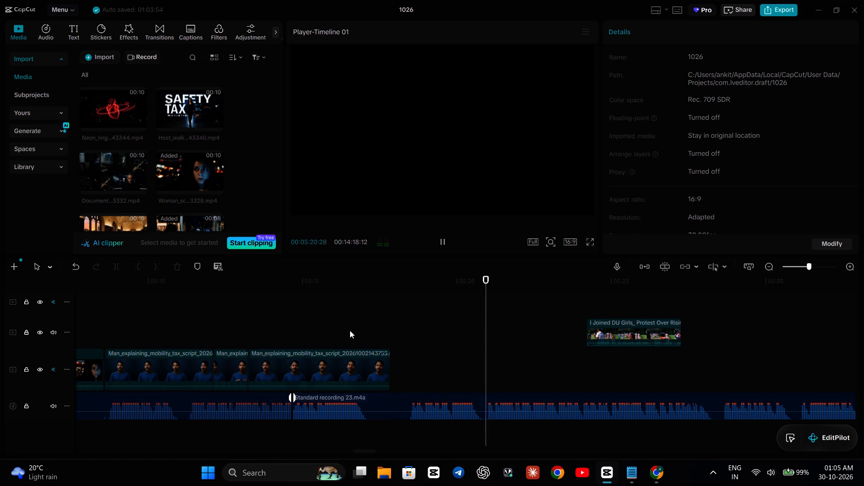
click(351, 357)
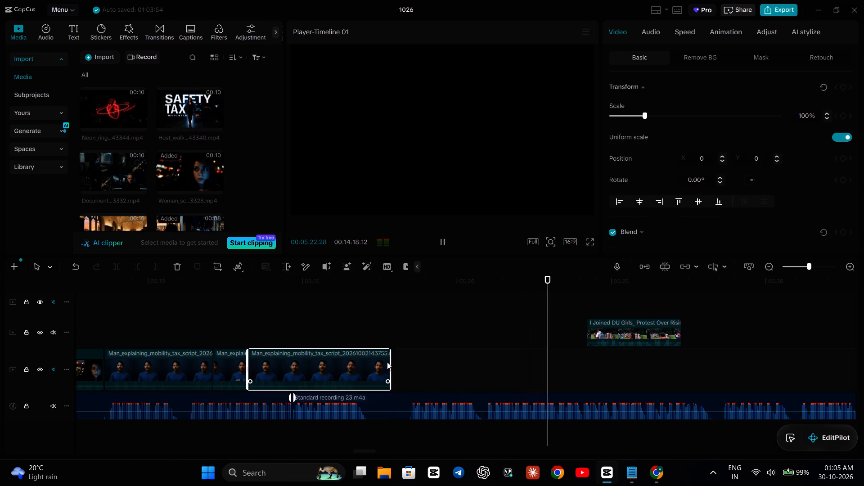
drag(391, 362, 377, 370)
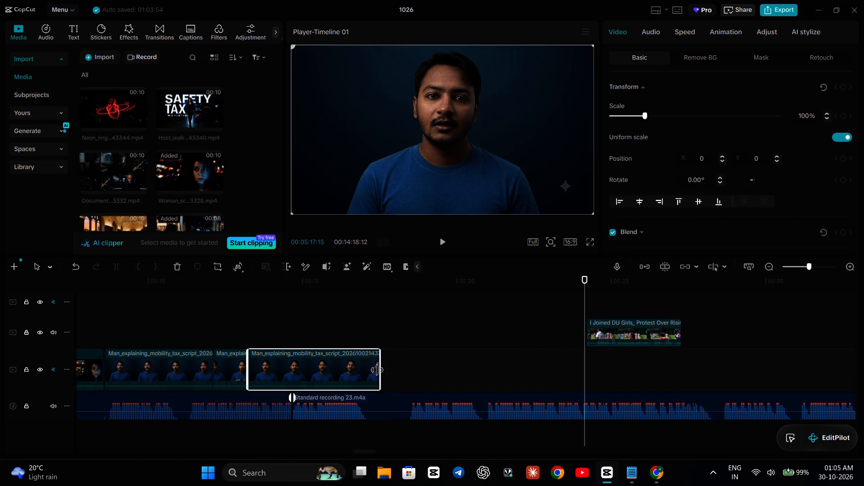
drag(377, 370, 375, 371)
click(283, 324)
key(space)
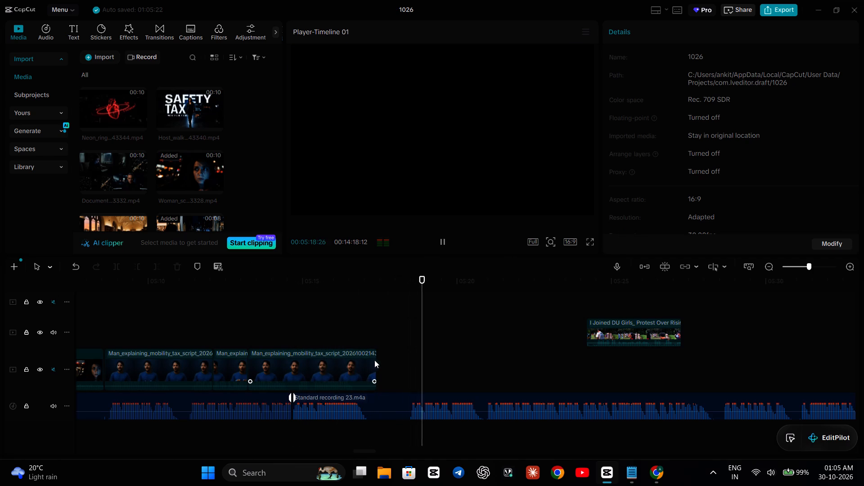
drag(376, 360, 369, 368)
key(space)
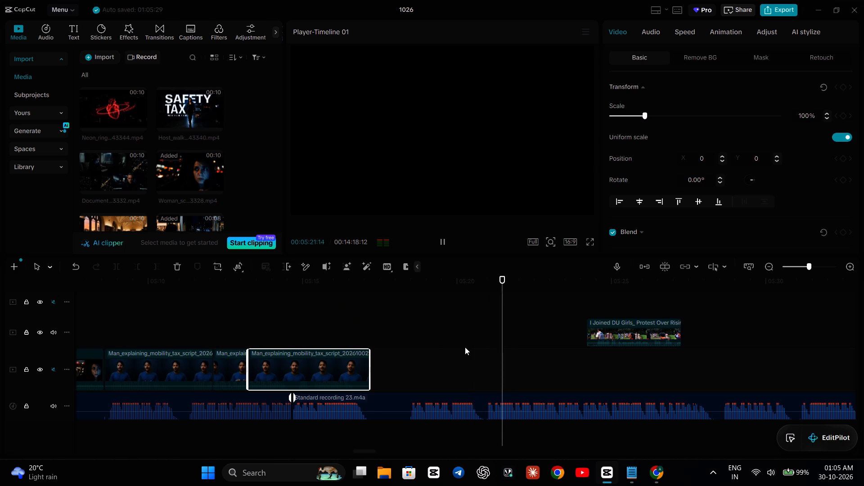
Move the I Joined DU Girls_ Protest clip later on its upper track, to start at about 00:05:29.
scroll(213, 179, down, 2)
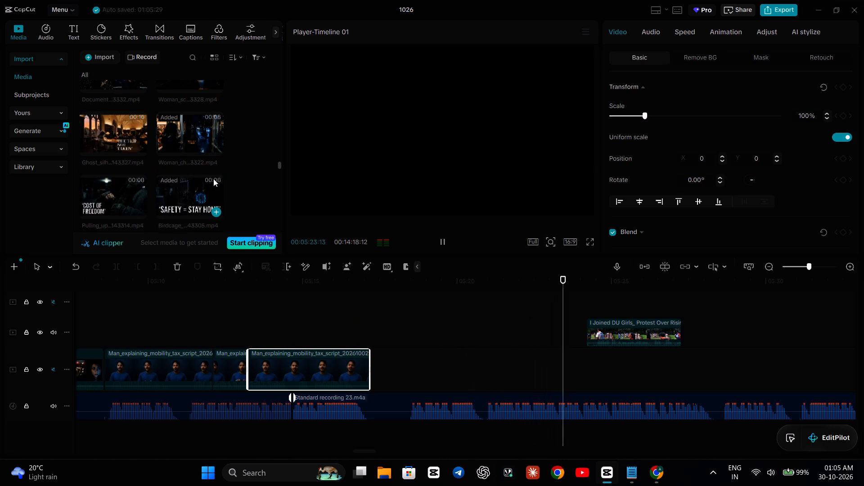
scroll(180, 168, down, 1)
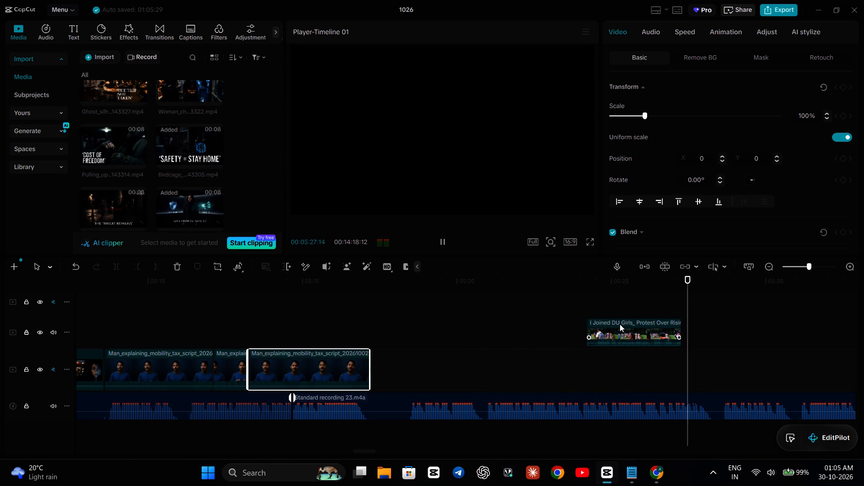
drag(620, 324, 782, 331)
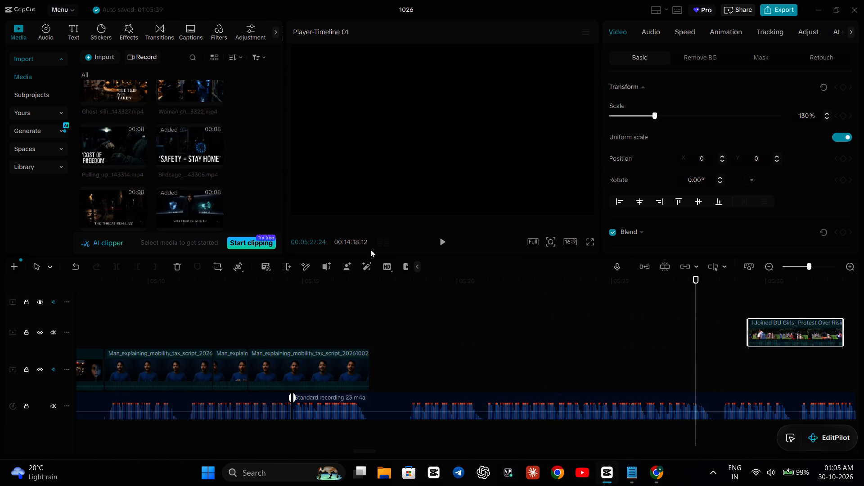
Preview the Host_walking_in_dark_studio "Safety Tax" clip, add it to the timeline and place it directly after the last mobility tax presenter clip.
scroll(226, 208, up, 4)
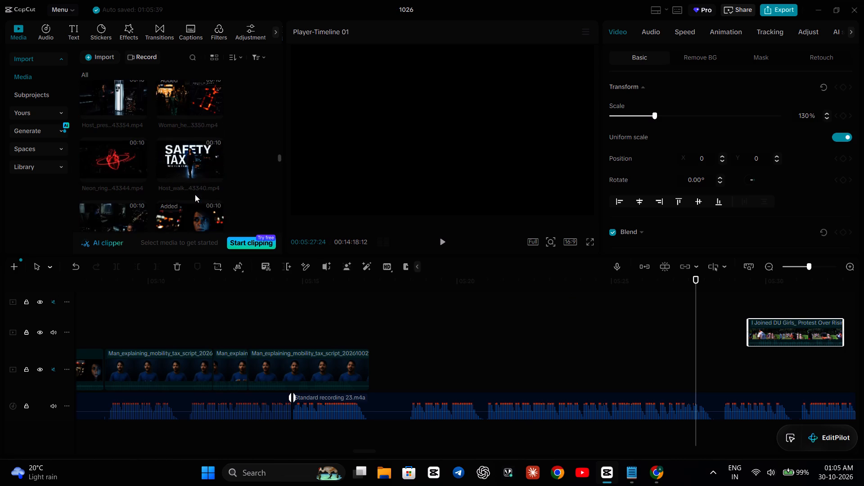
scroll(195, 194, up, 2)
scroll(195, 194, down, 2)
click(185, 166)
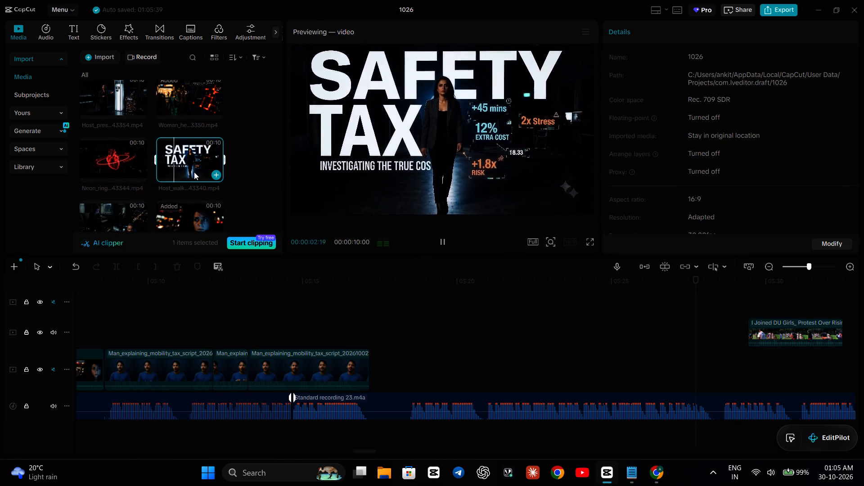
click(220, 171)
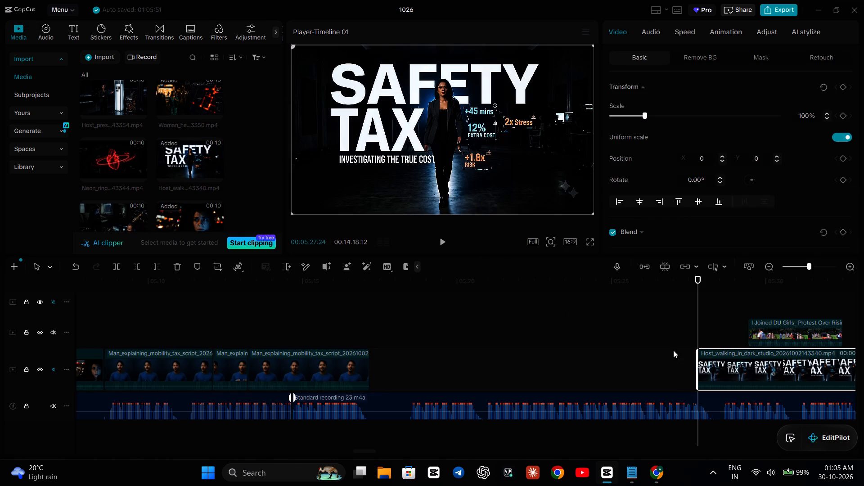
drag(720, 369, 380, 371)
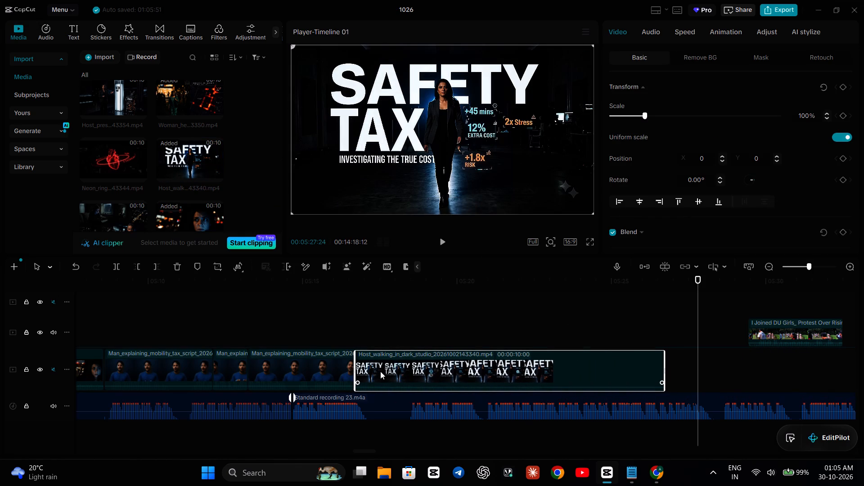
drag(380, 371, 393, 372)
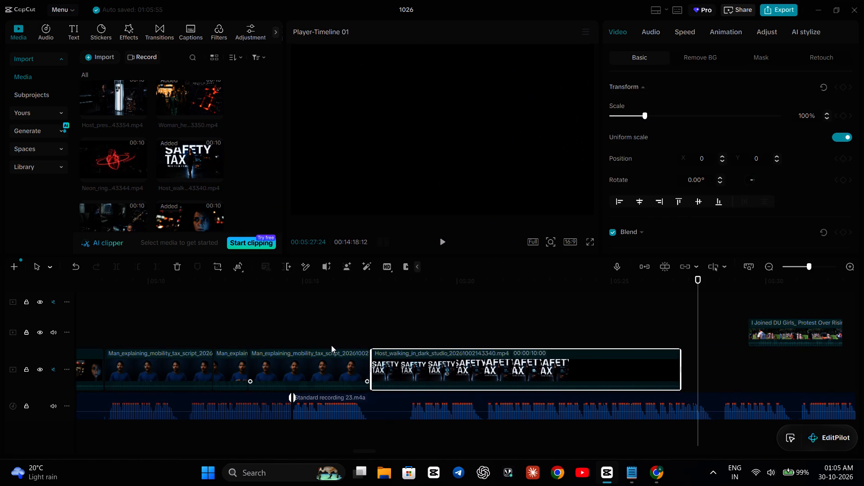
Play back the presenter section through the inserted "Safety Tax" clip to check it against the voice recording.
click(262, 326)
key(space)
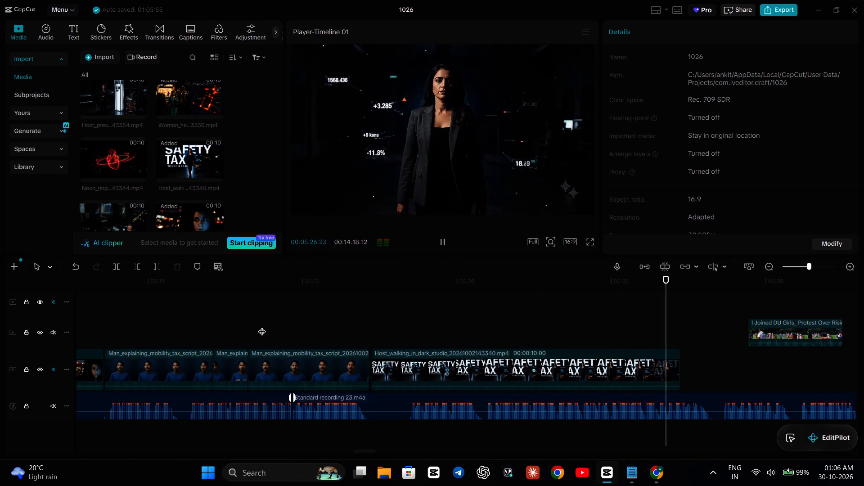
click(371, 410)
click(379, 324)
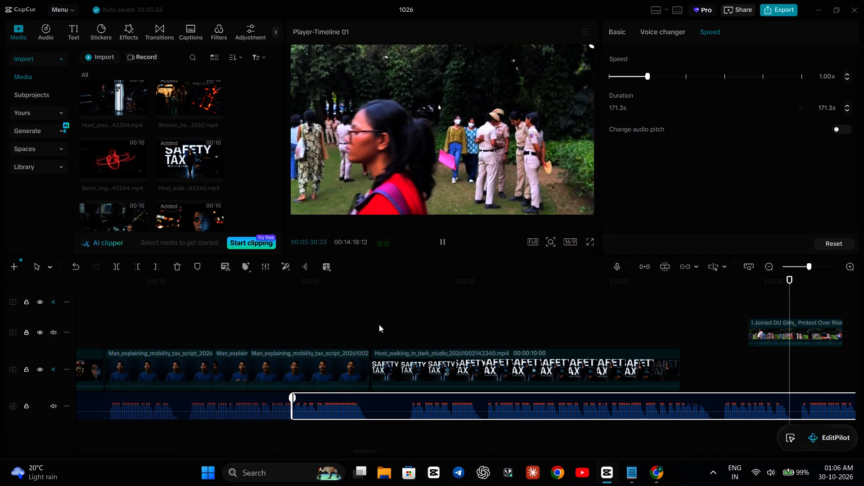
click(317, 328)
key(space)
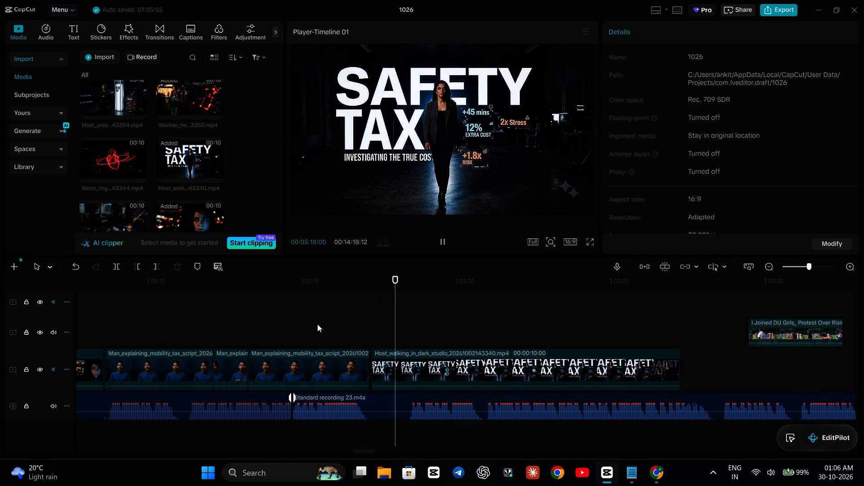
Stop playback and read on in the Notepad script through "The Mobility Tax" section, shots 29 to 38.
key(space)
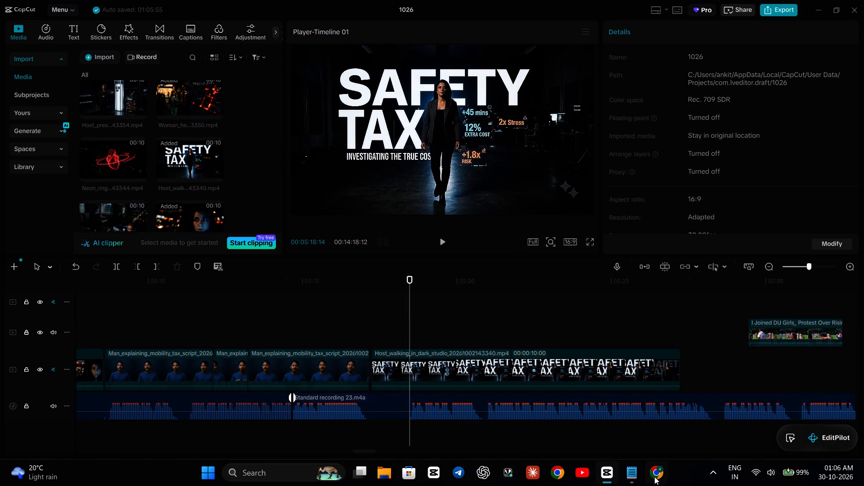
click(630, 474)
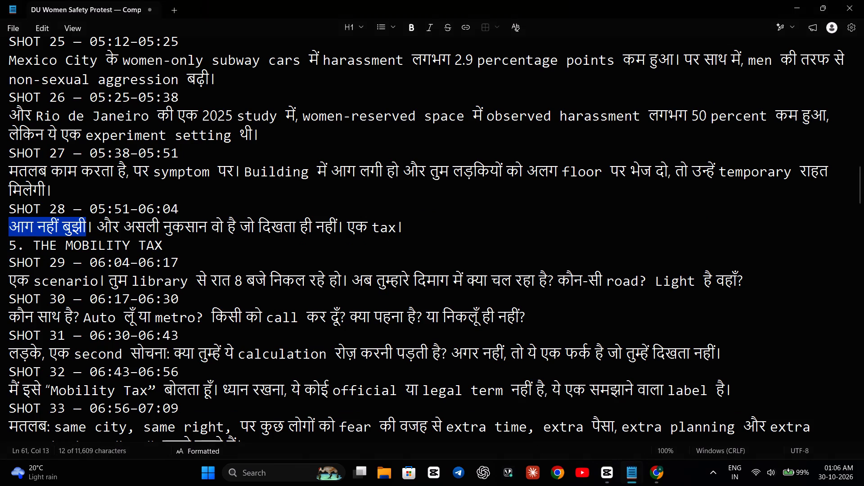
click(562, 249)
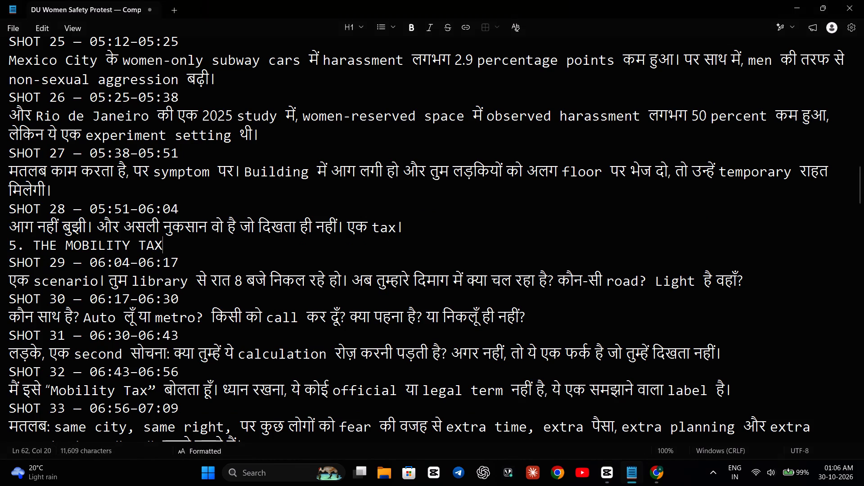
scroll(562, 249, down, 5)
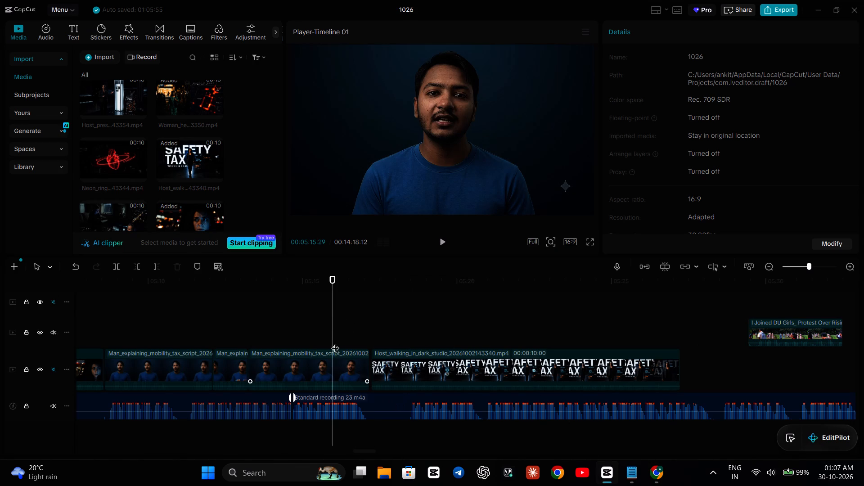
key(space)
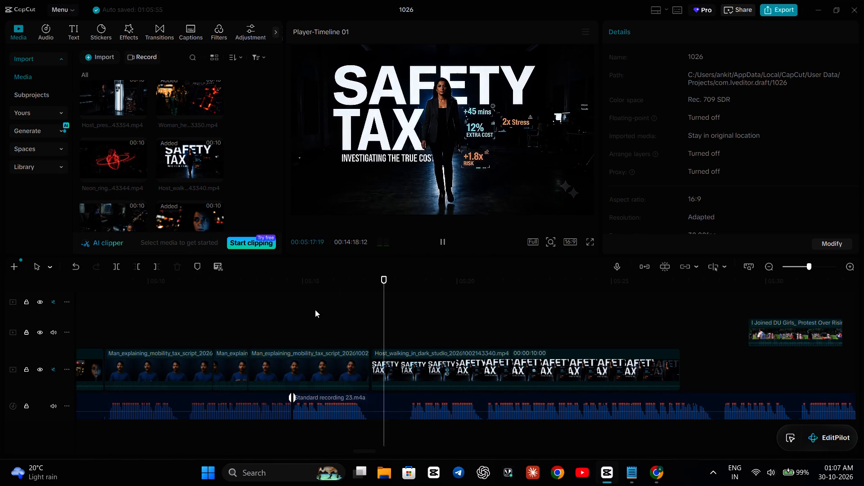
key(space)
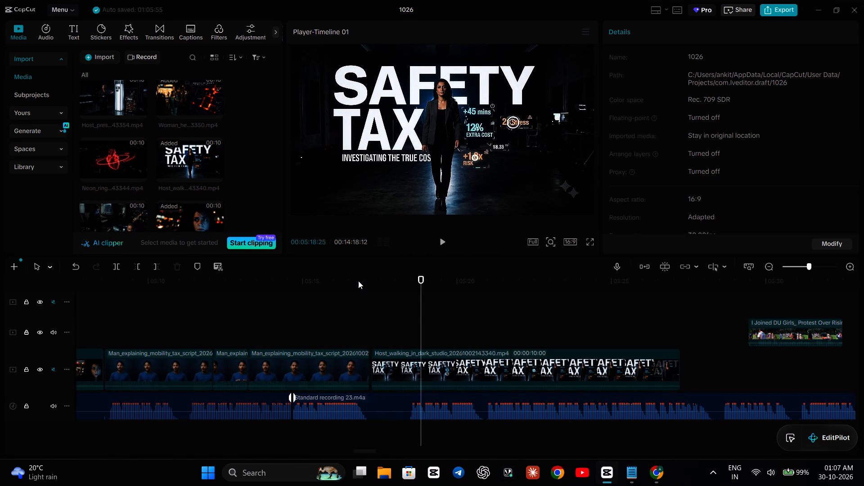
click(358, 281)
click(373, 282)
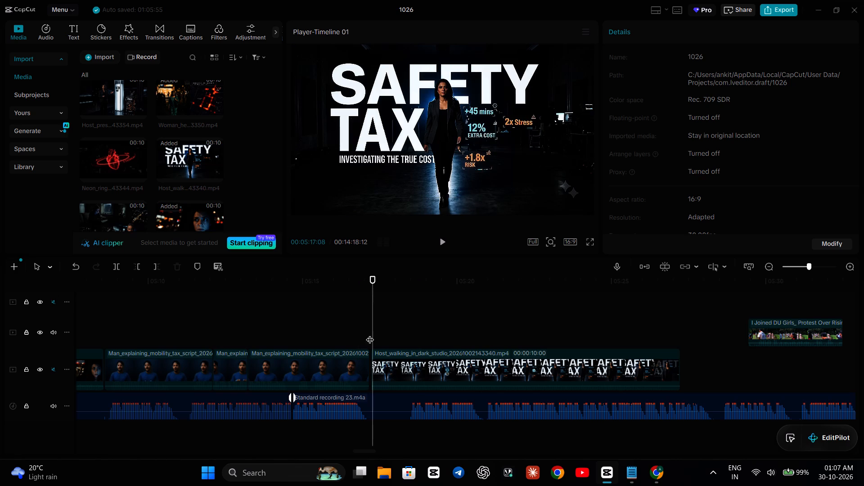
click(366, 409)
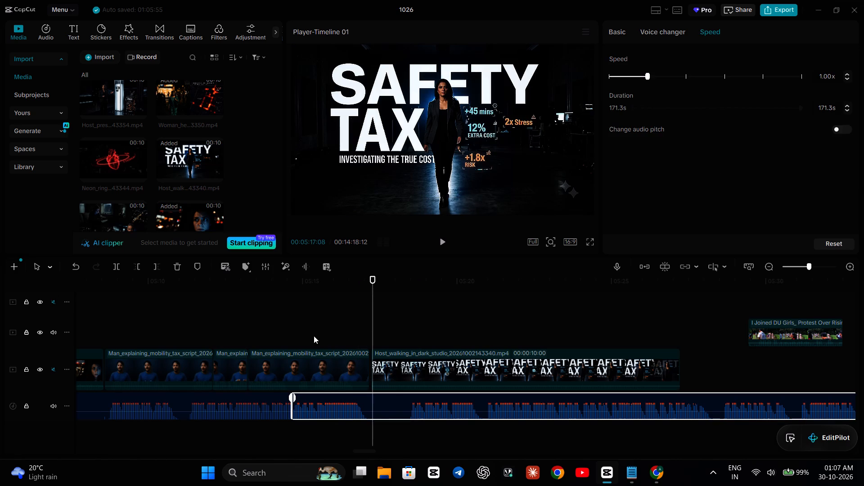
click(114, 267)
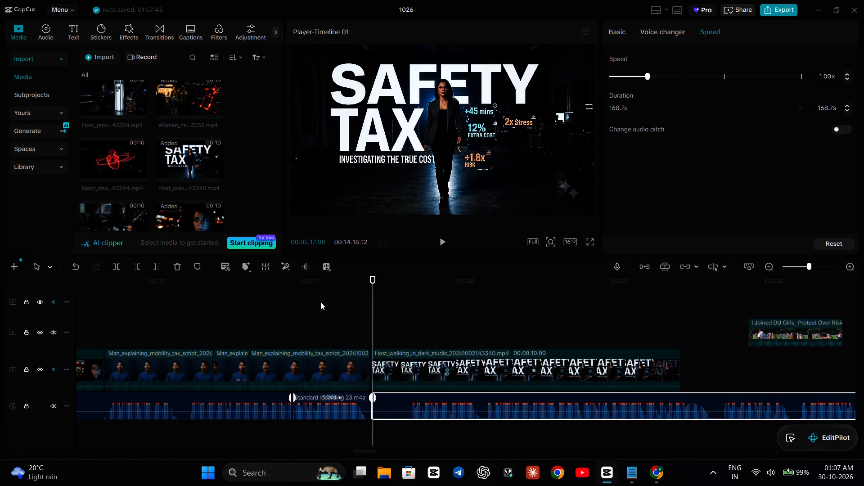
Trim the silent start off the later part of the voice recording, up to 00:05:18:15.
click(418, 313)
click(413, 316)
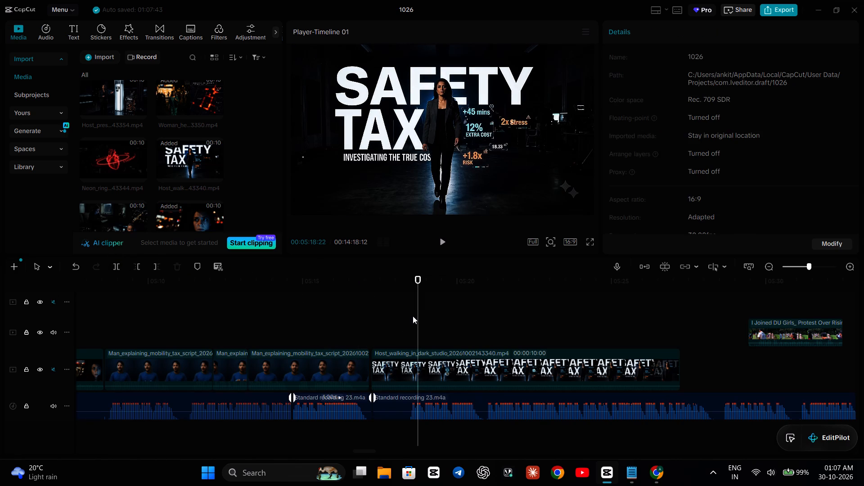
click(413, 316)
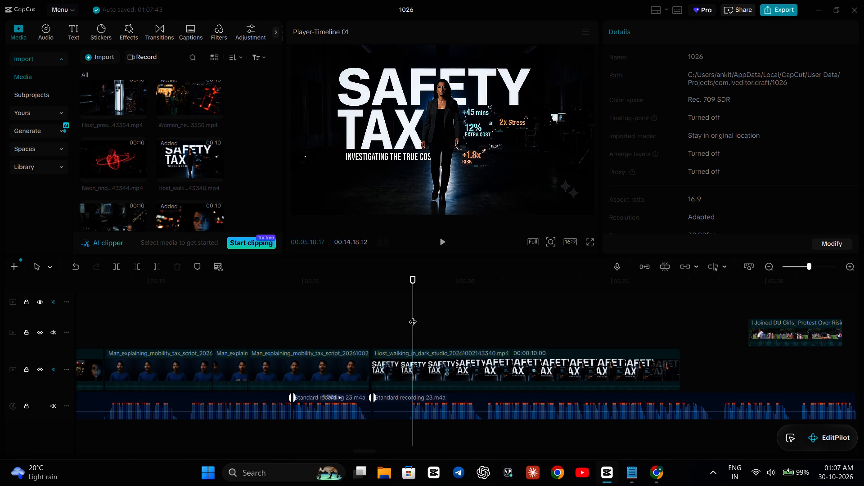
key(Left)
key(Left)
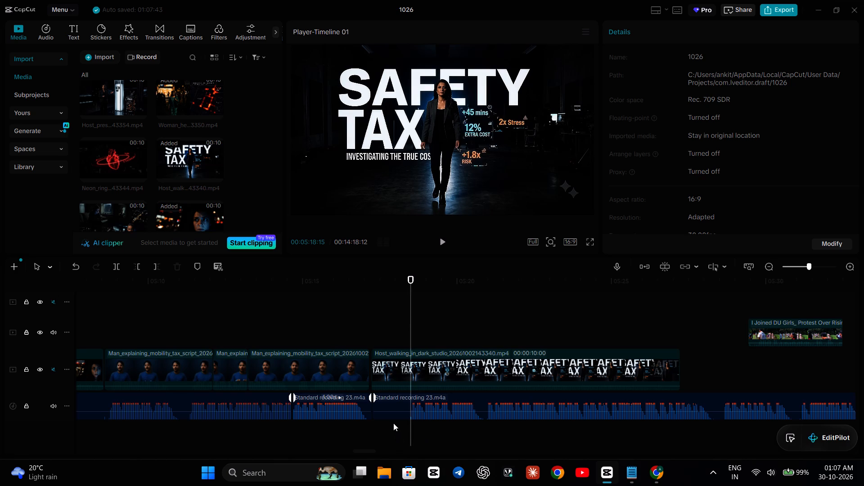
click(393, 419)
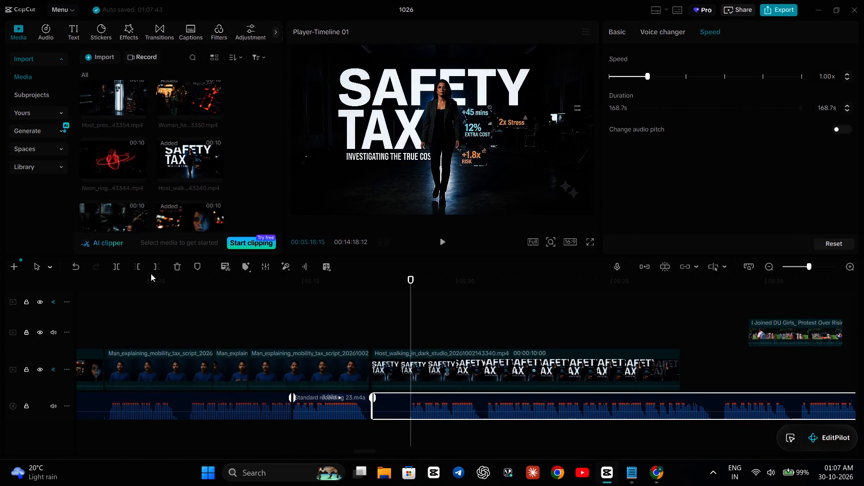
click(142, 268)
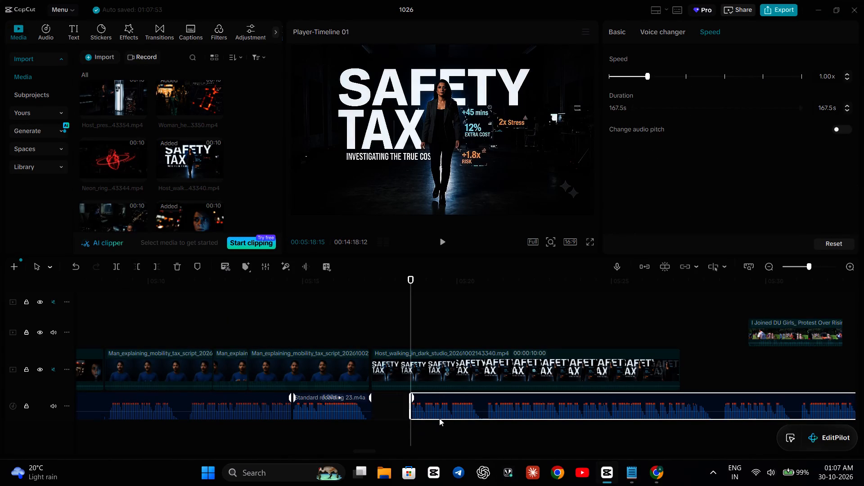
Move the trimmed voice recording part earlier to directly follow the preceding part at about 00:05:17, and check it by playback.
drag(452, 396, 421, 396)
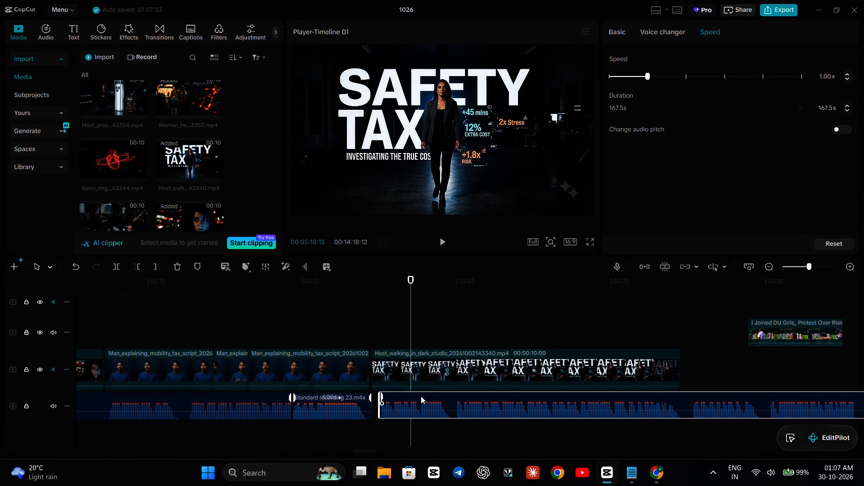
drag(421, 396, 417, 397)
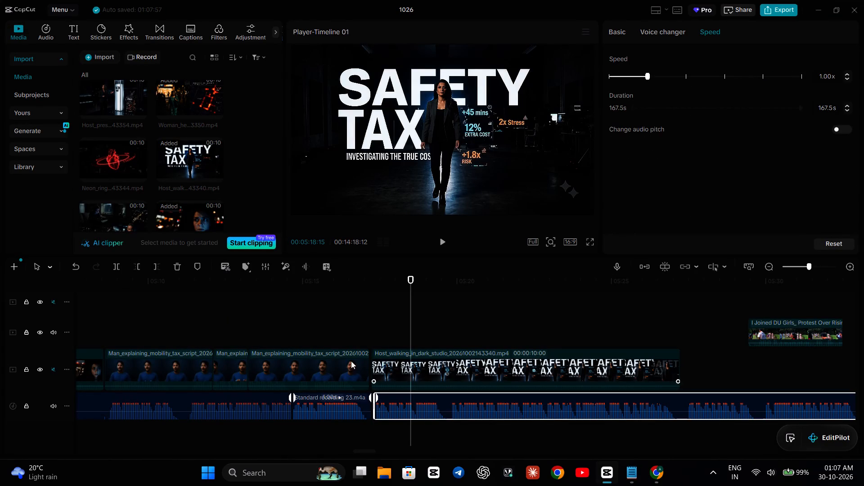
click(255, 319)
key(space)
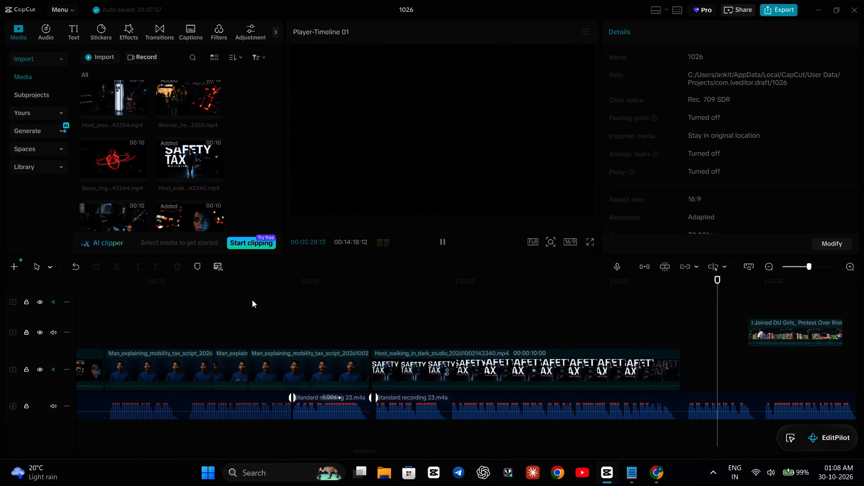
key(space)
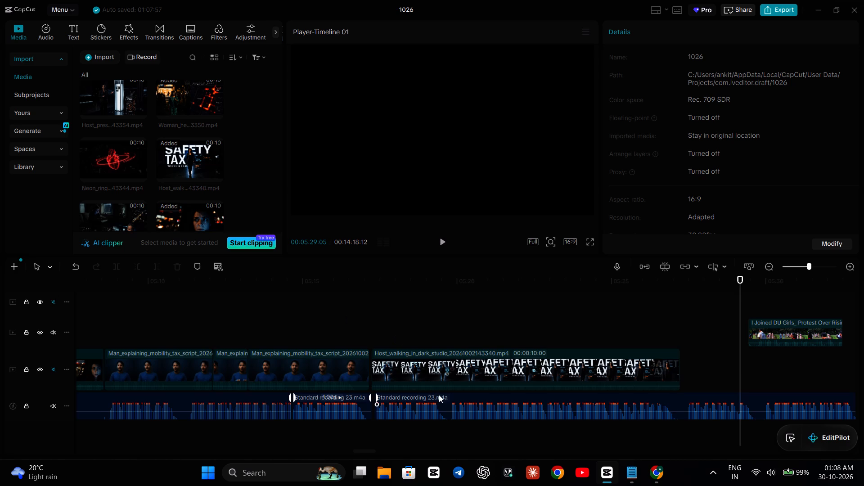
click(440, 404)
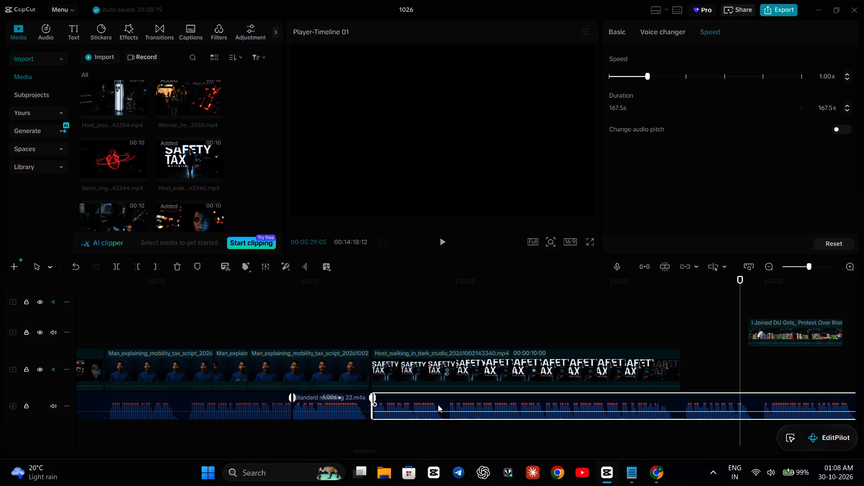
click(313, 328)
key(space)
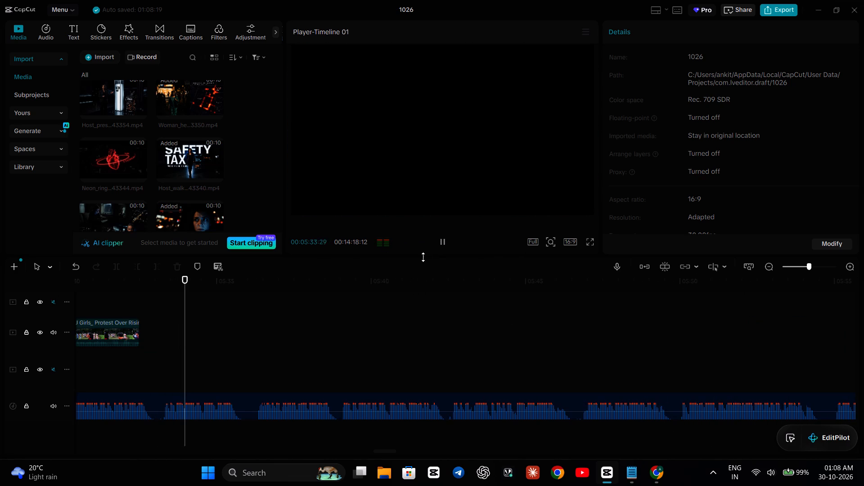
click(444, 242)
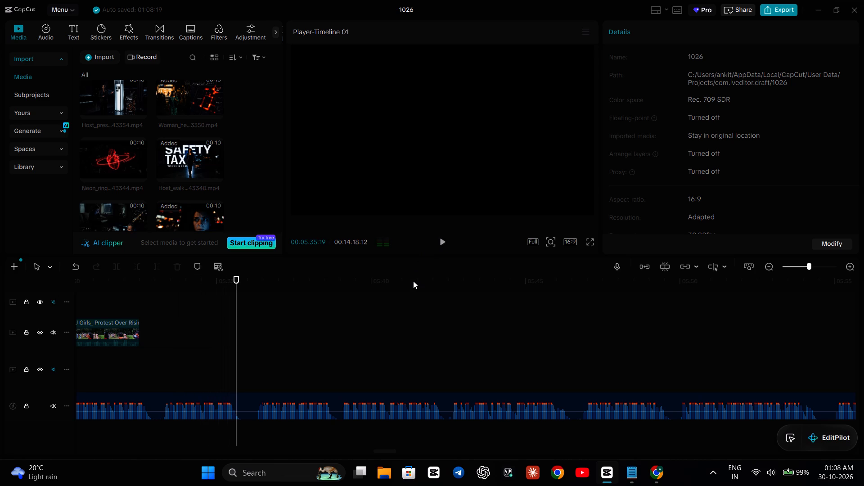
Preview the newest presenter clips in the media library, from Man_speak…44119.mp4 through Man_deliv…44011.mp4, to find one suiting the voice recording.
scroll(413, 281, right, 3)
scroll(389, 329, right, 3)
scroll(184, 138, up, 5)
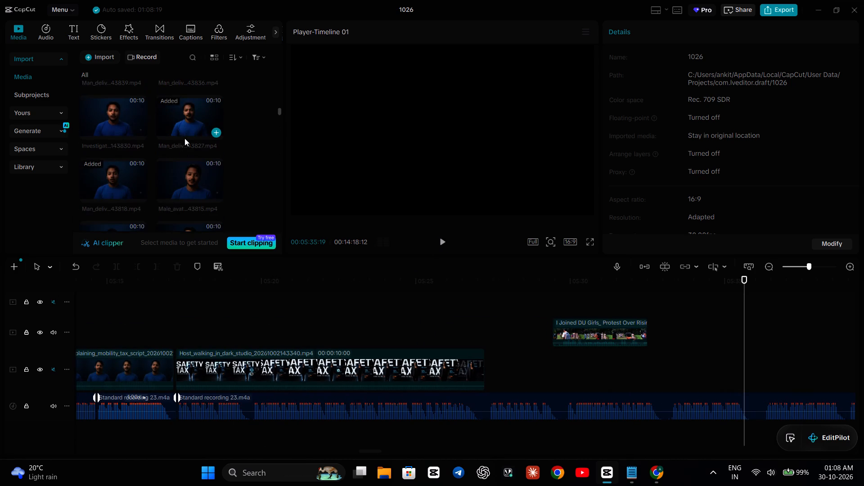
scroll(184, 138, up, 4)
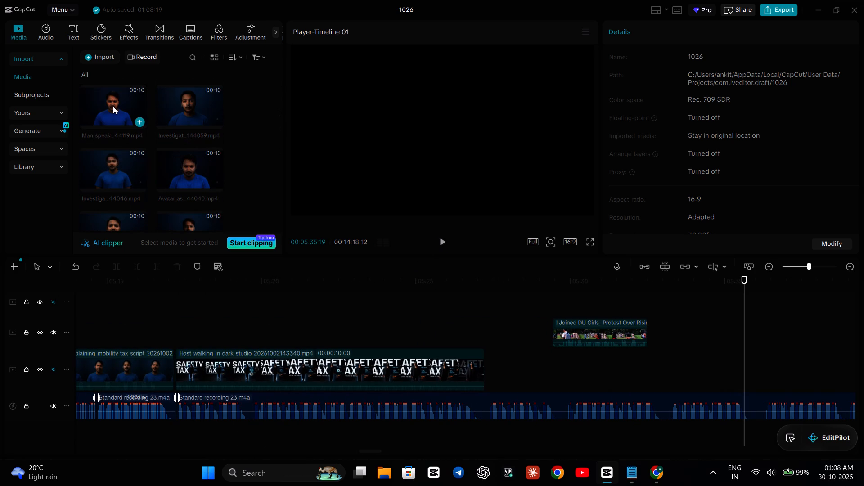
double_click(113, 106)
click(191, 111)
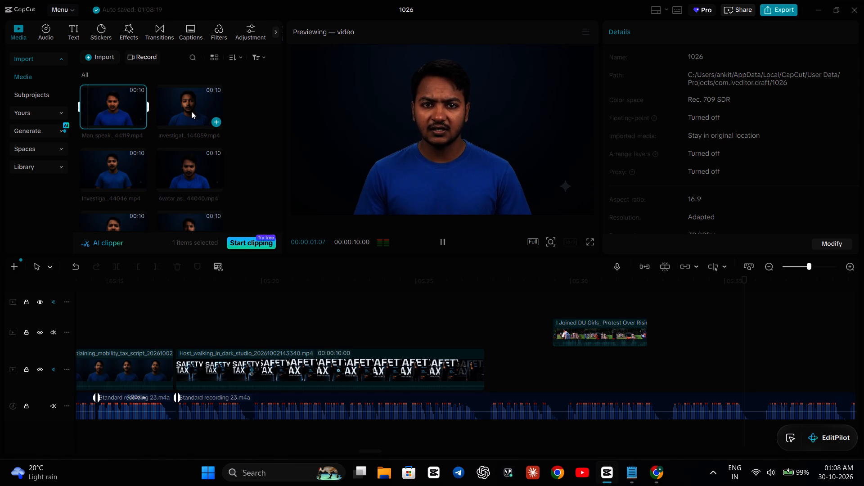
click(191, 111)
double_click(108, 170)
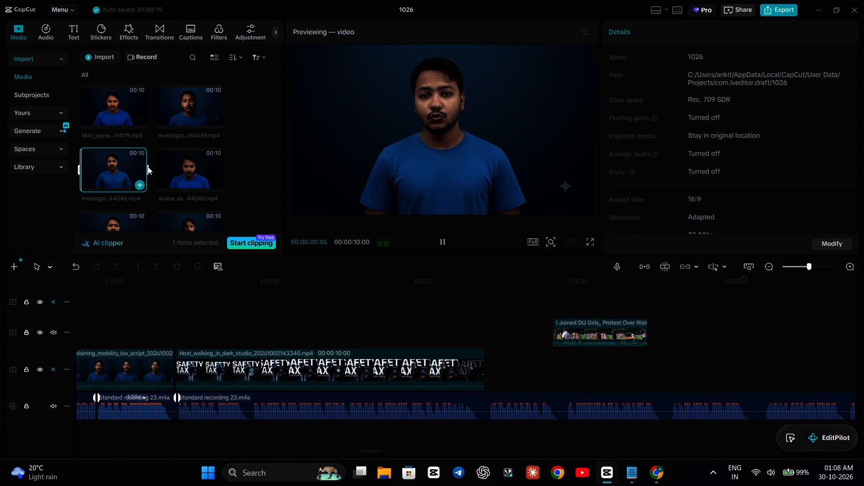
double_click(189, 164)
scroll(189, 164, down, 1)
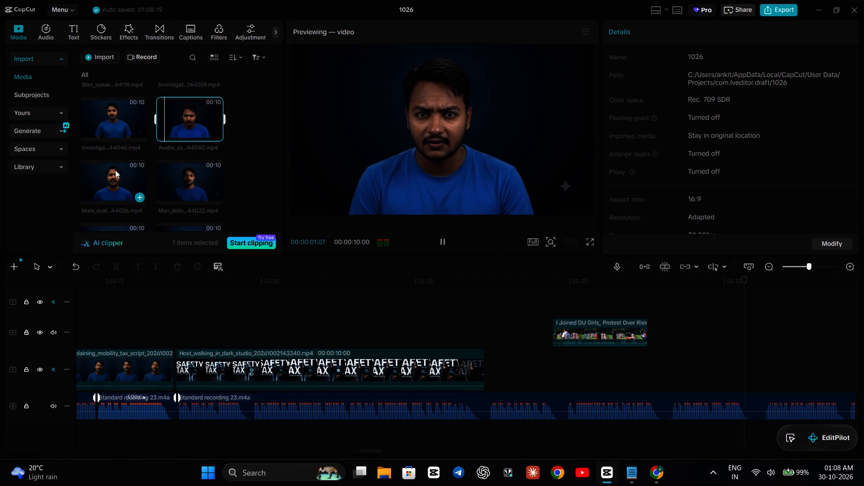
scroll(115, 170, down, 2)
double_click(120, 143)
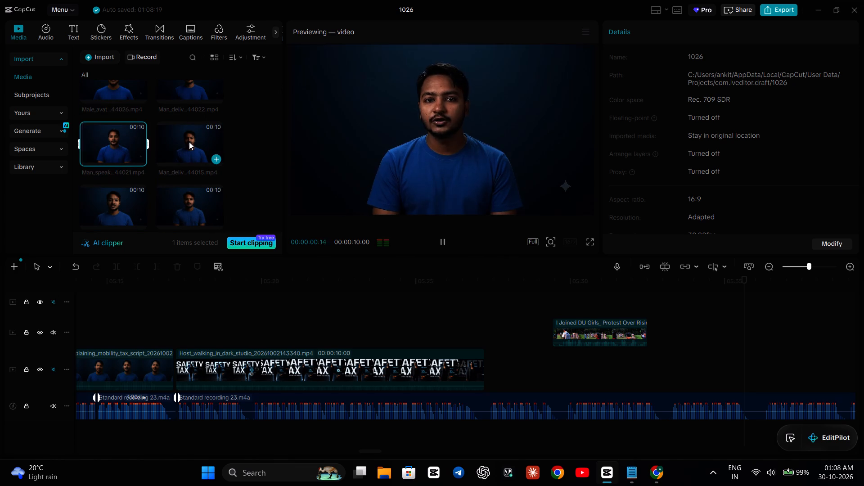
double_click(189, 142)
click(139, 192)
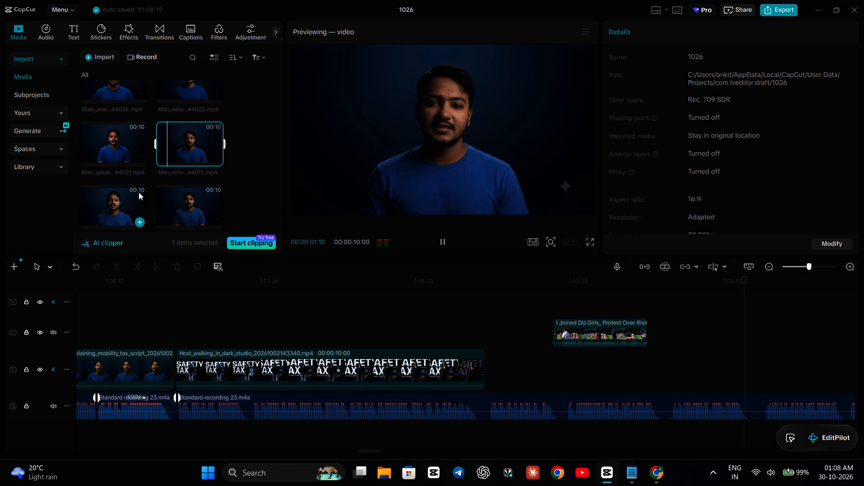
click(139, 192)
Continue previewing older presenter clips in the media library, from Man_deliv…43953.mp4 through Man_deliv…43845.mp4.
scroll(146, 188, down, 1)
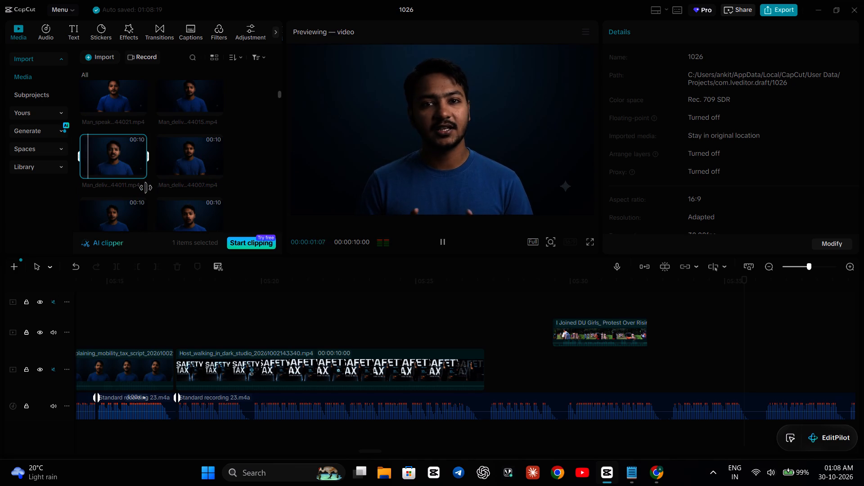
double_click(165, 200)
scroll(165, 200, down, 2)
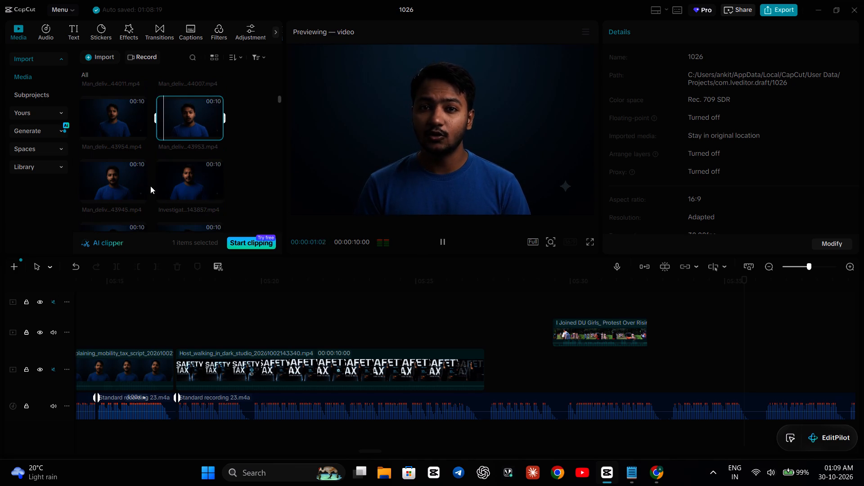
double_click(142, 182)
double_click(180, 176)
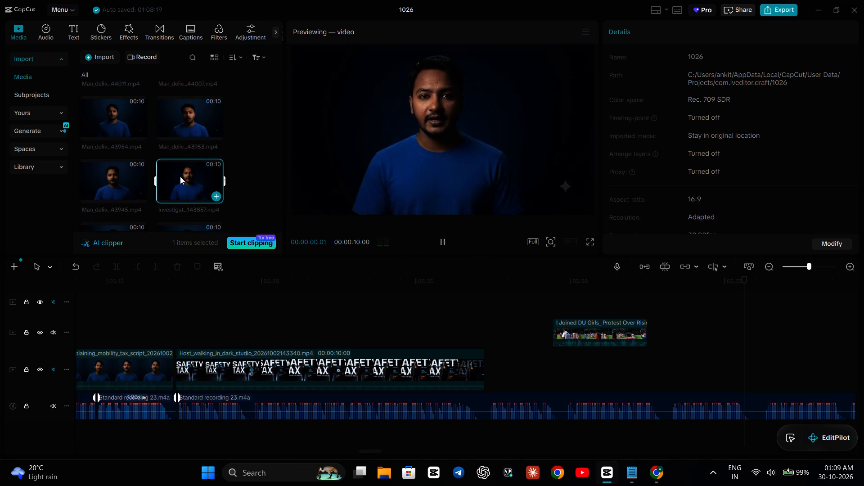
click(124, 125)
double_click(124, 125)
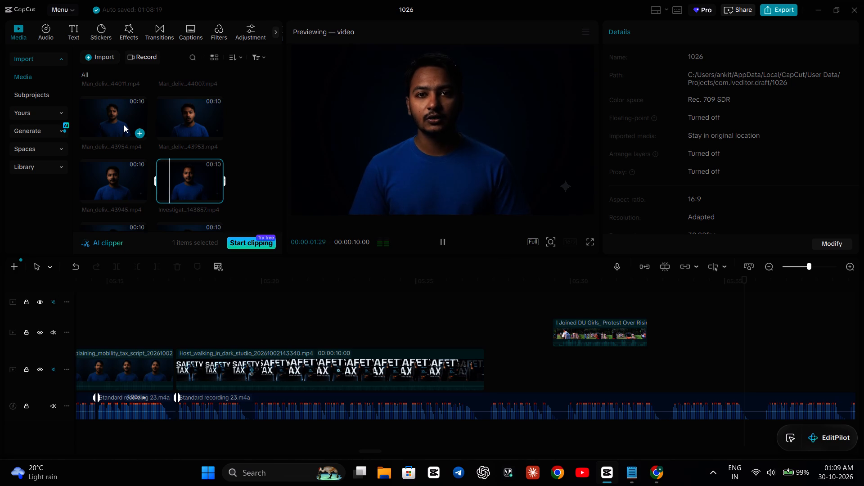
scroll(132, 128, down, 1)
double_click(108, 184)
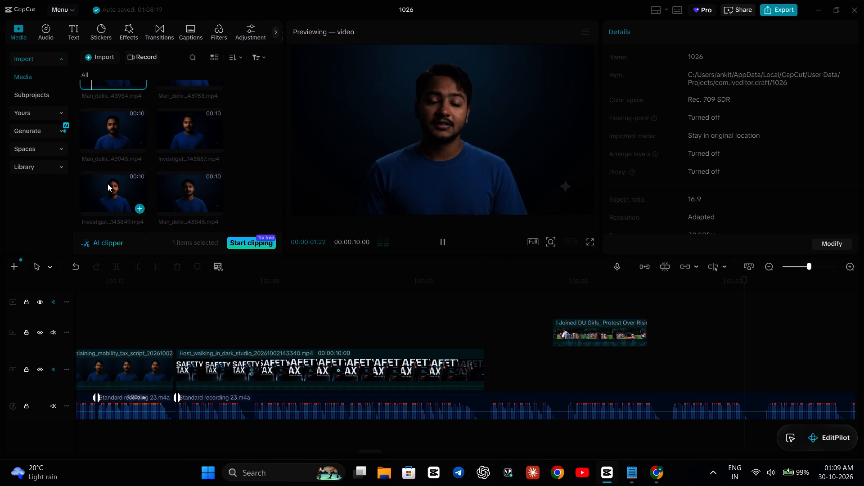
double_click(186, 181)
scroll(186, 181, down, 1)
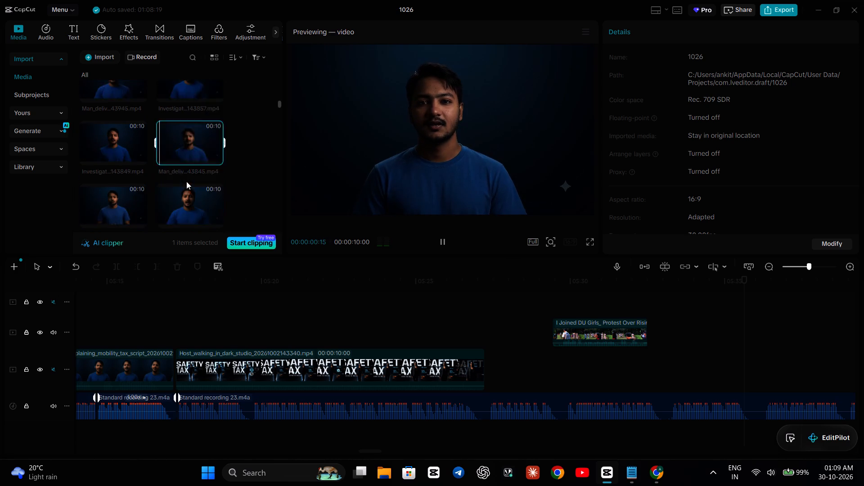
Preview the remaining presenter clips in the media library, from Man_deliv…43836.mp4 through Investigat…143759.mp4.
scroll(186, 181, down, 1)
click(189, 166)
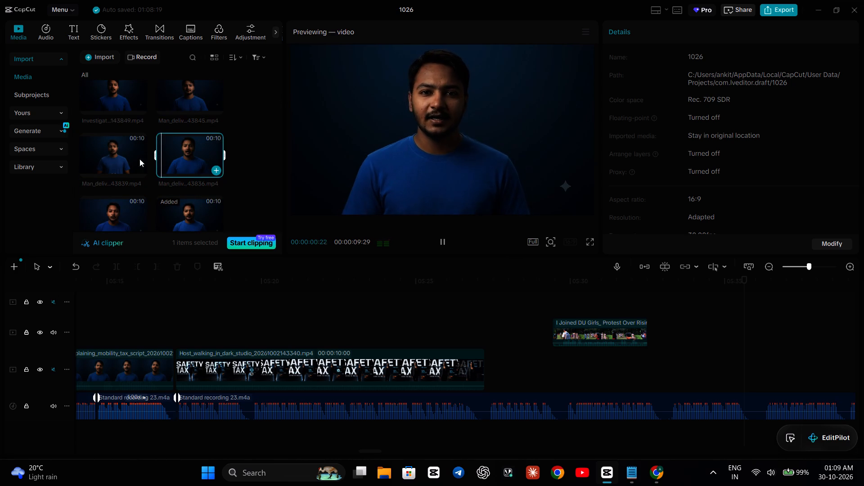
click(126, 159)
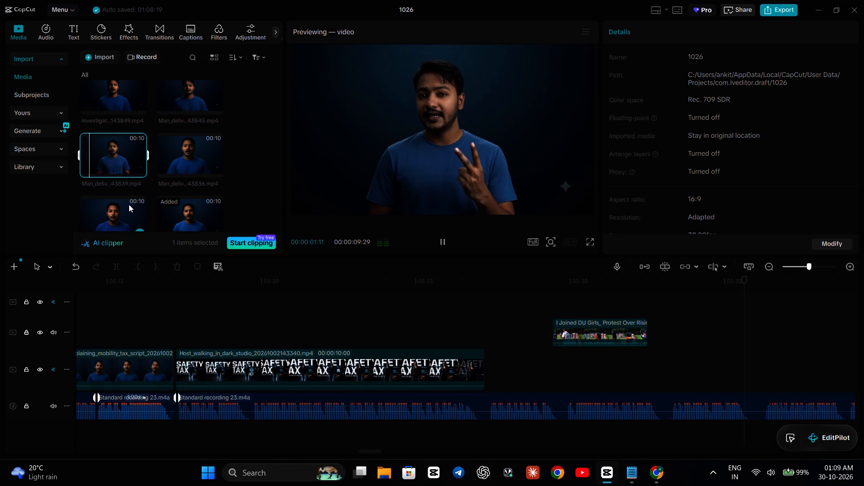
click(129, 204)
scroll(129, 204, down, 1)
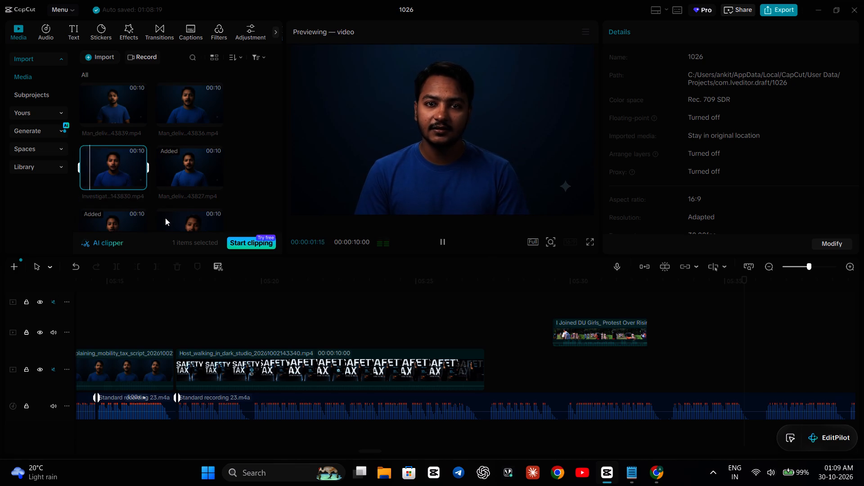
click(166, 218)
scroll(168, 215, down, 2)
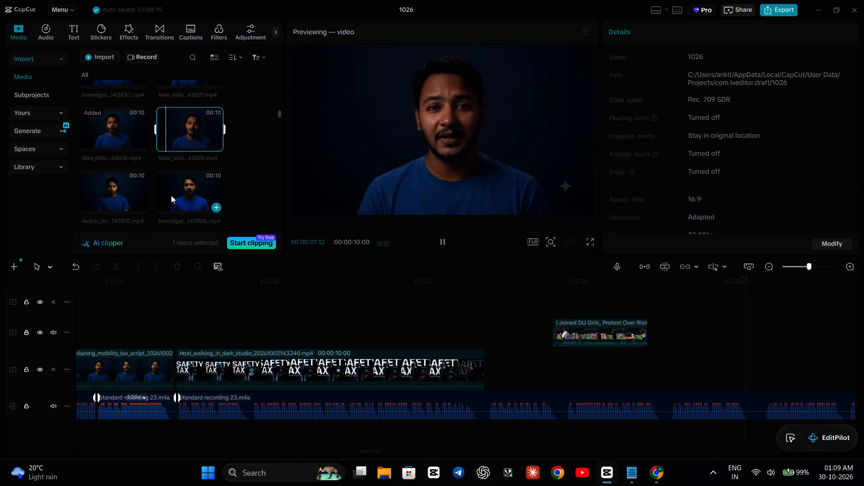
click(171, 195)
click(126, 186)
scroll(126, 186, down, 1)
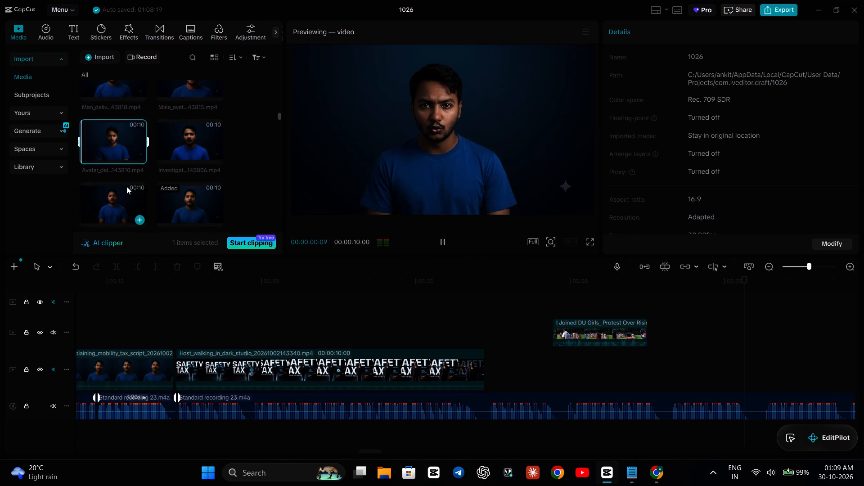
click(126, 186)
scroll(169, 170, down, 1)
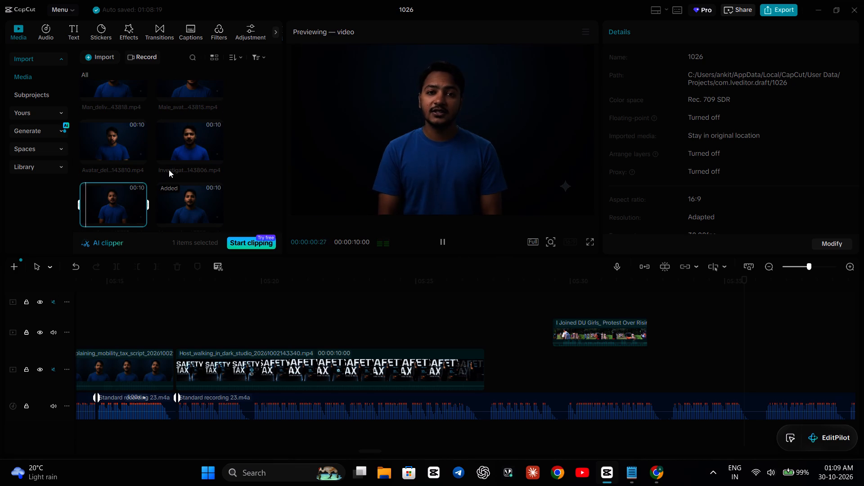
scroll(169, 170, down, 1)
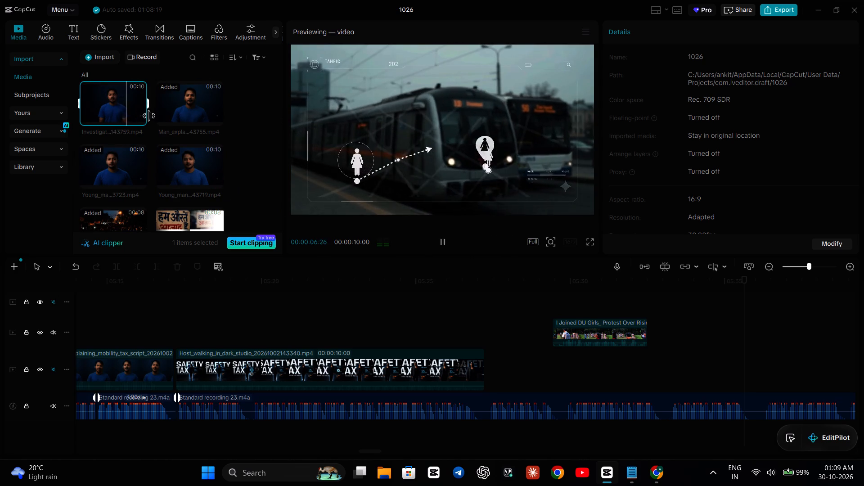
Add the presenter clip Investigat…143759.mp4 to the timeline at 00:05:35:19.
click(141, 122)
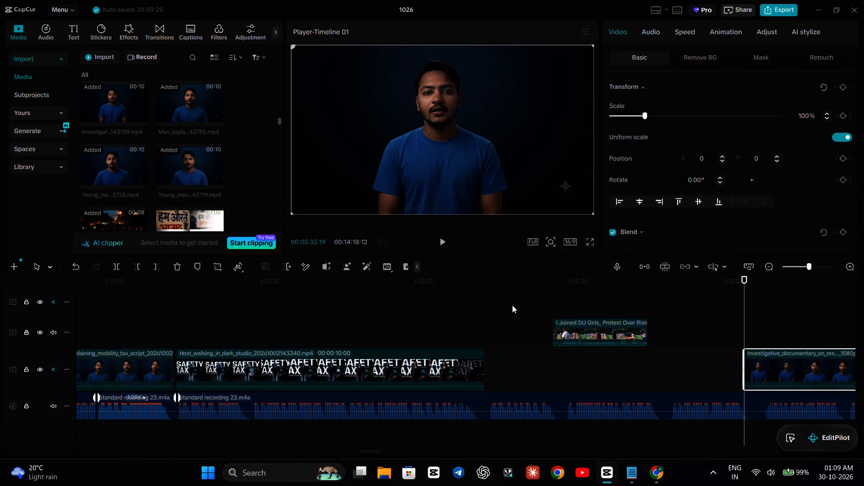
Move the "I Joined DU Girls_ Protest" clip out of the way to about 00:06:47 on the main video track.
drag(609, 329, 863, 338)
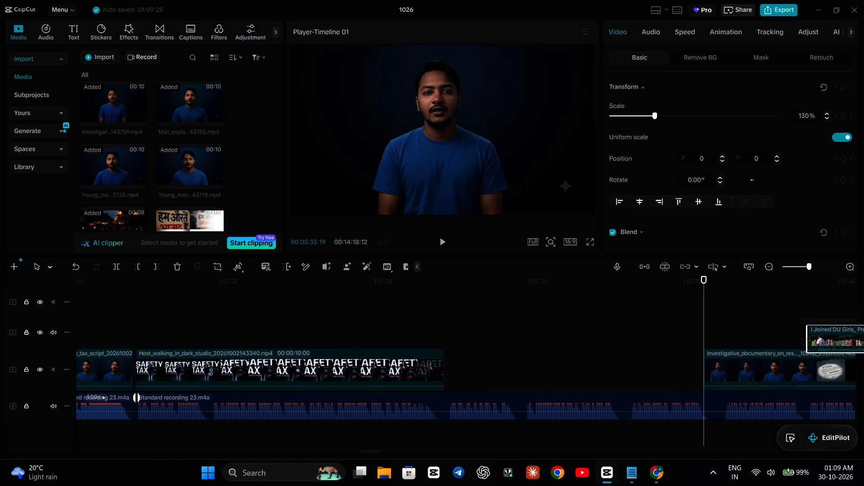
drag(863, 338, 863, 342)
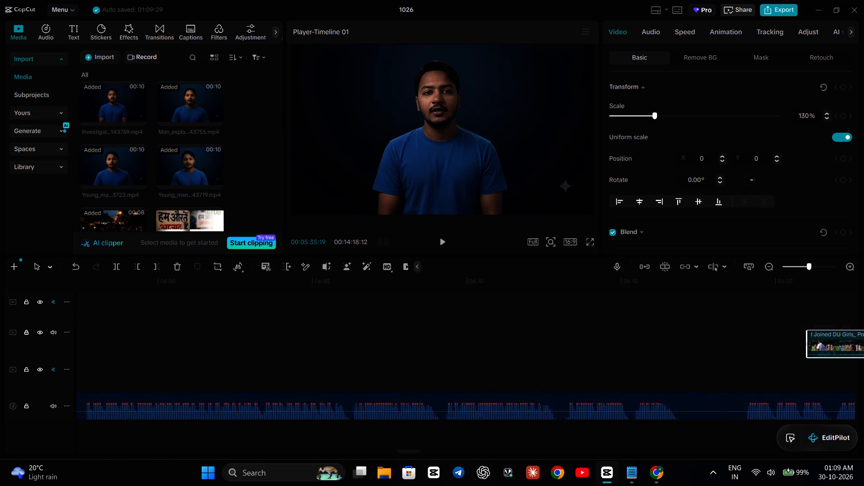
drag(863, 342, 625, 370)
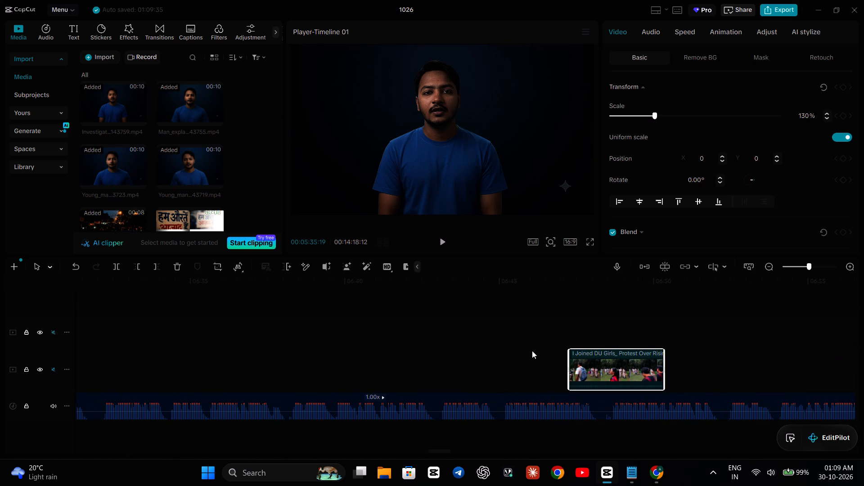
Move the Investigative_documentary clip earlier to directly follow the Host_walking_in_dark_studio clip on the main video track.
scroll(477, 346, right, 13)
scroll(477, 346, left, 1)
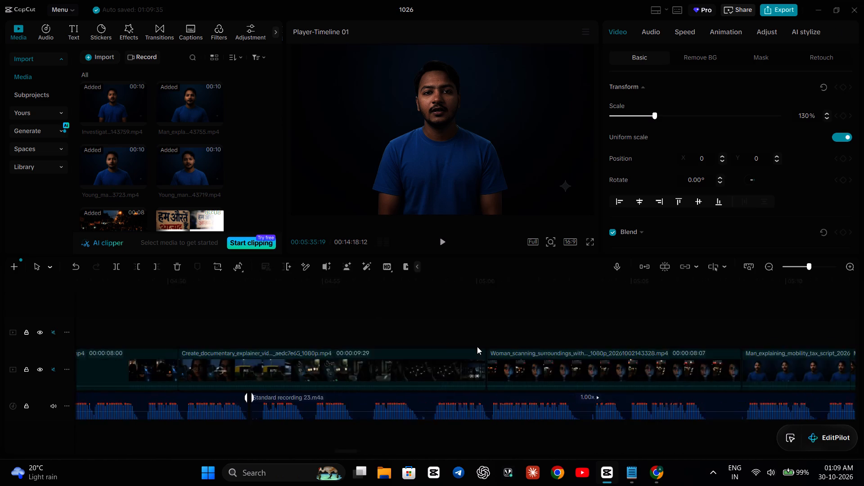
scroll(477, 346, left, 1)
scroll(477, 346, right, 1)
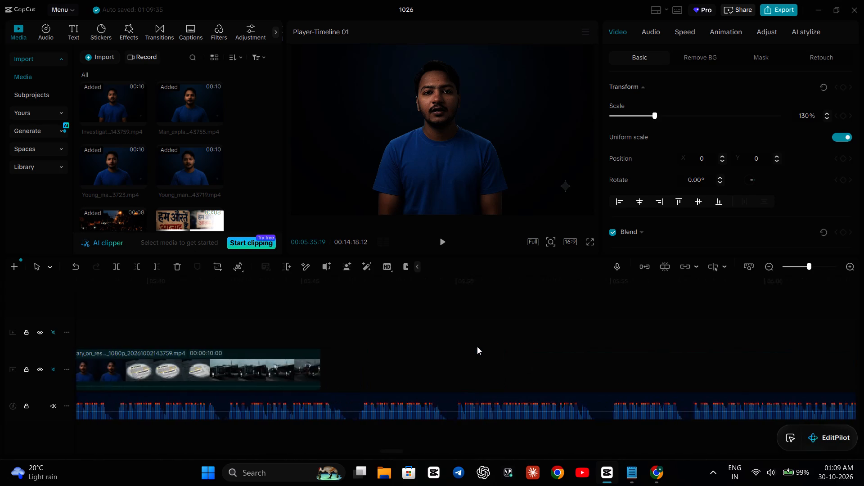
scroll(477, 346, right, 3)
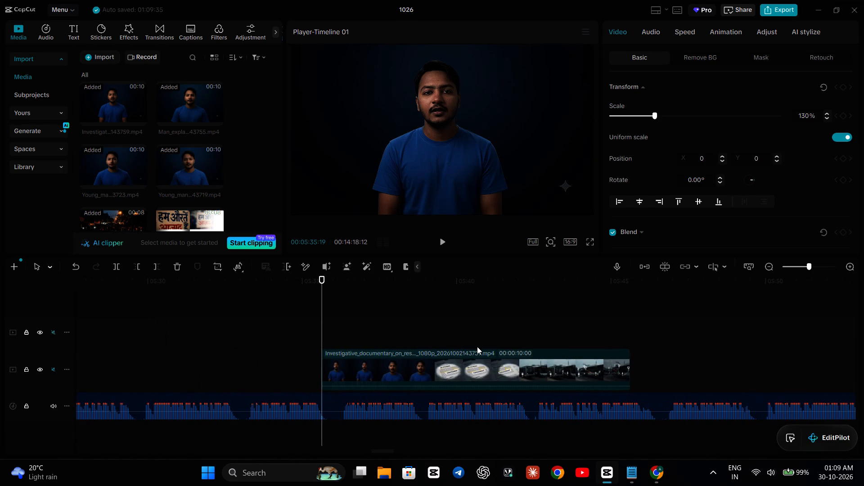
scroll(477, 346, right, 1)
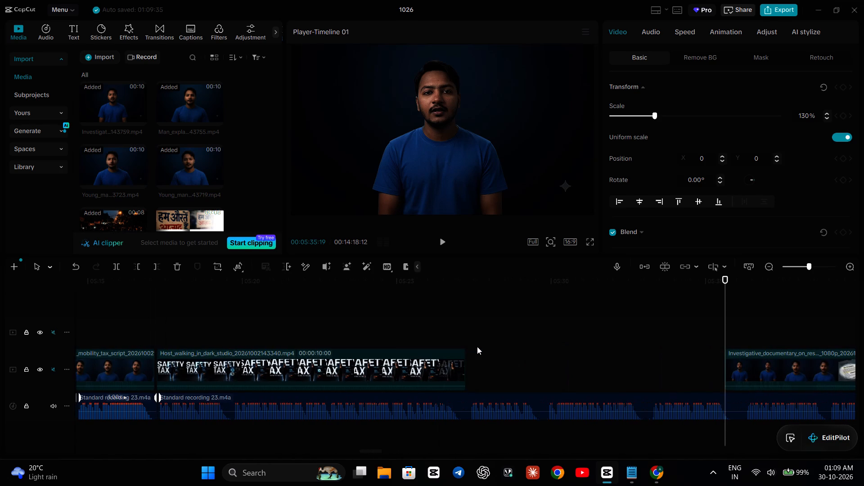
drag(779, 376, 634, 377)
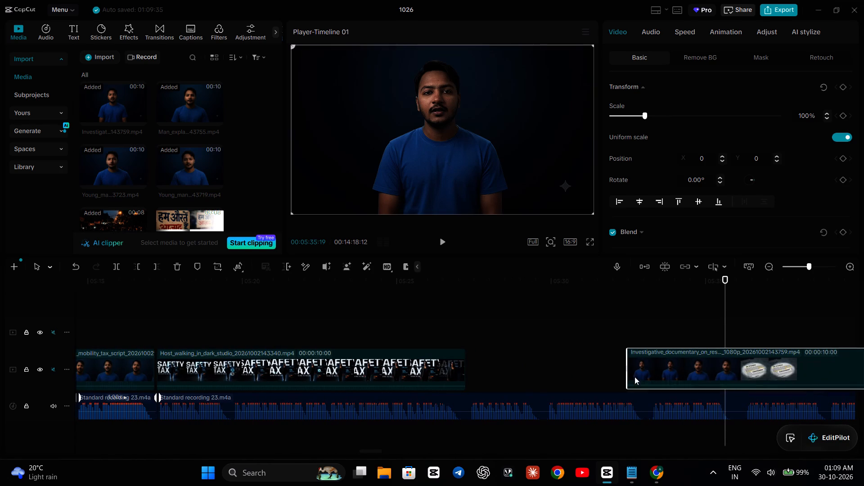
drag(634, 377, 522, 375)
Play the section from the Host_walking clip through the Investigative_documentary clip and on into the empty part, pausing at about 00:05:48.
click(241, 302)
key(space)
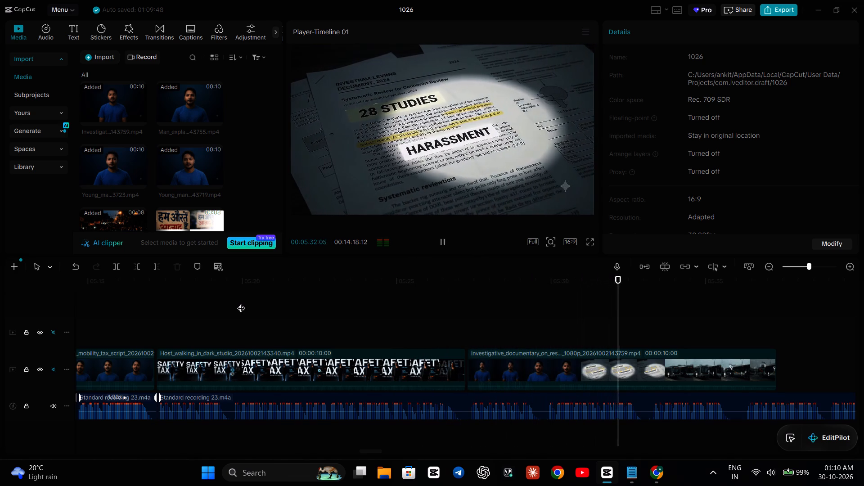
click(393, 316)
key(space)
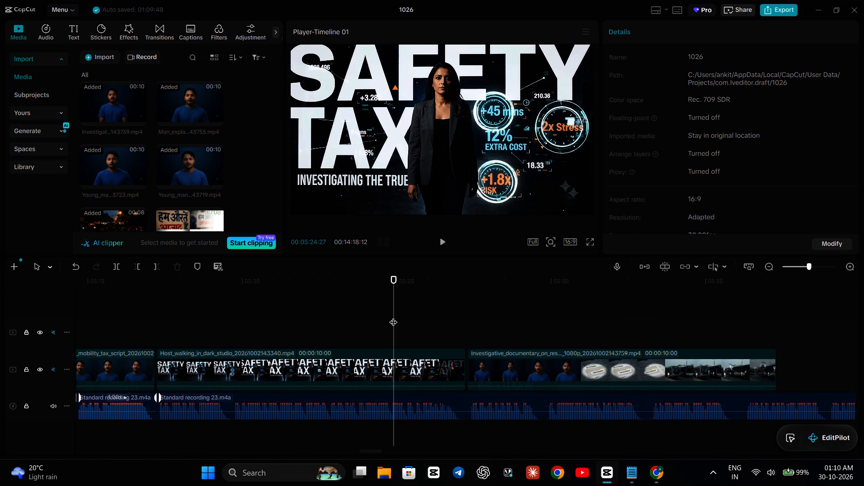
key(space)
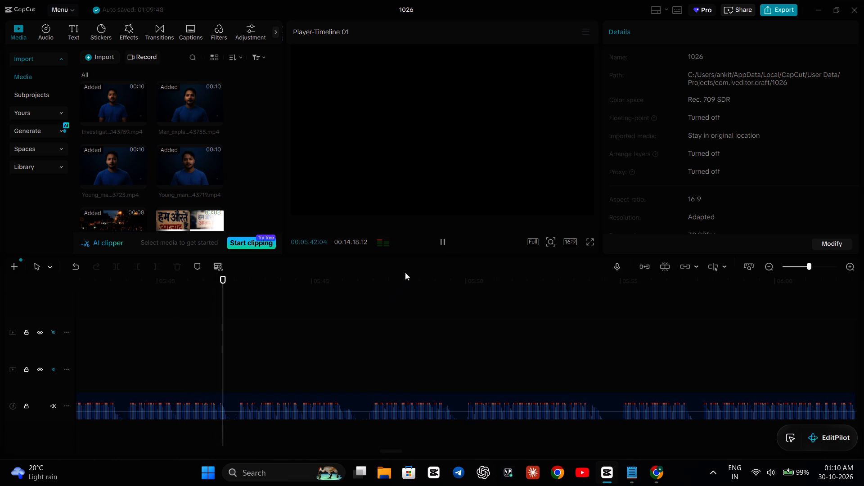
click(445, 239)
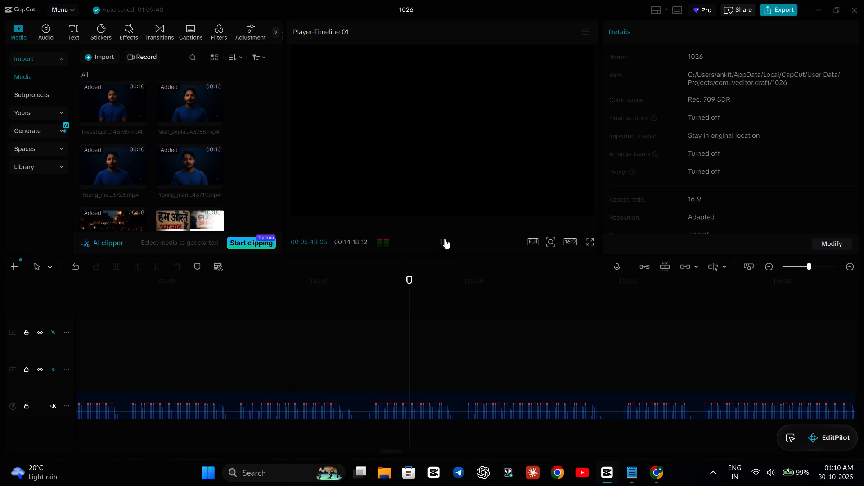
Preview the imported media clips from Kinetic_ti…143705.mp4 through Protesters…143550.mp4 for footage suiting the empty part at about 00:05:48.
scroll(247, 199, down, 2)
click(107, 193)
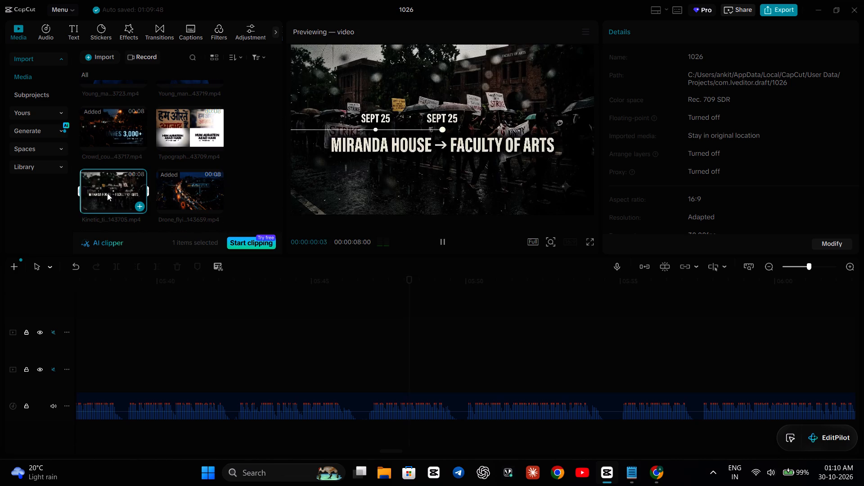
scroll(176, 195, down, 1)
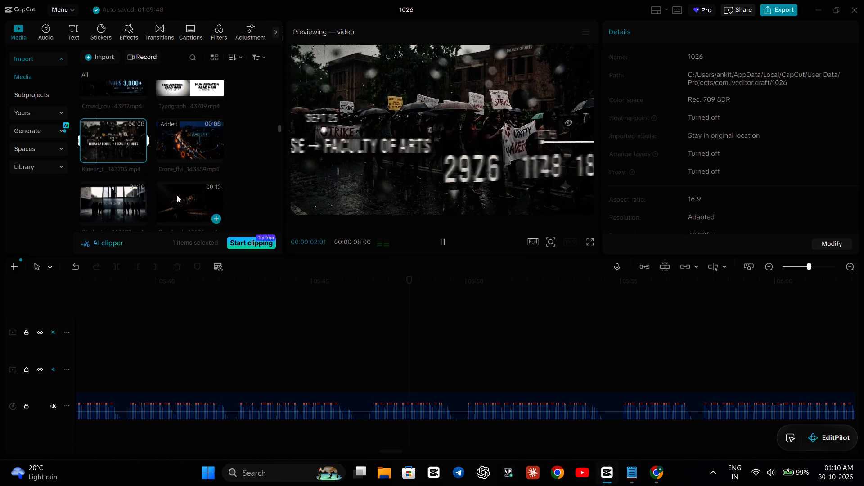
click(134, 195)
click(177, 195)
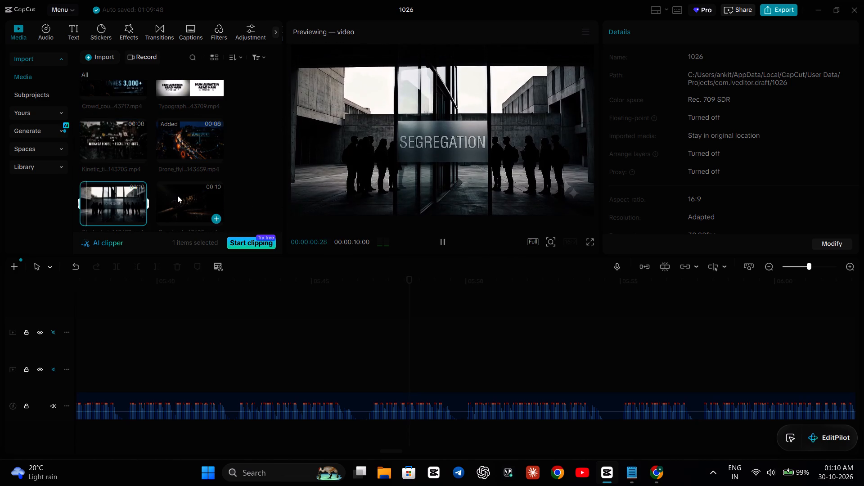
scroll(177, 195, down, 1)
click(131, 204)
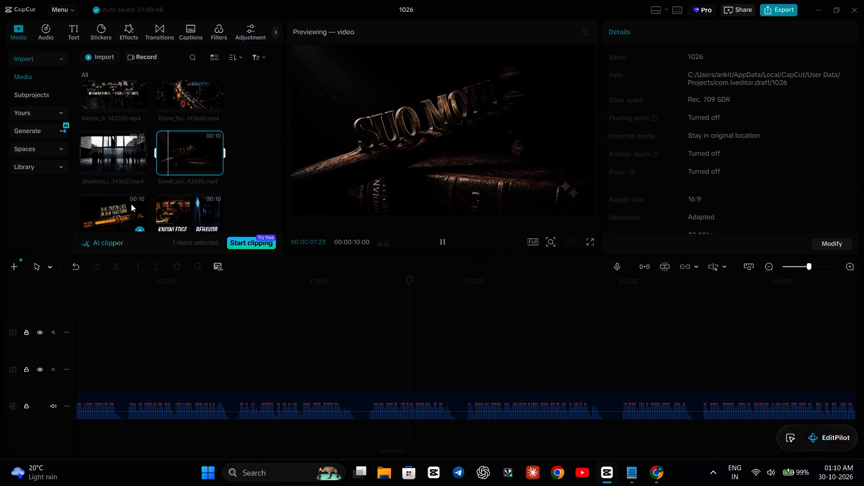
click(188, 209)
scroll(188, 209, down, 2)
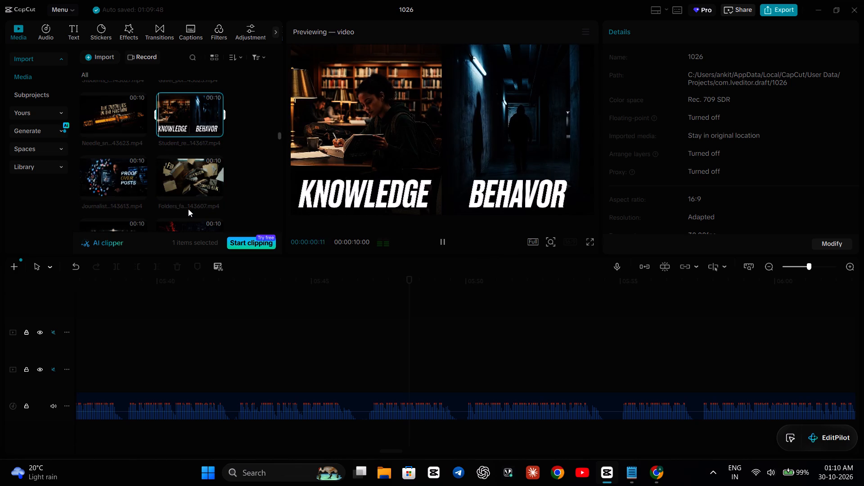
click(105, 179)
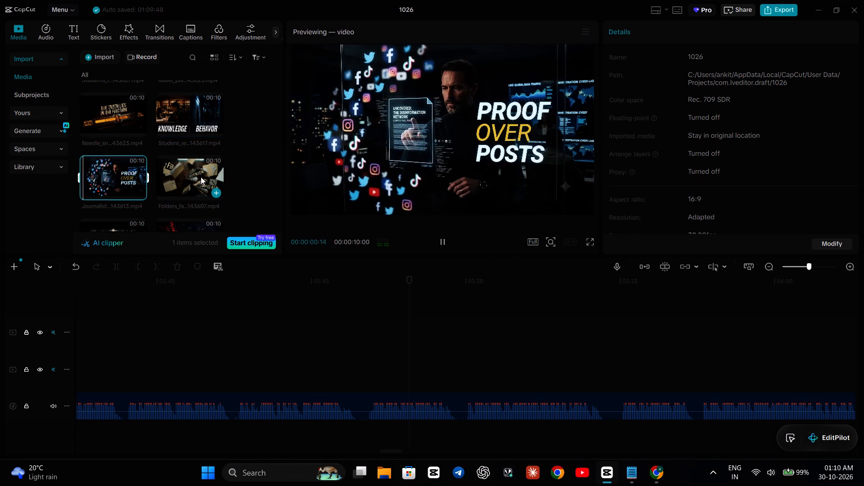
click(203, 178)
scroll(203, 178, down, 1)
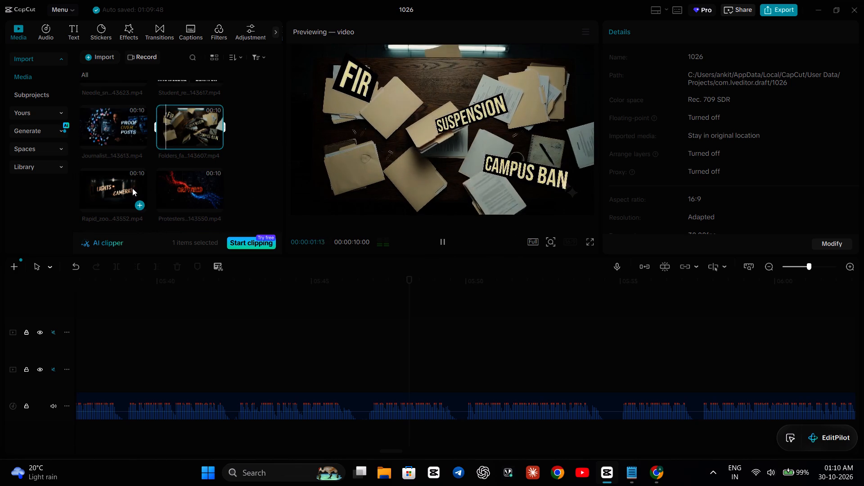
click(132, 188)
click(222, 180)
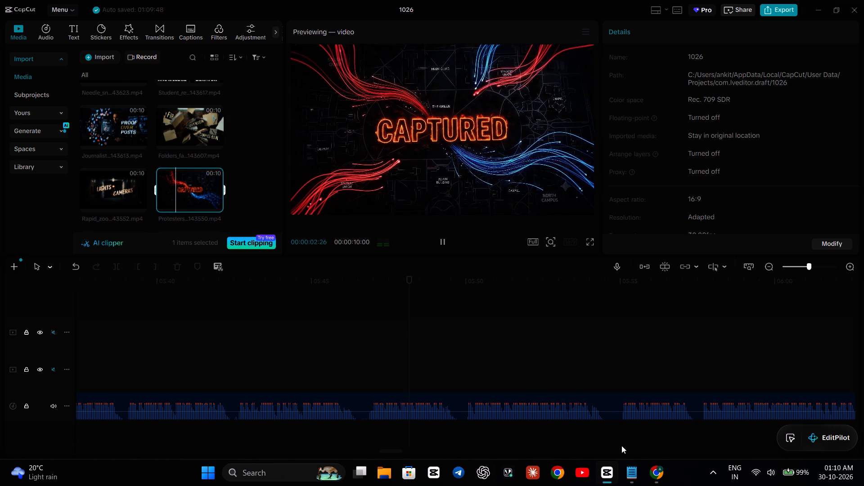
Switch to the script in Notepad and copy the SHOT 34 text from "28 studies" to the end of its paragraph.
click(628, 471)
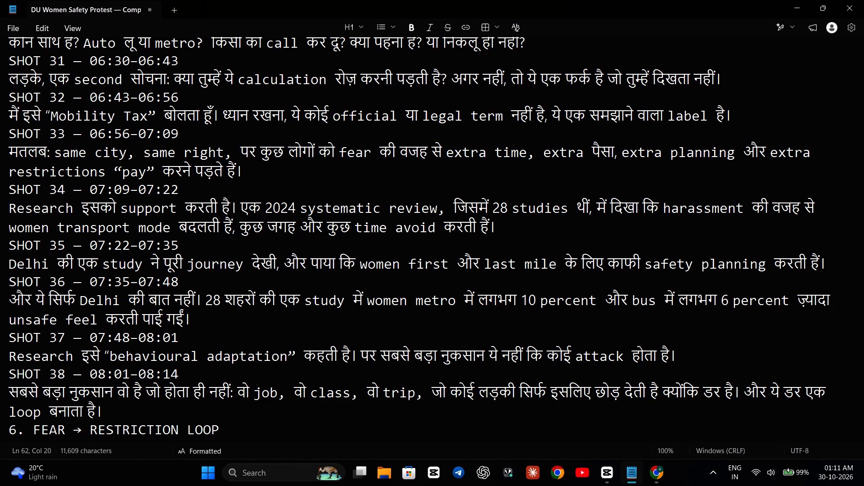
drag(493, 208, 523, 230)
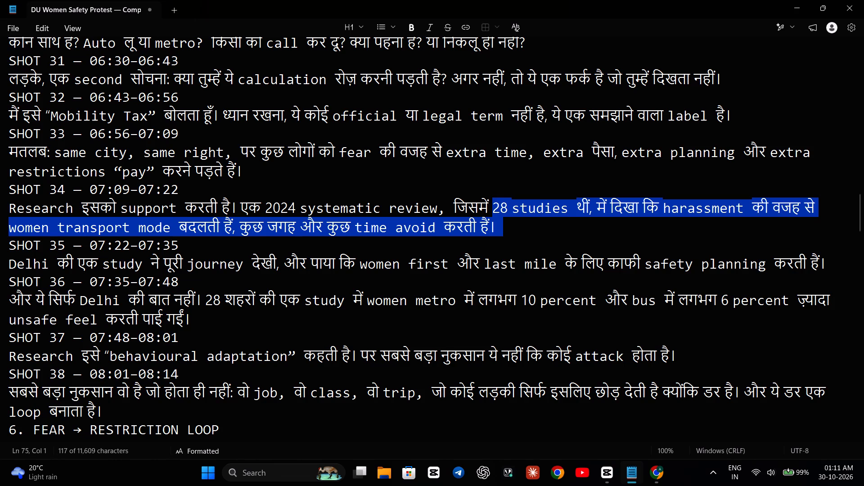
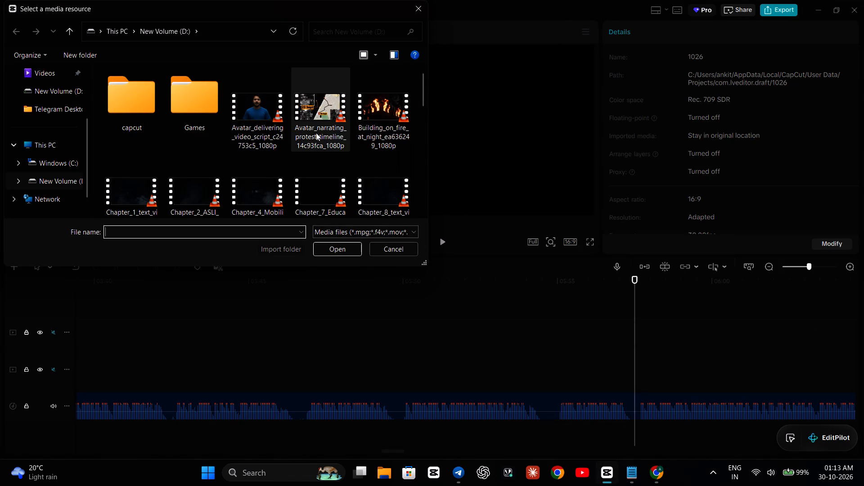
click(364, 114)
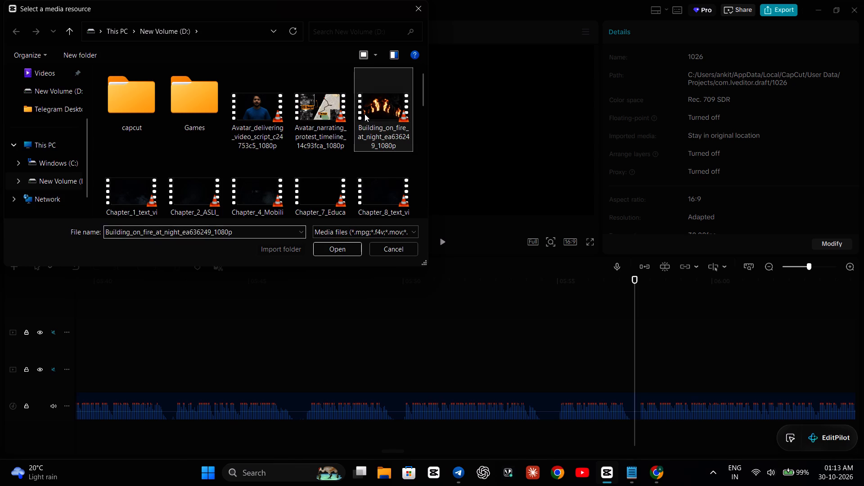
click(333, 248)
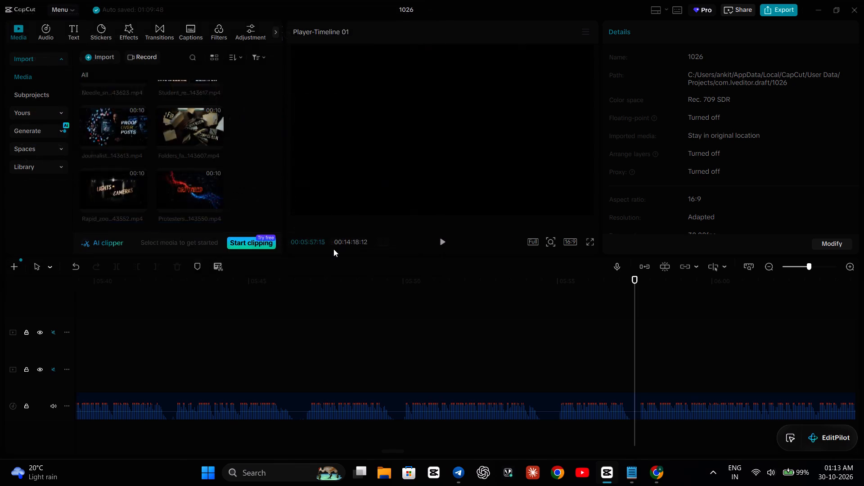
Add the building fire clip to the timeline at 00:04:31:15, where the 7-second presenter clip ends.
scroll(271, 346, right, 2)
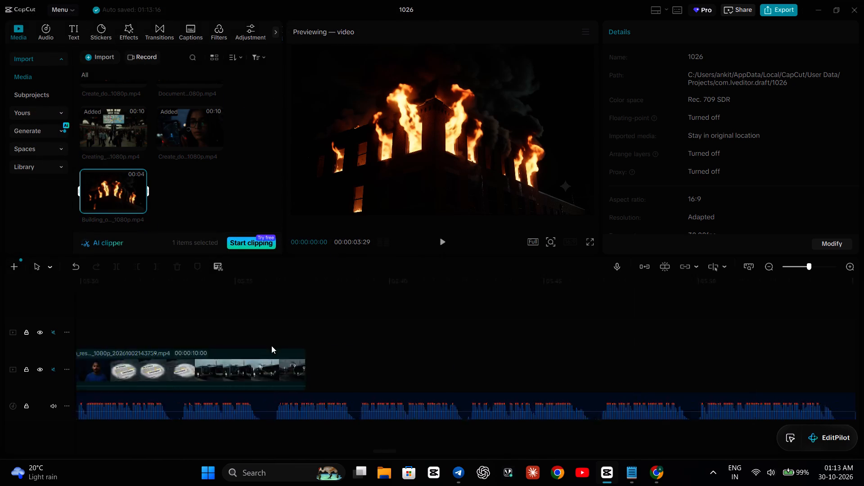
scroll(271, 346, right, 7)
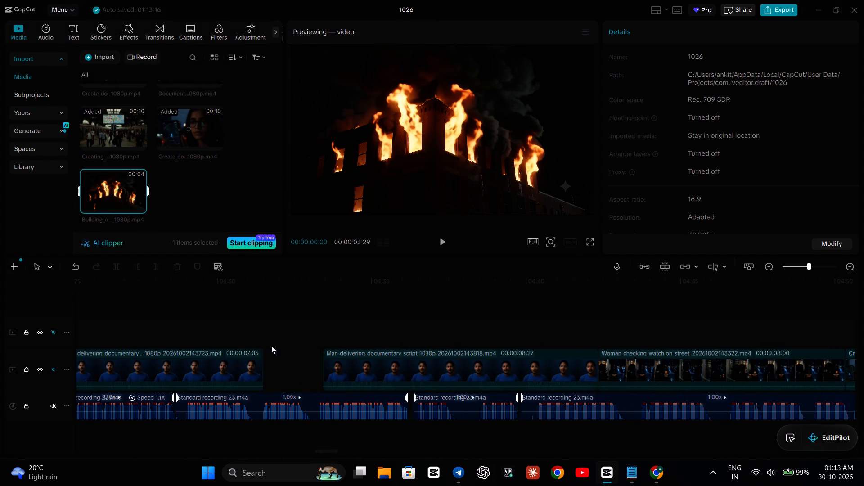
click(267, 345)
key(Left)
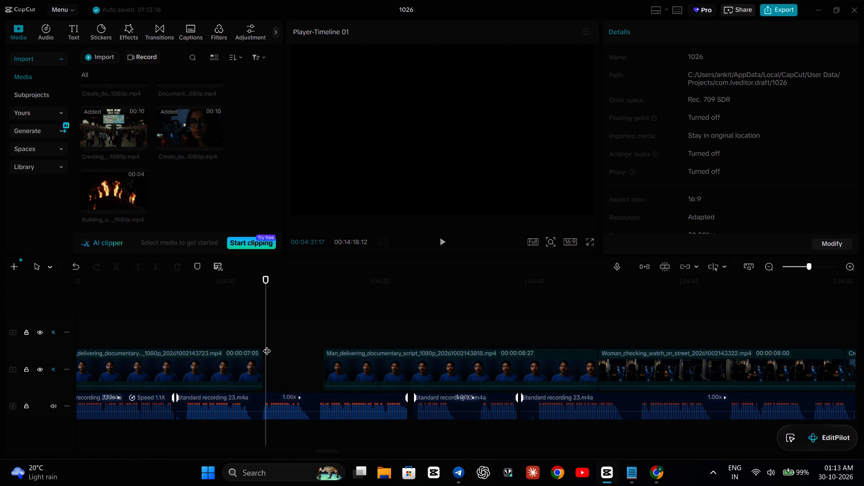
key(Left)
key(Left)
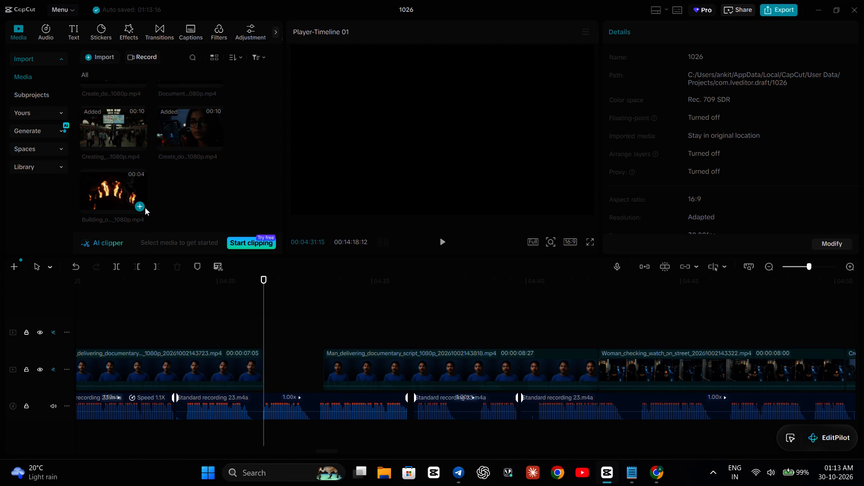
click(138, 203)
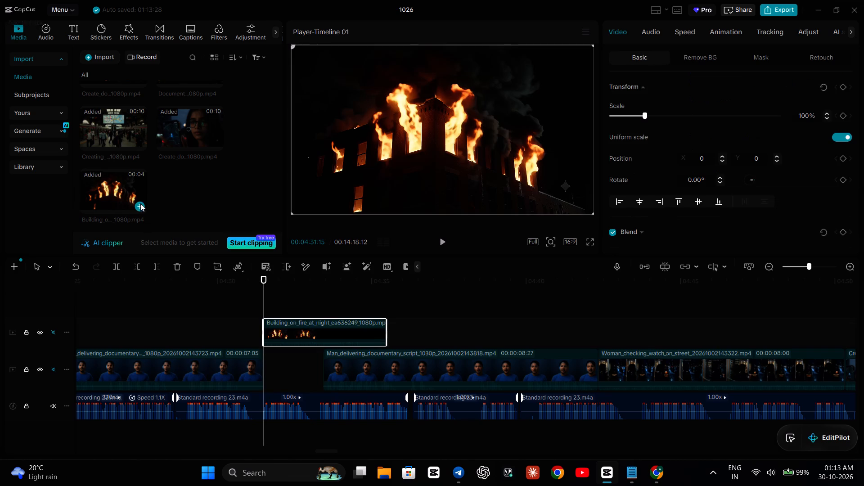
Play the timeline from about 00:04:30 to 00:04:35 to check the fire clip against the narration.
click(225, 307)
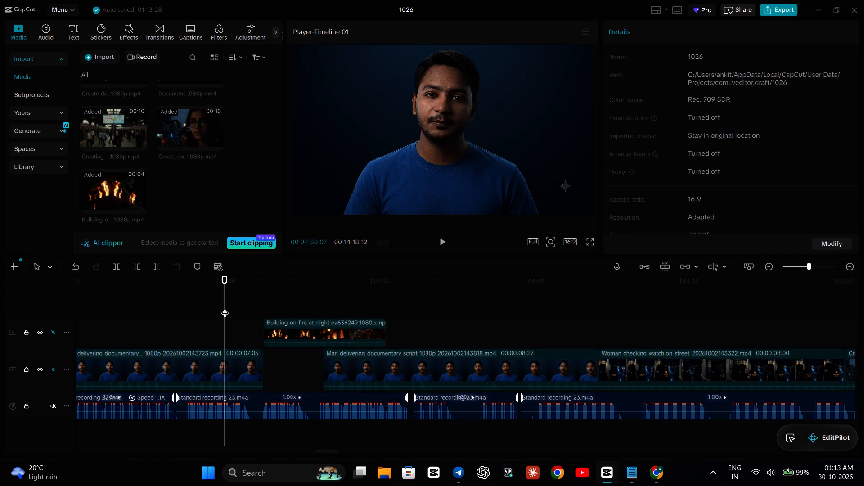
key(space)
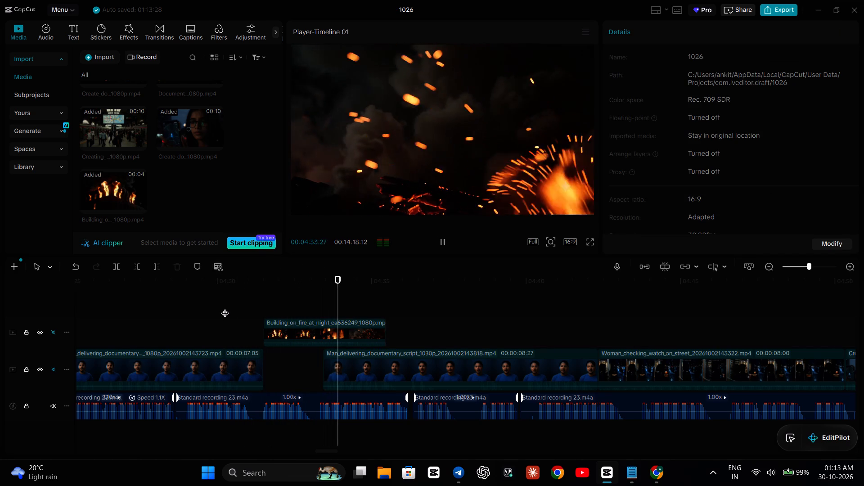
key(space)
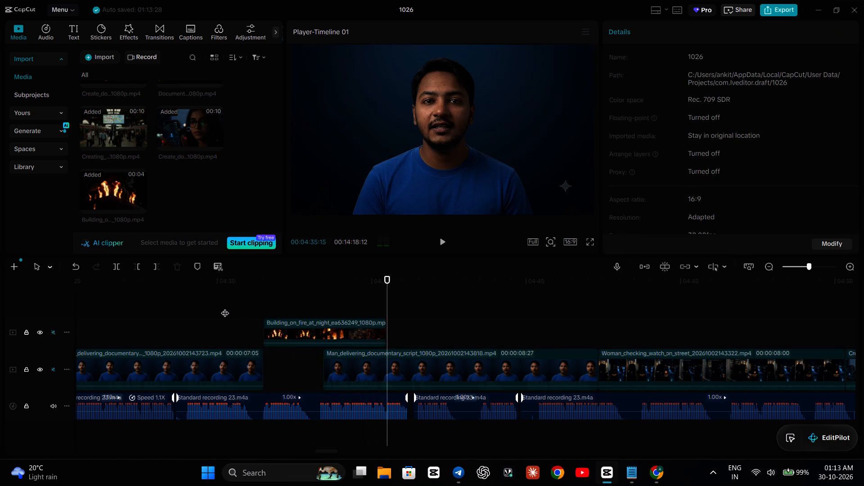
click(310, 298)
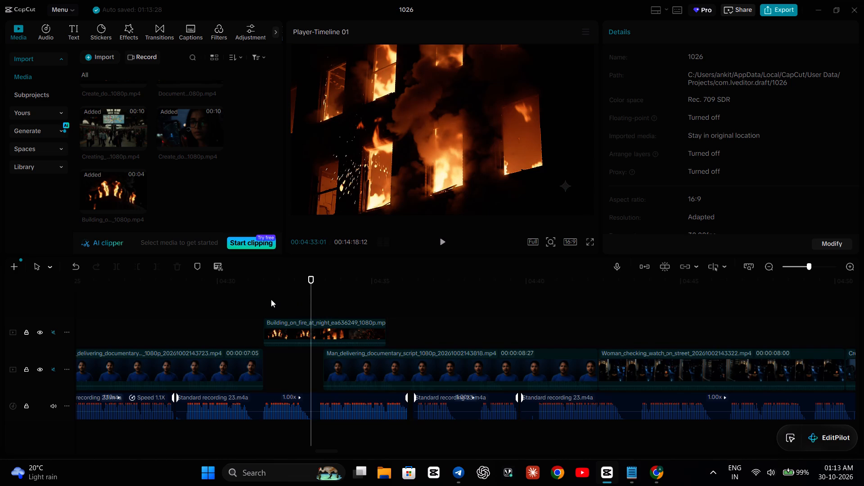
Shift the building fire clip earlier to start at about 00:04:29:20 and delete its part before 00:04:31:18.
drag(293, 320, 265, 319)
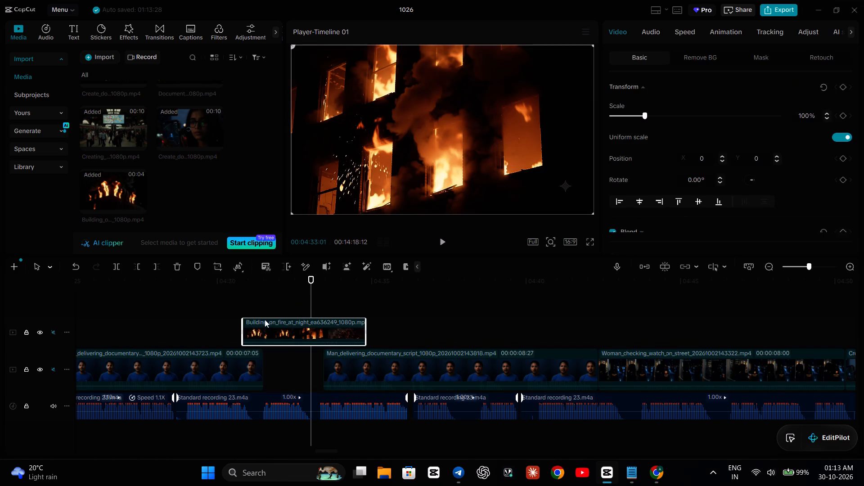
drag(265, 319, 236, 318)
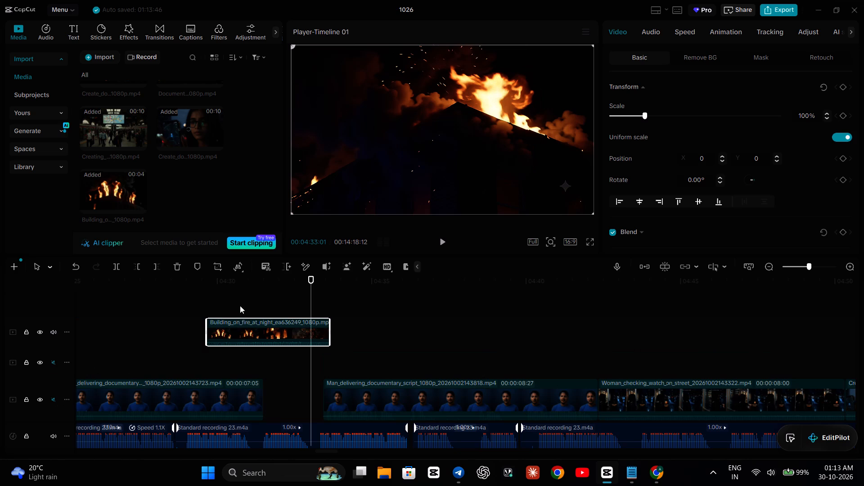
click(251, 300)
click(267, 297)
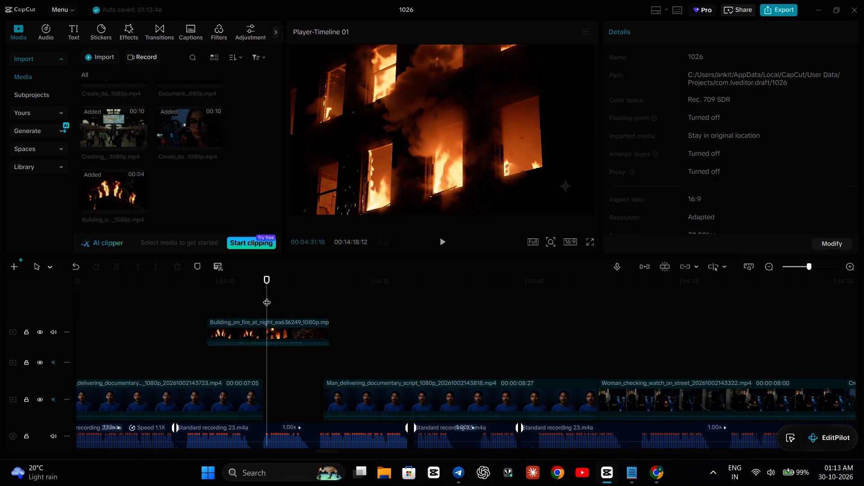
click(247, 326)
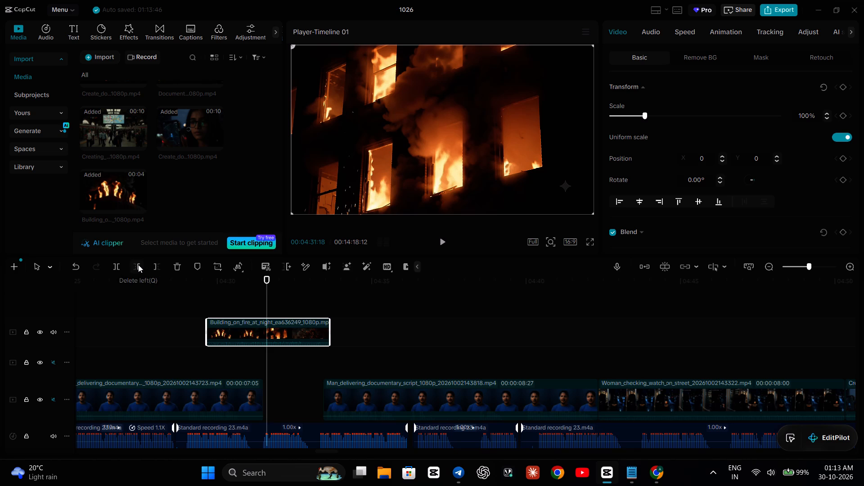
click(138, 265)
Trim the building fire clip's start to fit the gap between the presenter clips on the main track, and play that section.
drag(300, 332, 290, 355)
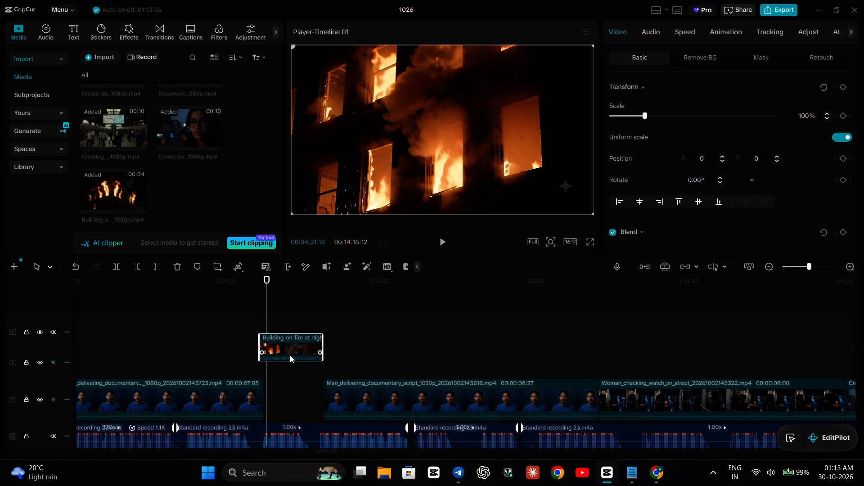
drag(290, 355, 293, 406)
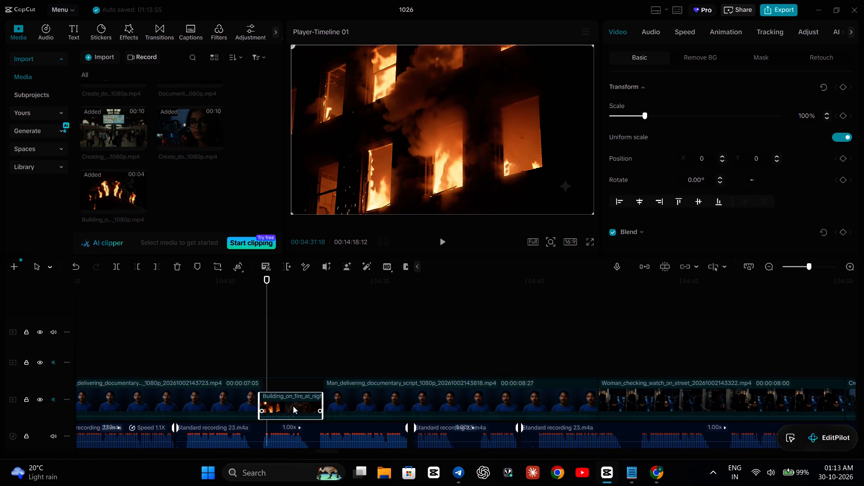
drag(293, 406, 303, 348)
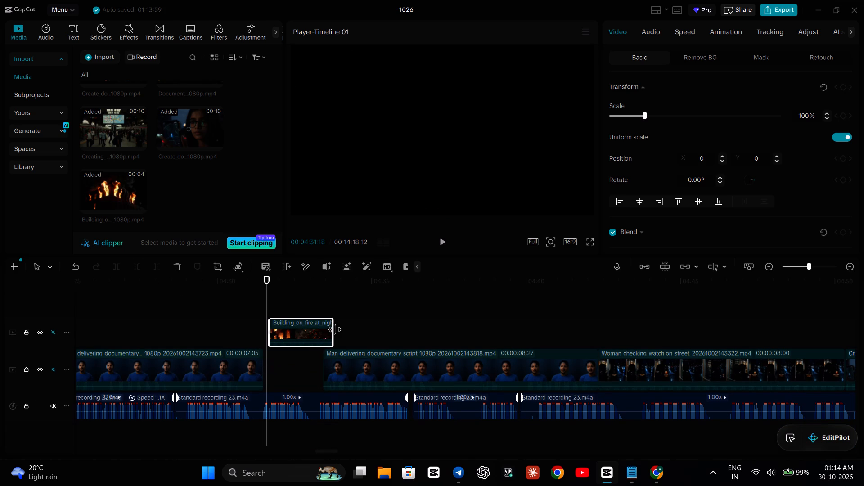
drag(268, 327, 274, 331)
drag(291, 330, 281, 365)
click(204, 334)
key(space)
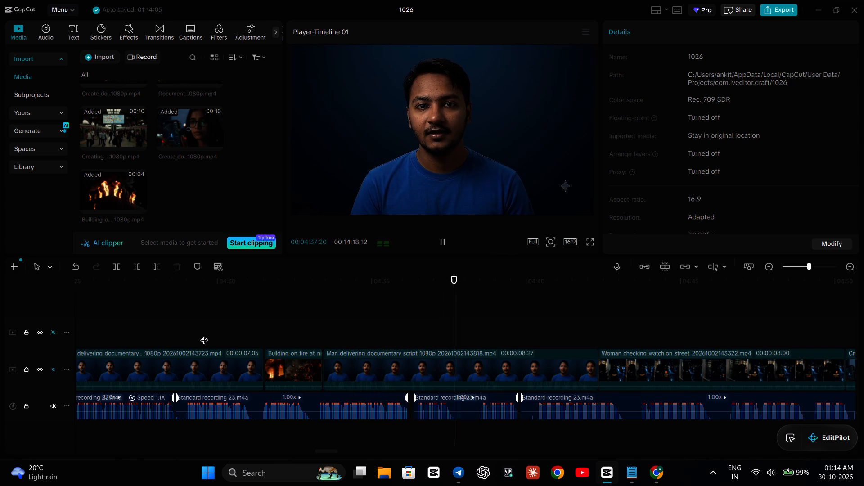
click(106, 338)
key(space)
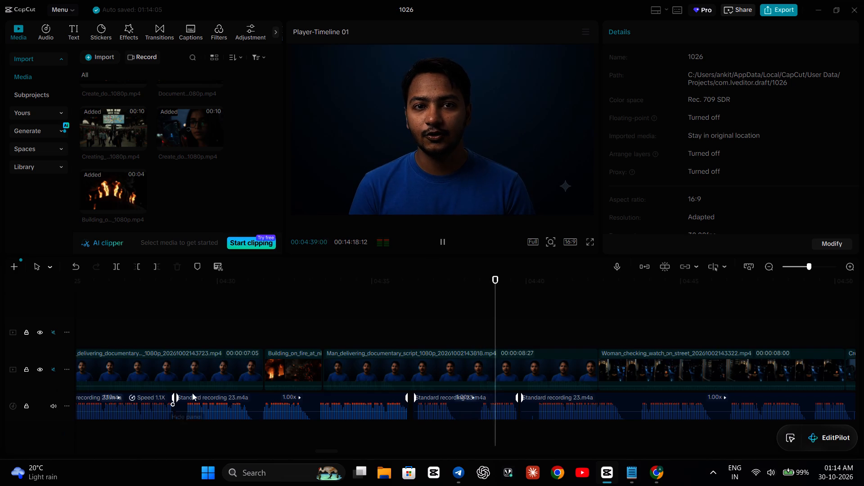
Lift the building fire clip above the main track and extend its start to restore the trimmed first part.
click(275, 365)
drag(275, 365, 283, 346)
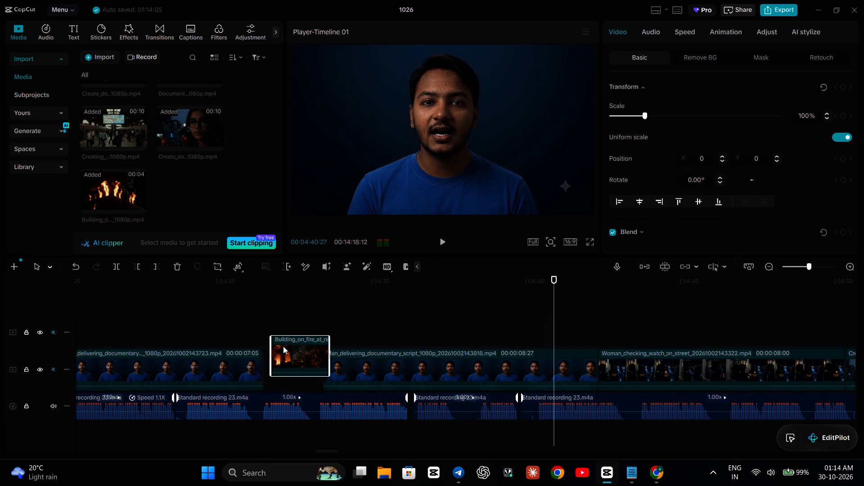
drag(283, 346, 288, 328)
drag(276, 333, 263, 333)
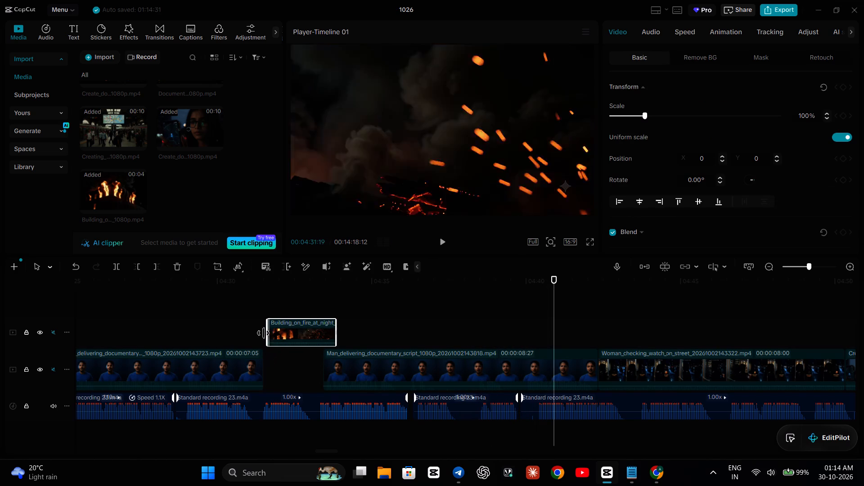
drag(263, 333, 189, 336)
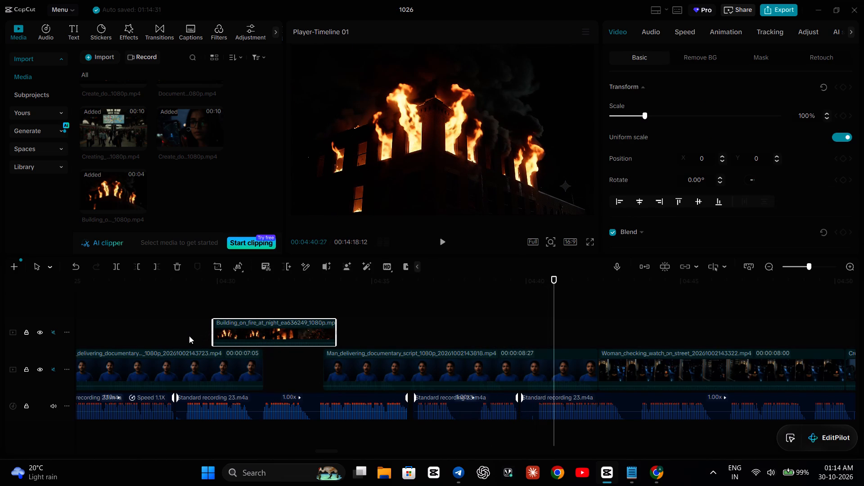
Delete the part of the building fire clip after 00:04:31:27.
click(304, 301)
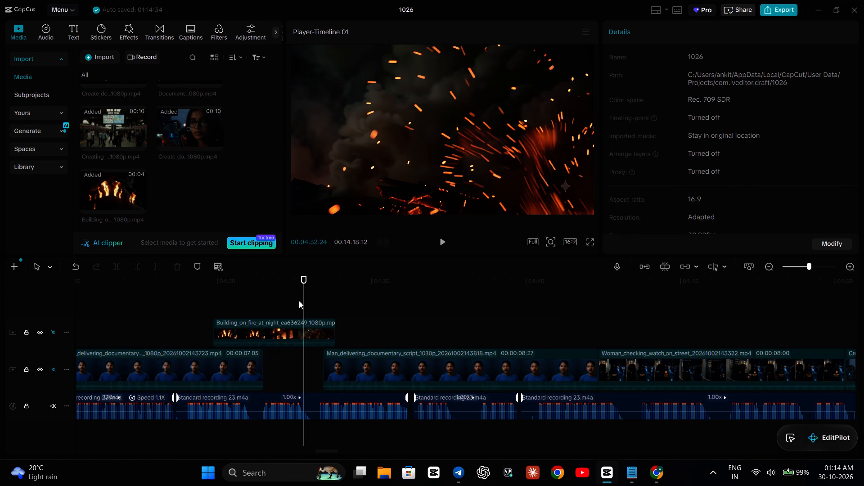
click(290, 301)
click(265, 298)
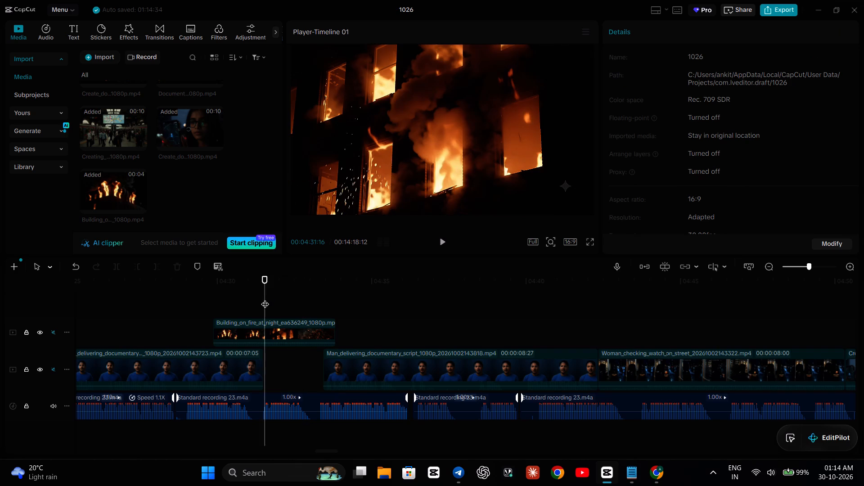
click(276, 296)
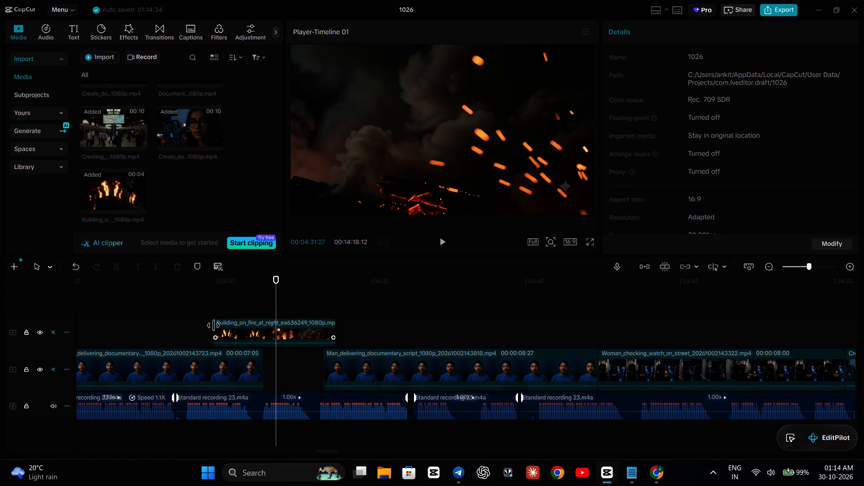
click(217, 327)
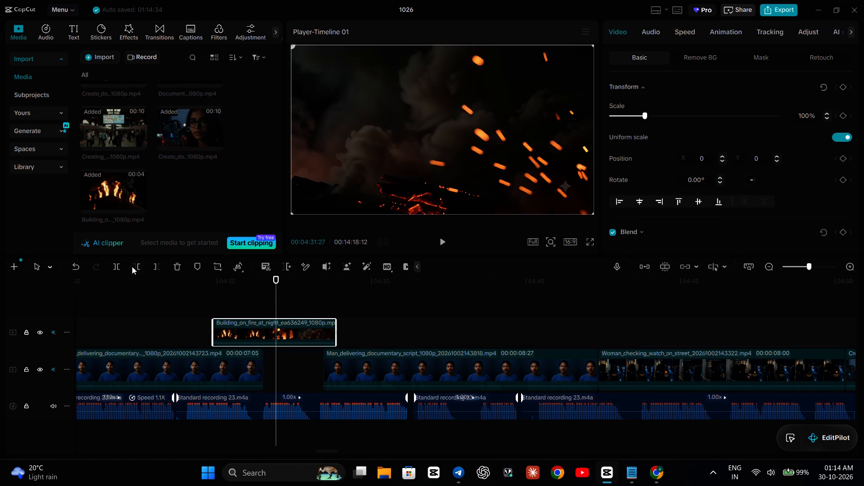
click(155, 268)
Shorten the building fire clip's end slightly and place it on the main track in the gap after the 7-second presenter clip.
drag(258, 336, 308, 377)
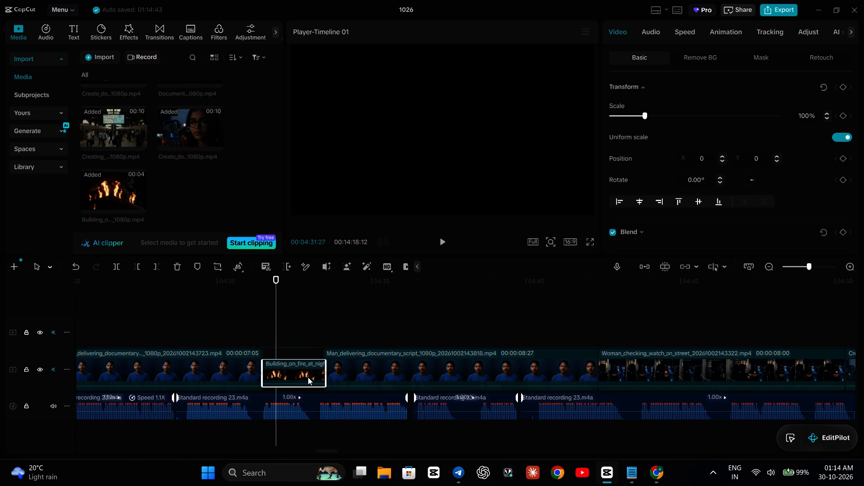
drag(308, 377, 308, 324)
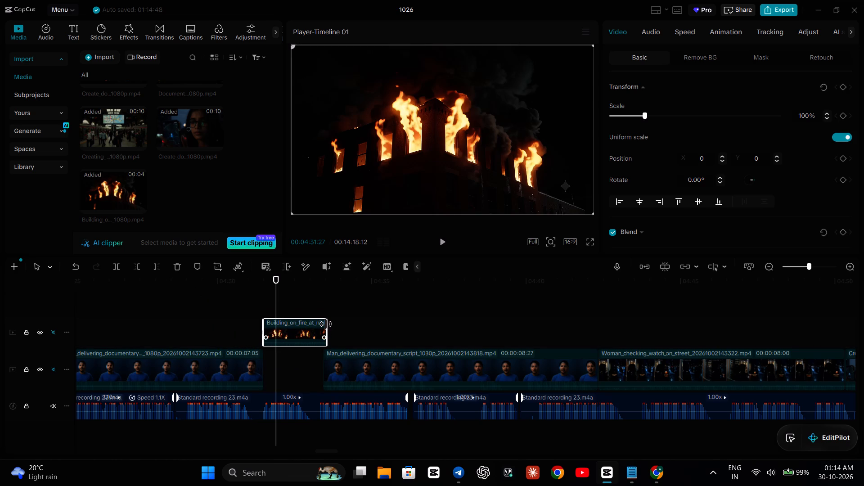
drag(326, 324, 319, 332)
drag(303, 332, 306, 365)
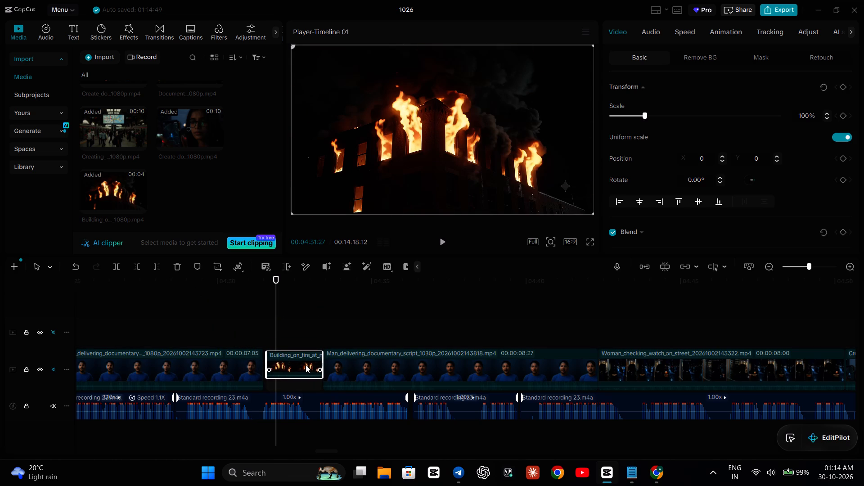
drag(306, 365, 305, 323)
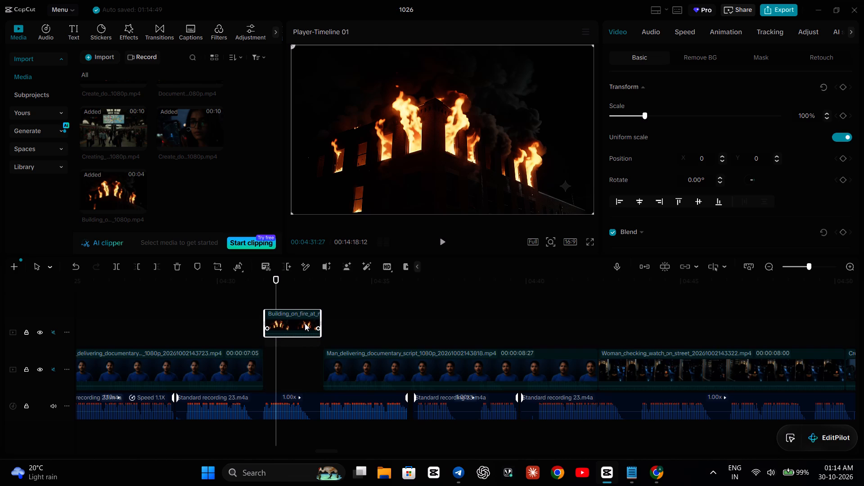
drag(305, 323, 305, 363)
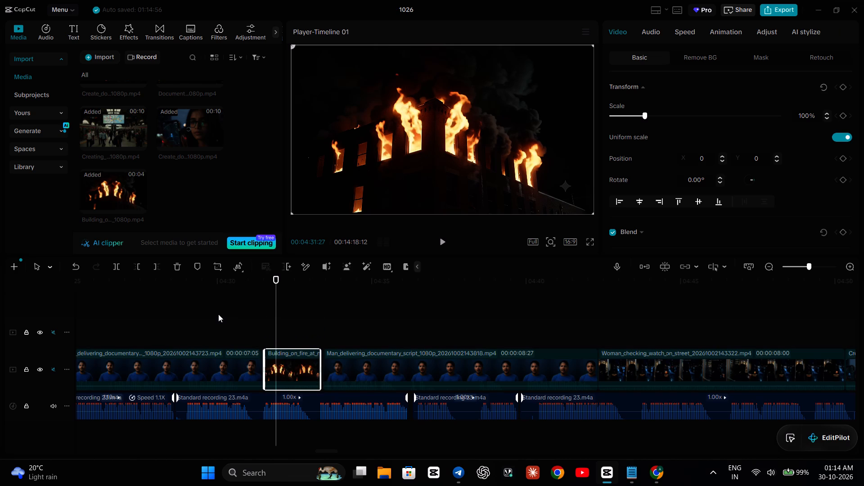
Play the timeline from about 00:04:30 to check the building fire clip and its cut to the presenter against the narration.
click(218, 314)
key(space)
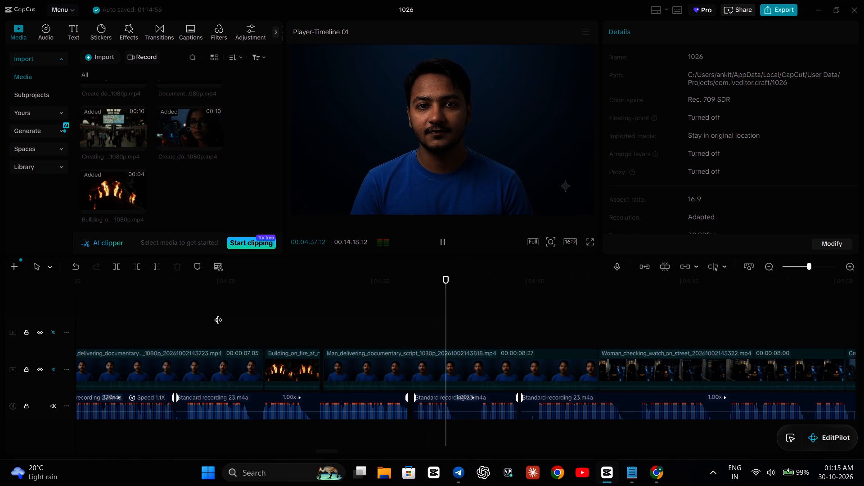
click(322, 323)
key(space)
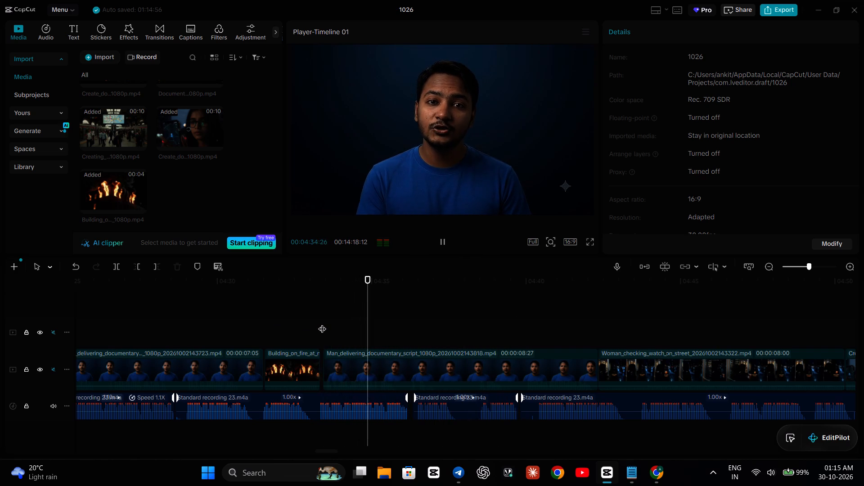
click(298, 321)
key(space)
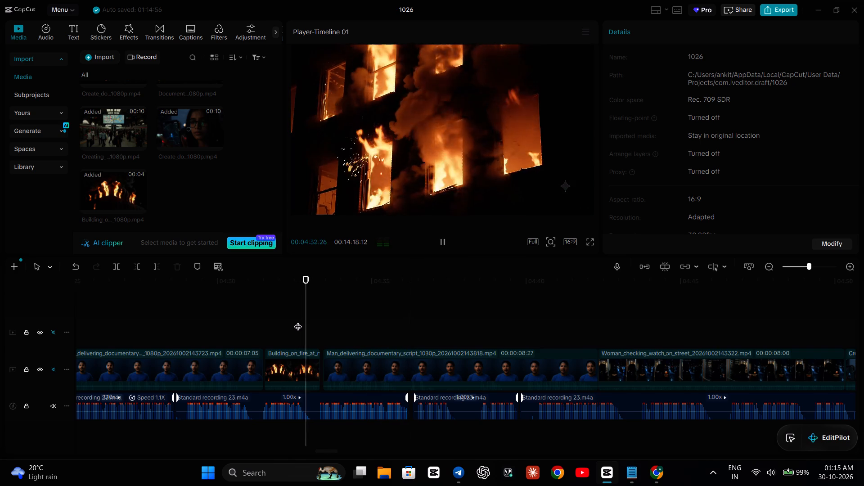
key(space)
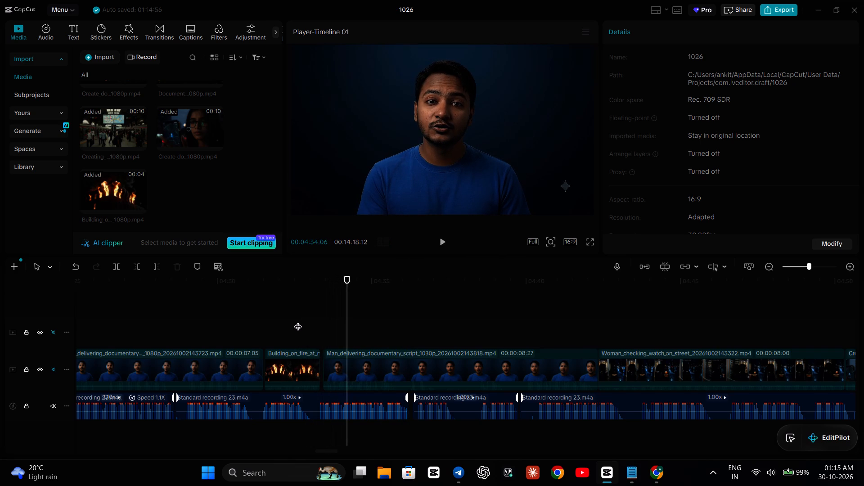
Extend the building fire clip's end to meet the start of the following presenter clip at about 00:04:33:13.
click(330, 360)
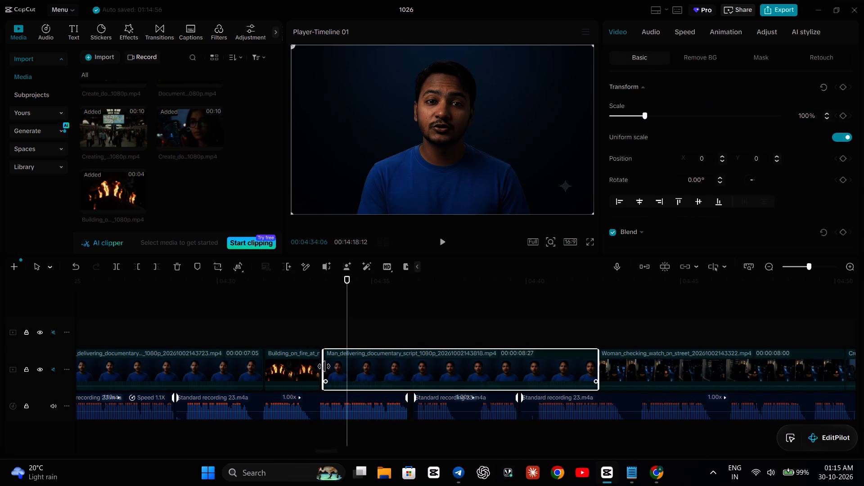
drag(321, 370, 319, 372)
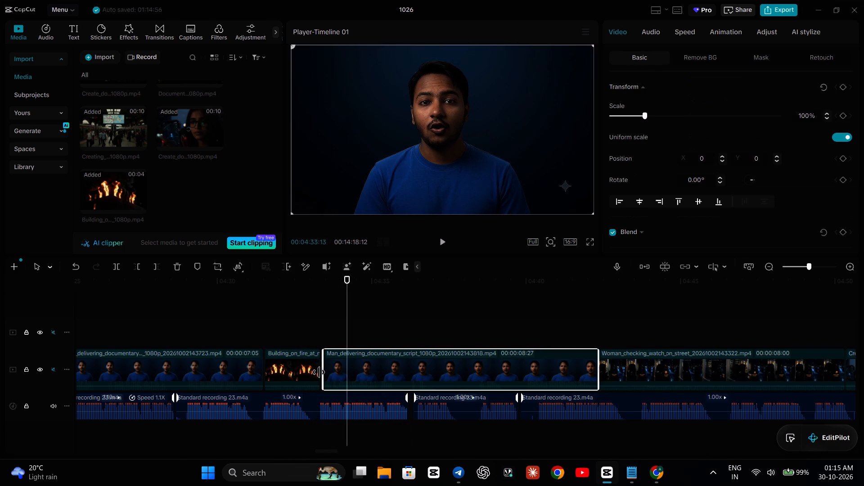
drag(319, 372, 311, 374)
click(300, 354)
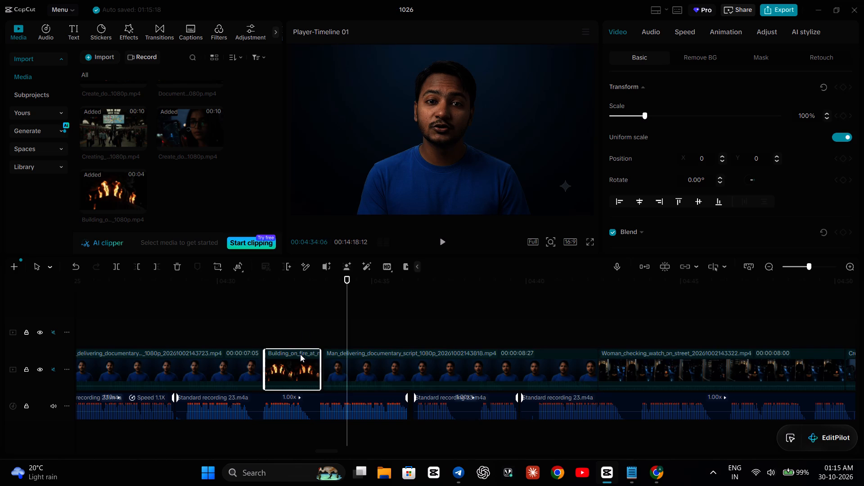
drag(320, 362, 321, 365)
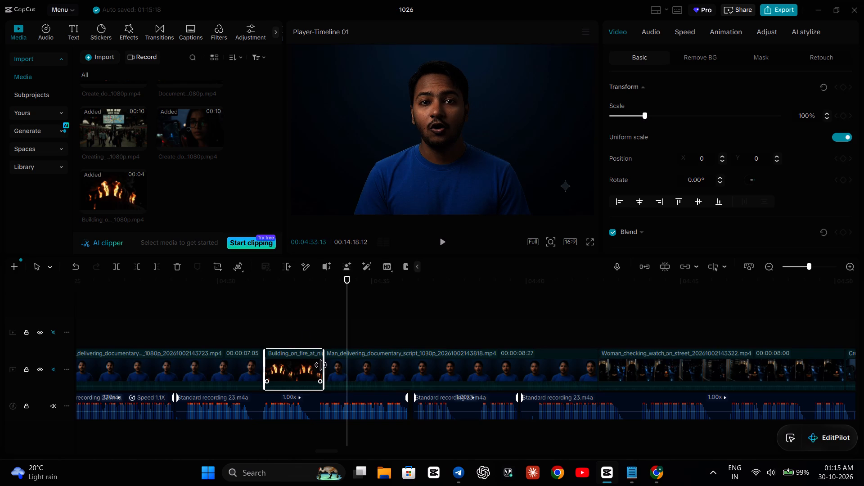
drag(321, 365, 319, 371)
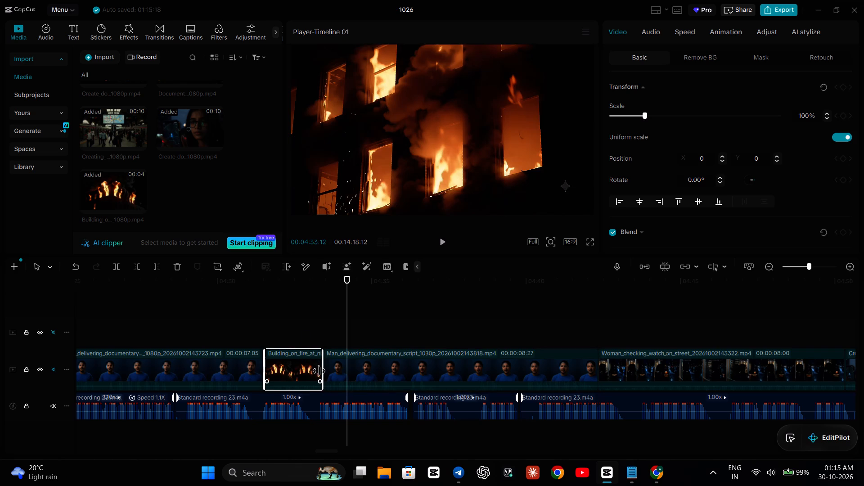
drag(319, 371, 322, 373)
Play the section from about 00:04:31 to check the closed gap and the presenter's speech against the narration.
click(268, 337)
key(space)
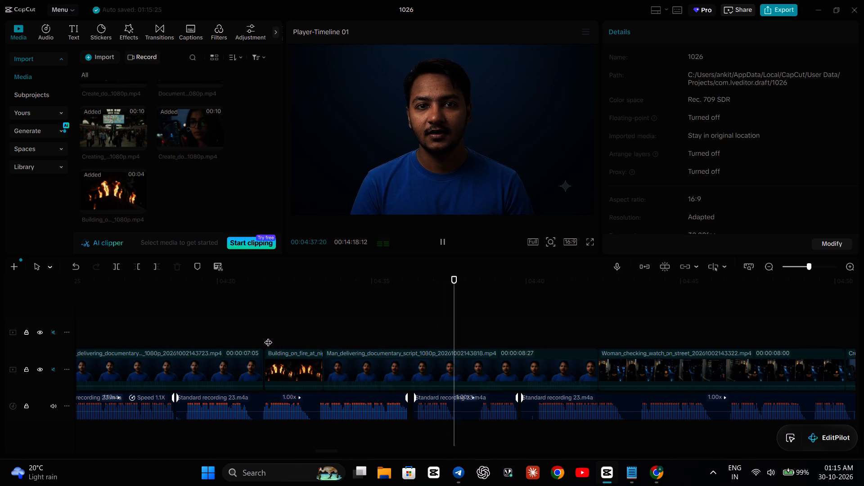
click(319, 323)
key(space)
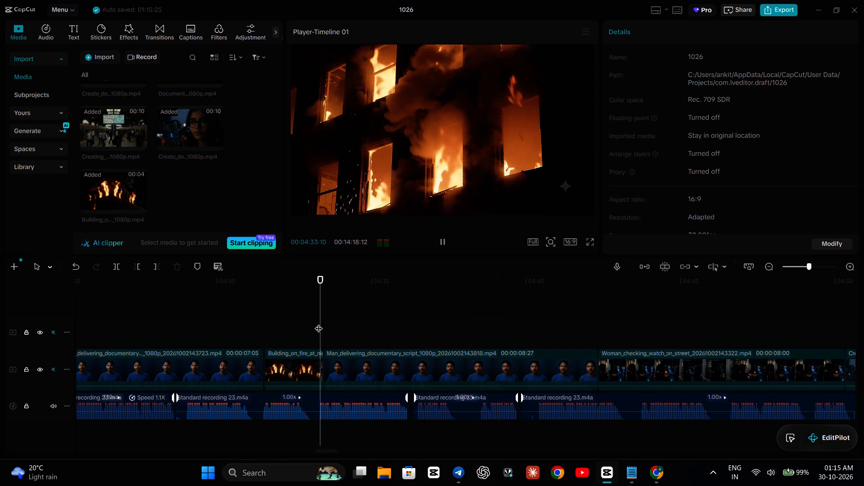
key(space)
key(space)
key(space)
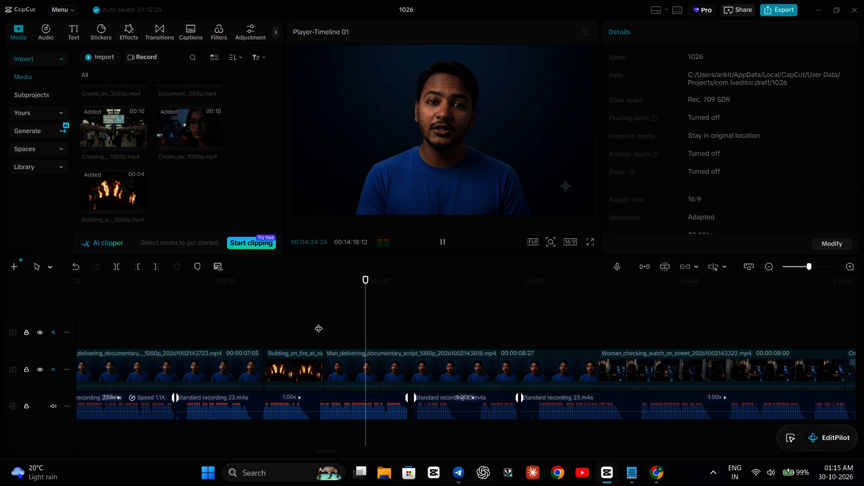
key(space)
key(space)
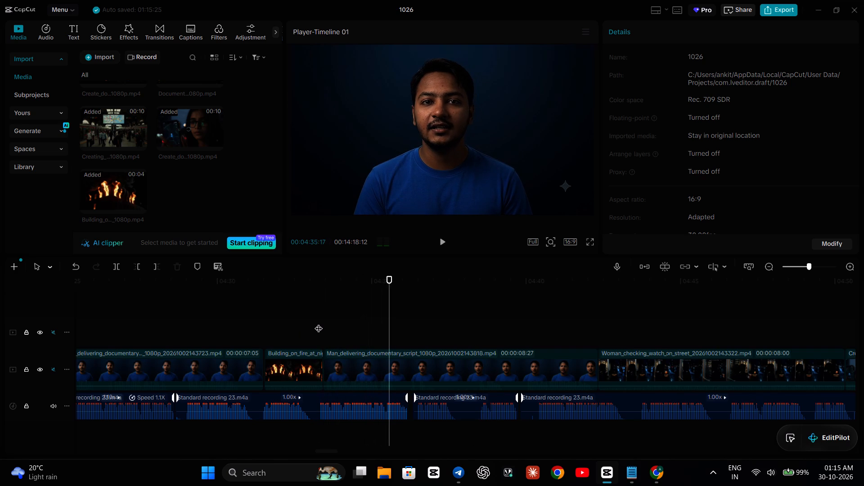
key(space)
key(space)
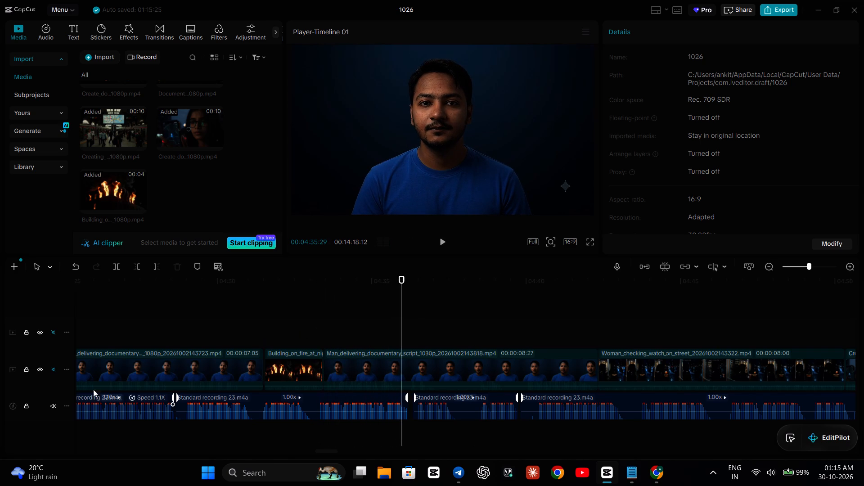
Unmute the main video track and play from about 00:04:32 to 00:04:36 to compare the presenter's audio with the recording.
click(52, 369)
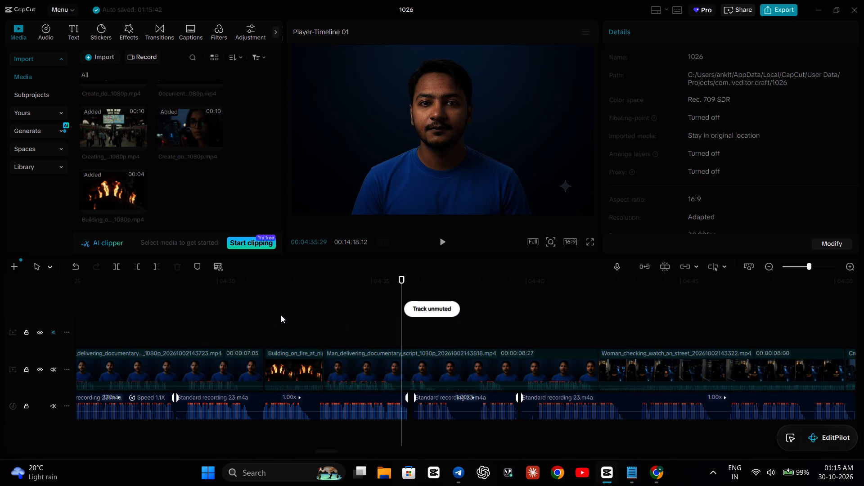
click(281, 315)
key(space)
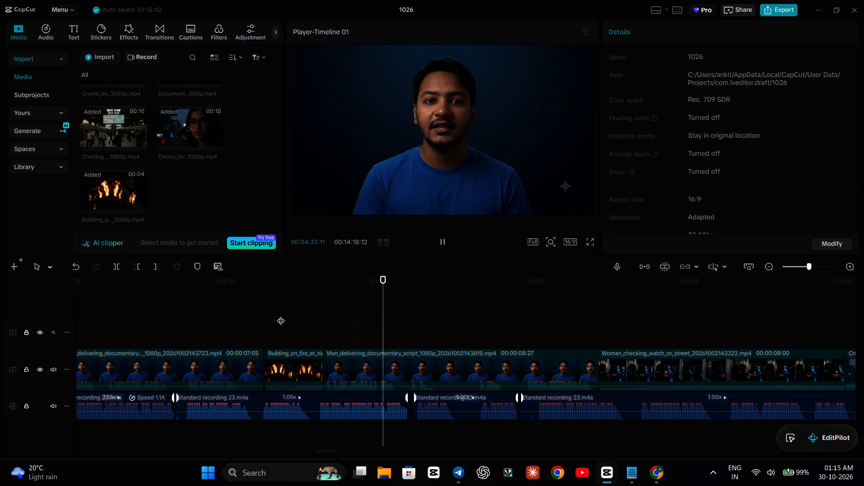
key(space)
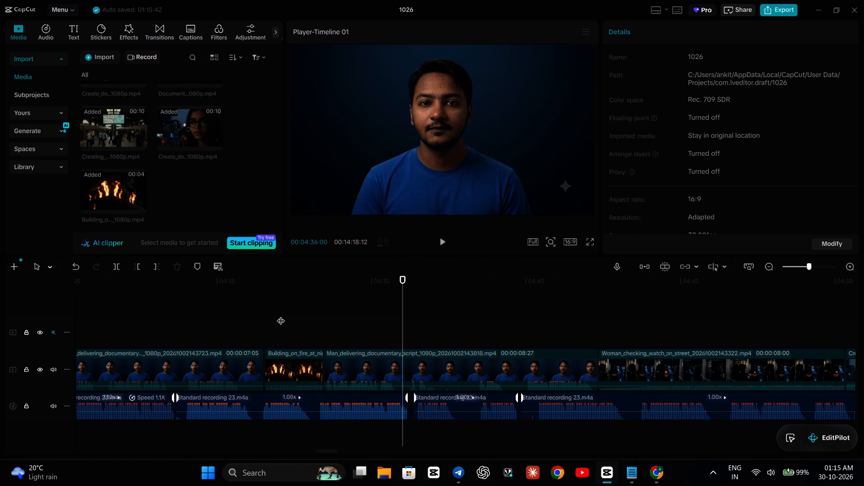
Play in short bursts from about 00:04:32 to 00:04:41 to compare the presenter's speech with the voice recording.
click(301, 318)
key(space)
key(space)
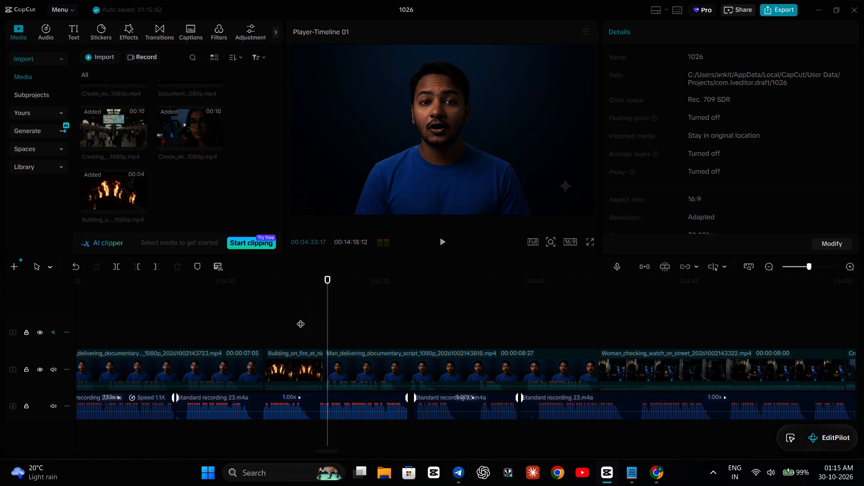
key(space)
key(space)
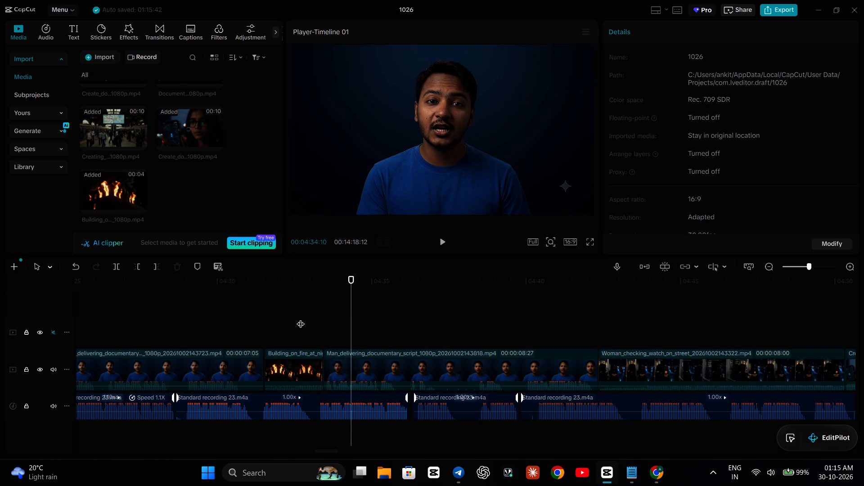
key(space)
key(space)
key(space)
key(space)
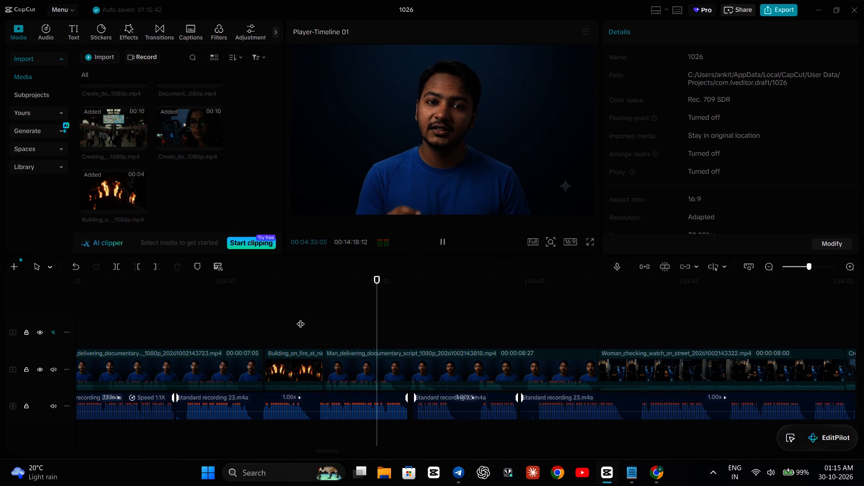
key(space)
key(space)
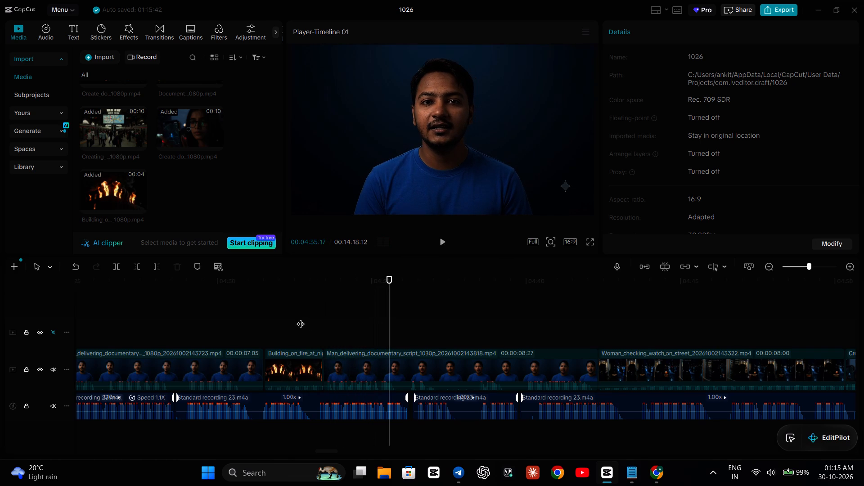
key(space)
key(space)
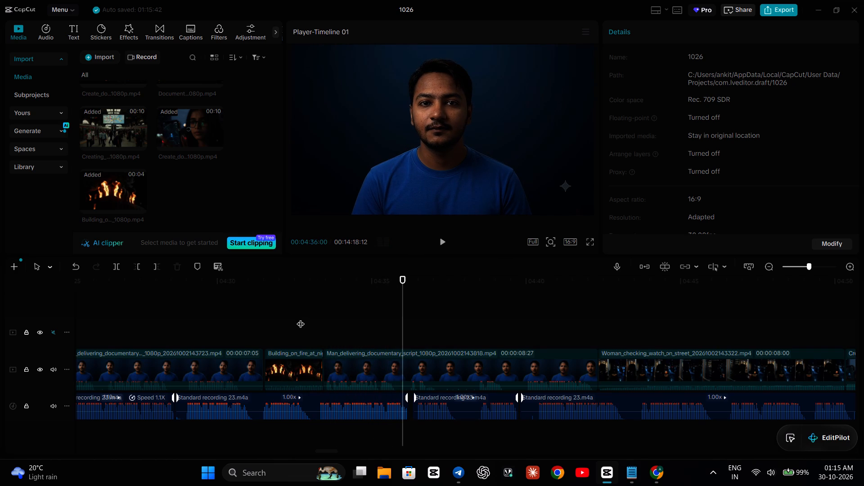
key(space)
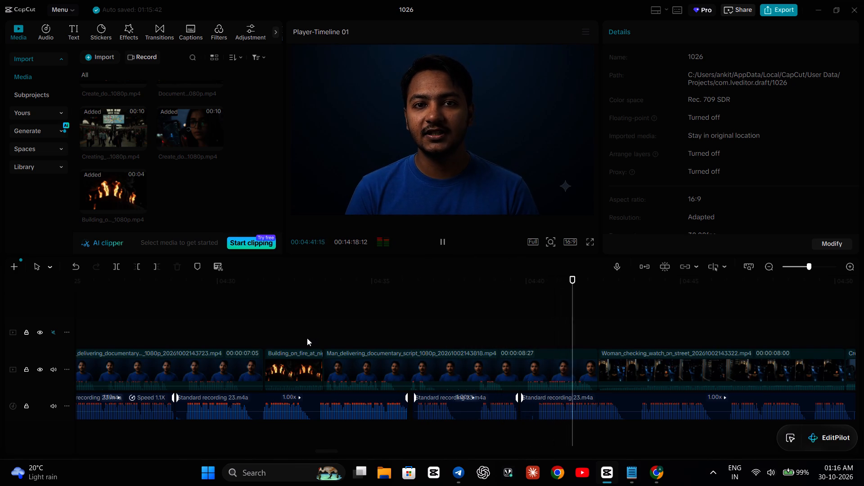
Mute the main video track and play from about 00:04:31 to 00:04:38 to check the presenter's lip sync against the recording.
click(304, 337)
key(space)
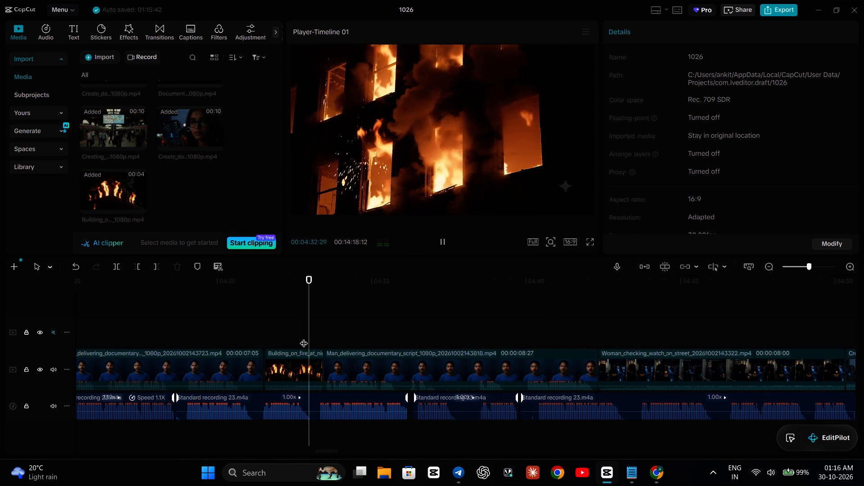
click(51, 371)
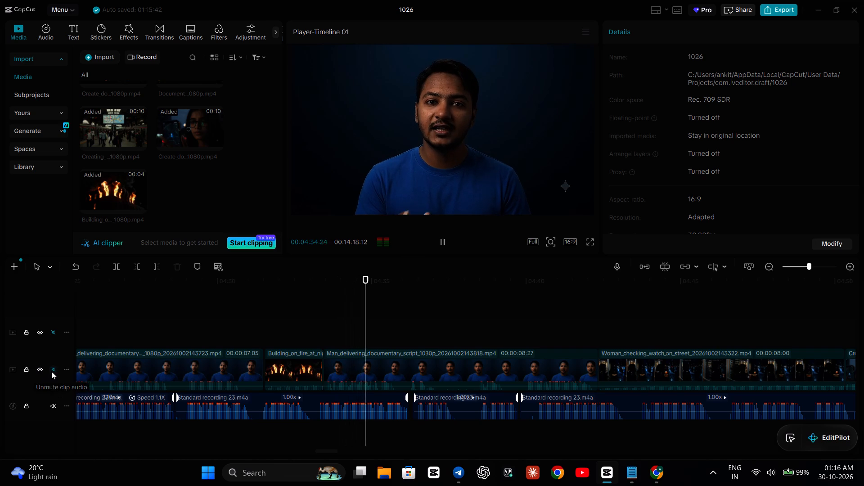
click(261, 329)
key(space)
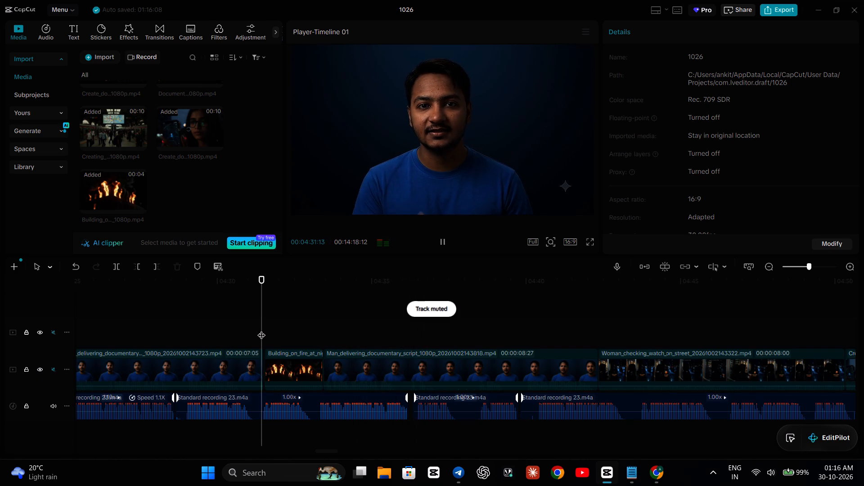
key(space)
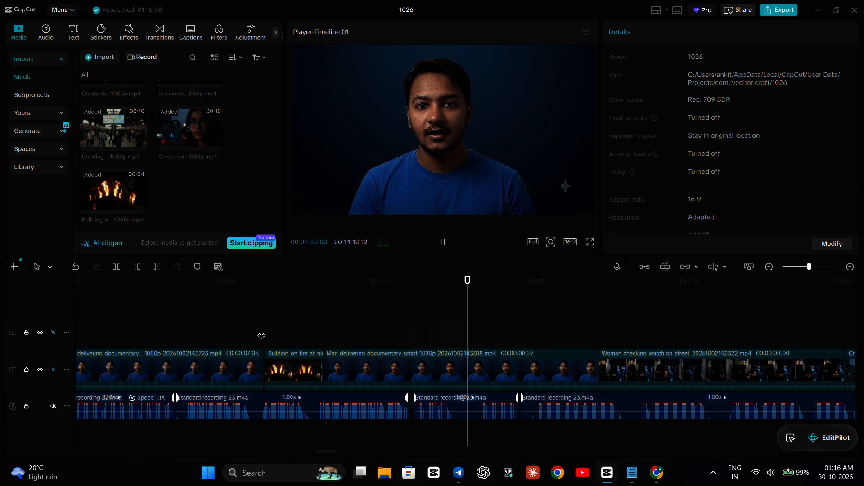
key(space)
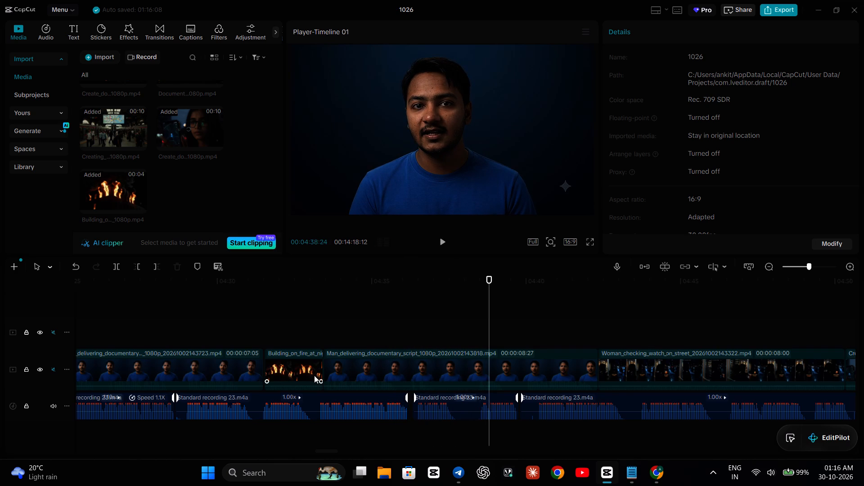
Unmute the main video track and play from about 00:04:33 to 00:04:35:21 to compare the presenter's audio with the recording.
click(354, 373)
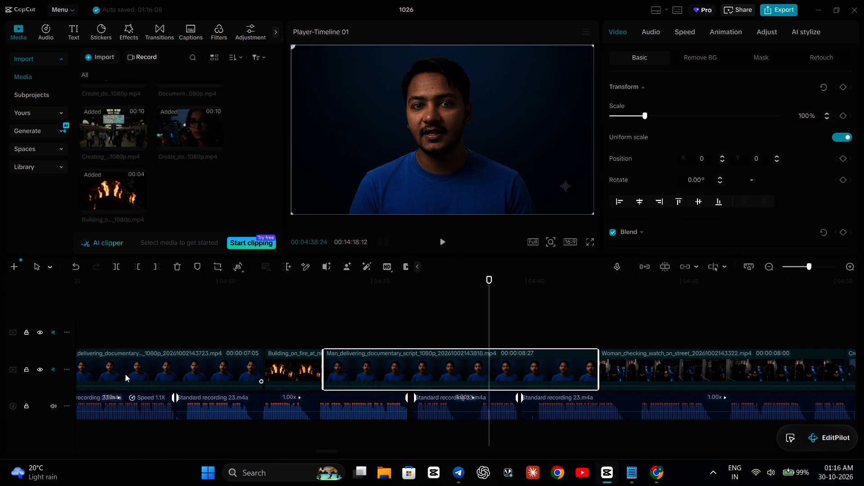
click(52, 367)
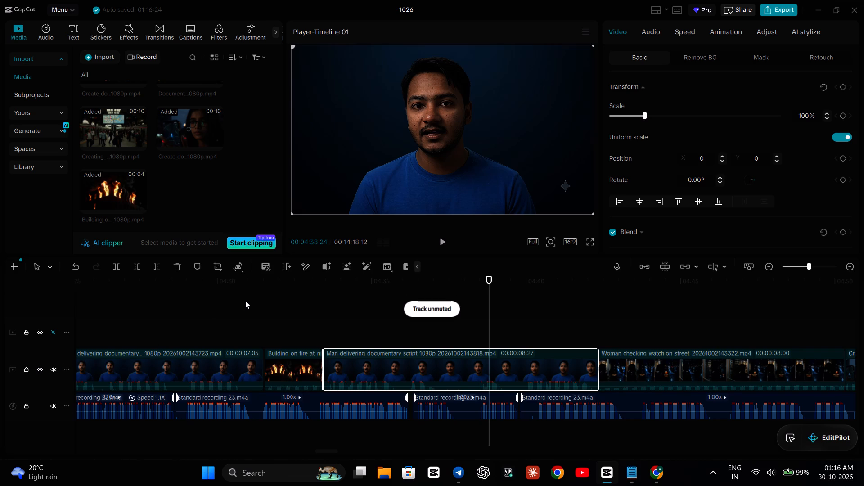
click(301, 303)
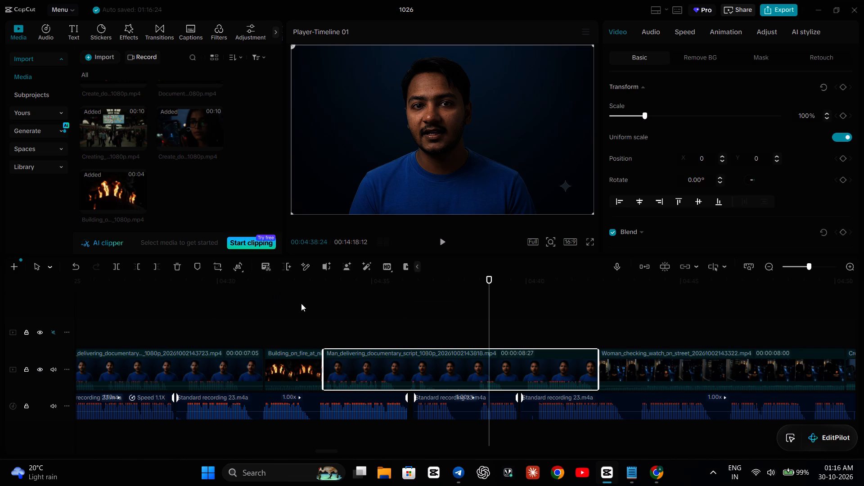
key(space)
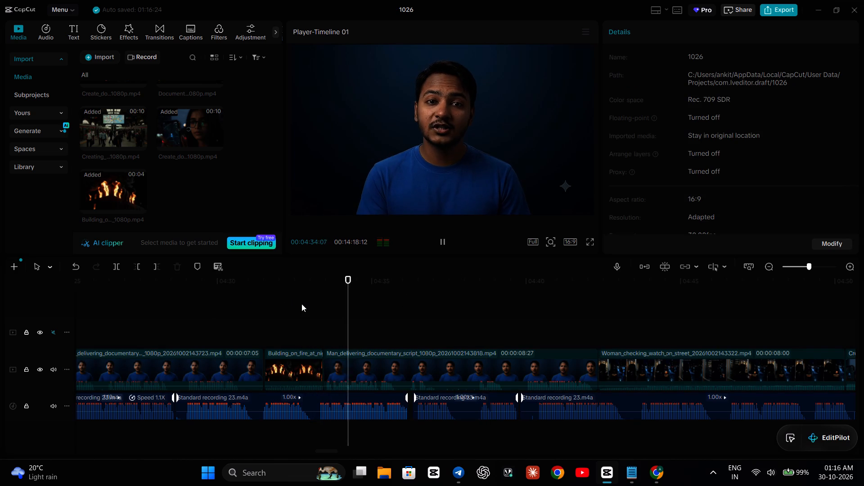
key(space)
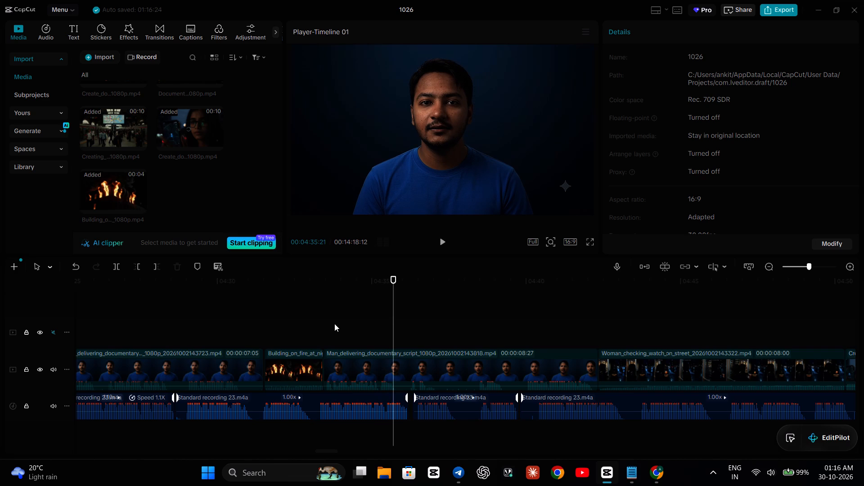
Trim the building fire clip's end back to about 00:04:33, leaving a small gap before the following presenter clip.
click(315, 355)
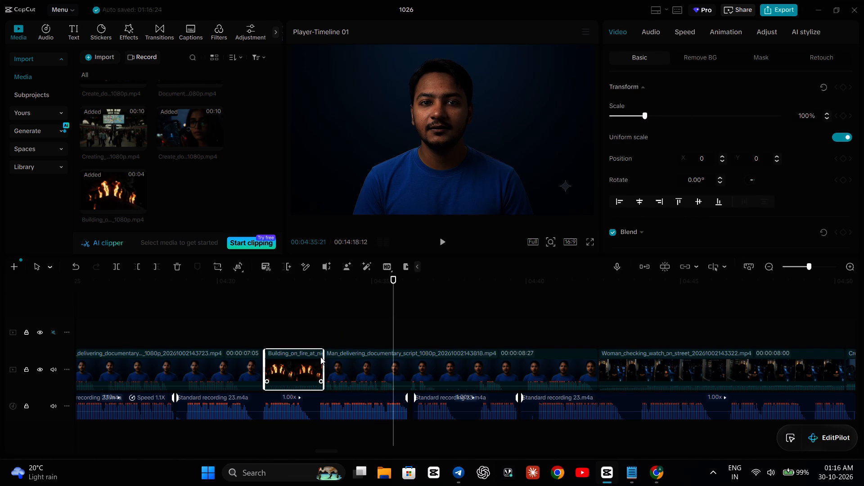
drag(323, 359, 319, 365)
key(Right)
key(Right)
key(Right)
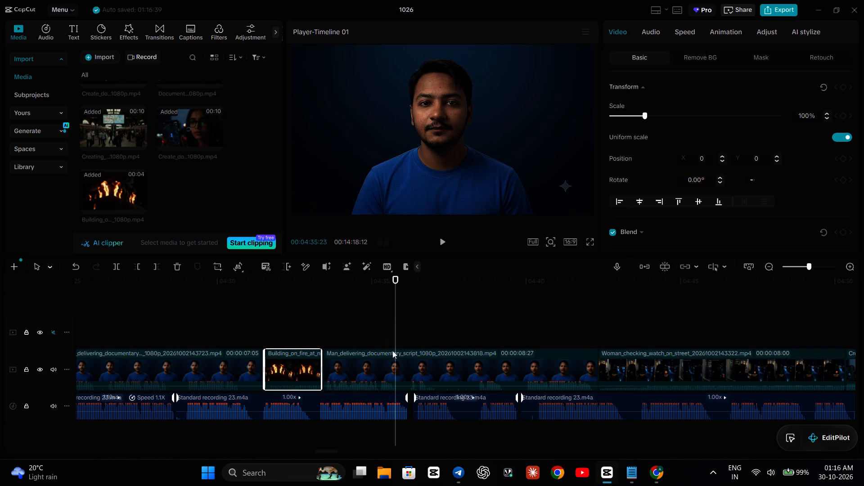
click(386, 360)
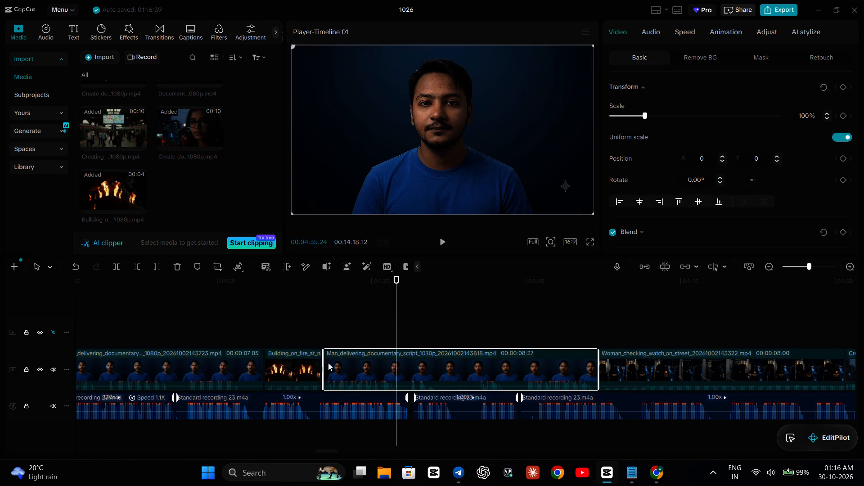
click(314, 364)
drag(323, 364, 316, 370)
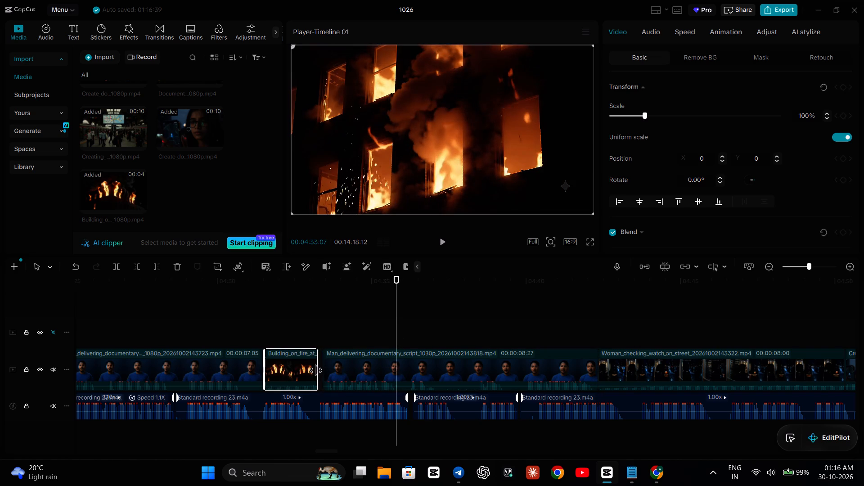
drag(316, 370, 315, 371)
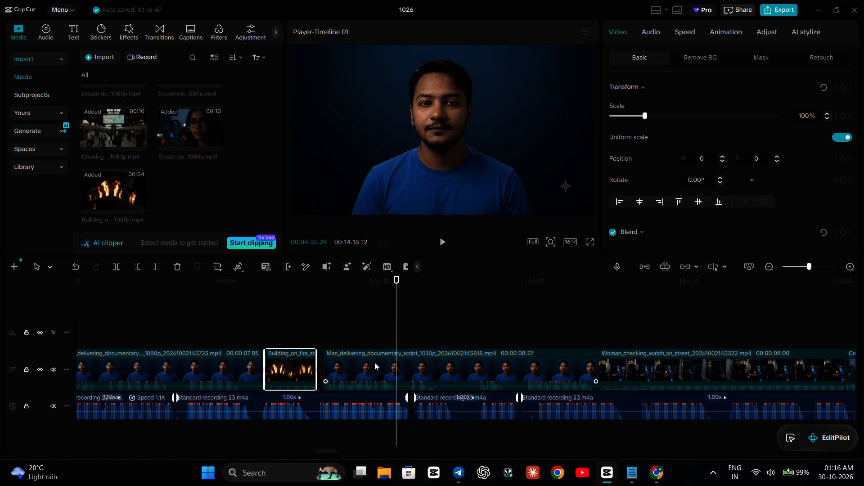
Split the presenter clip at 00:04:35:24 and move its first piece back against the building fire clip's end.
click(374, 362)
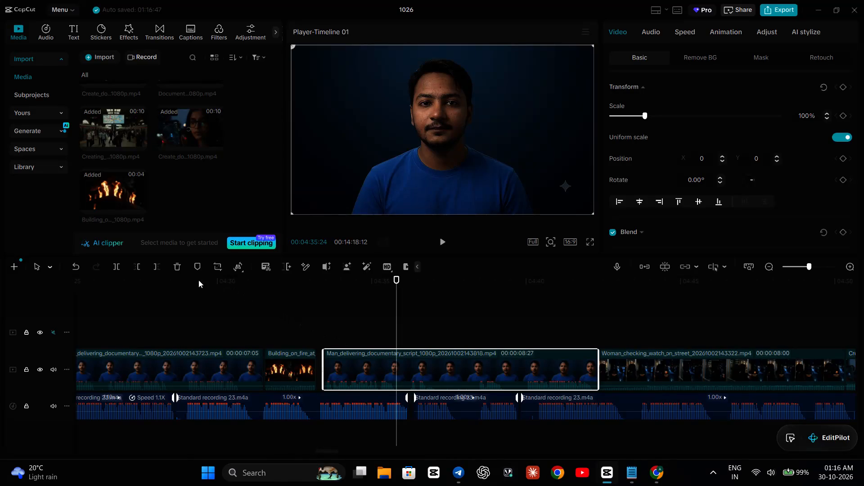
click(120, 266)
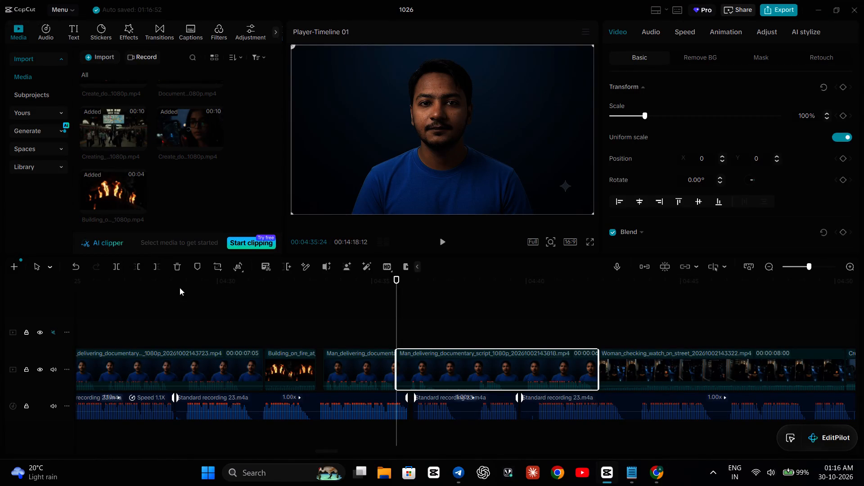
drag(334, 369, 327, 372)
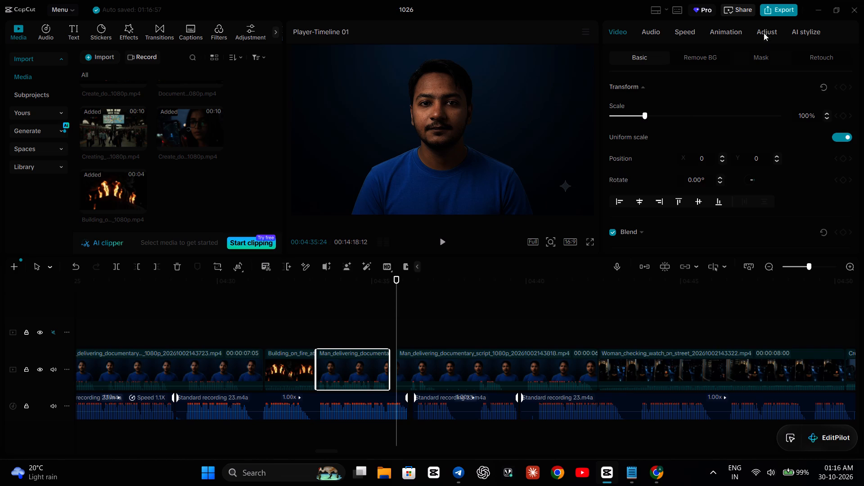
Set the playback speed of the short presenter piece after the building fire clip to 0.97x.
click(686, 32)
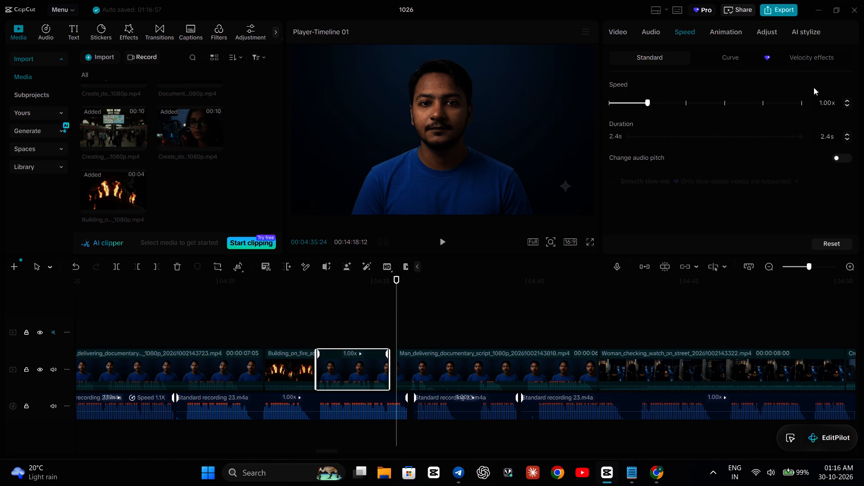
click(845, 103)
click(830, 99)
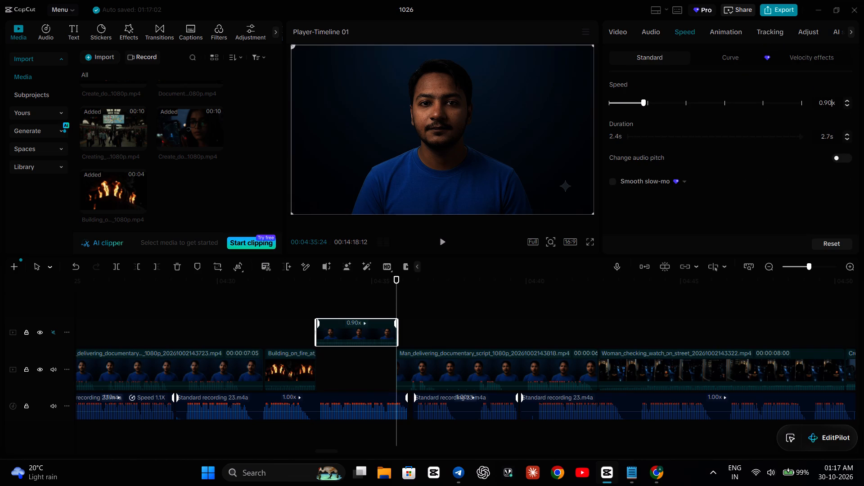
key(BackSpace)
key(7)
key(Return)
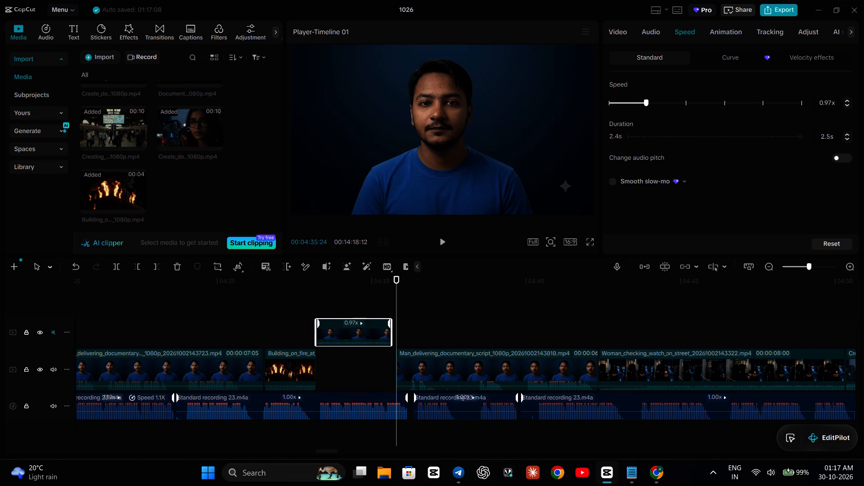
Move the slowed presenter piece back onto the main video track, between the building fire clip and the remaining presenter clip.
drag(370, 333, 373, 347)
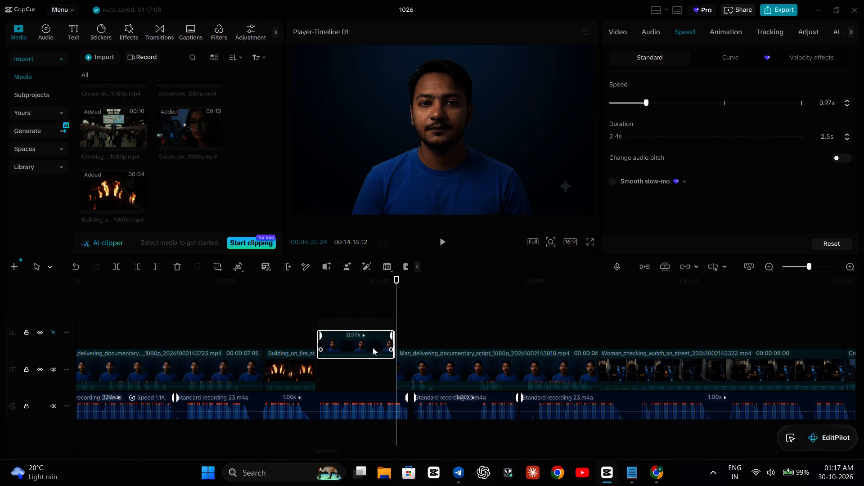
drag(373, 347, 370, 373)
Play from about 00:04:32 to 00:04:36:23 to check the slowed presenter piece's sync with the voice recording.
click(287, 336)
key(space)
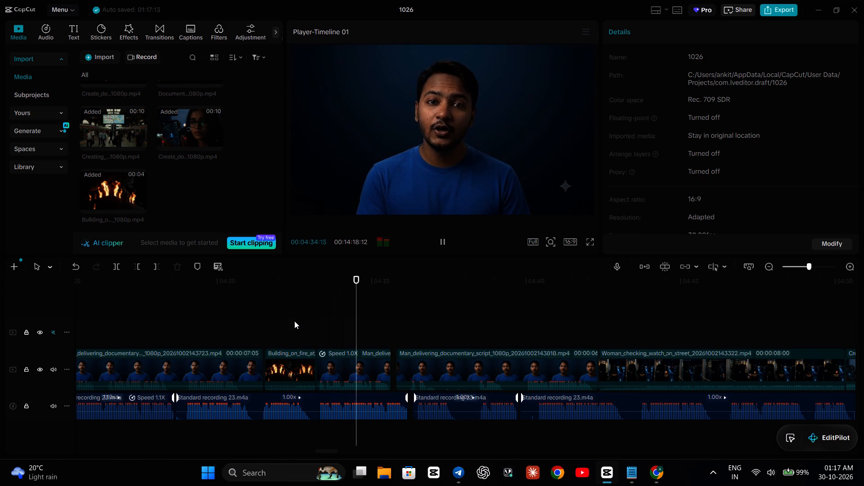
key(space)
key(space)
key(space)
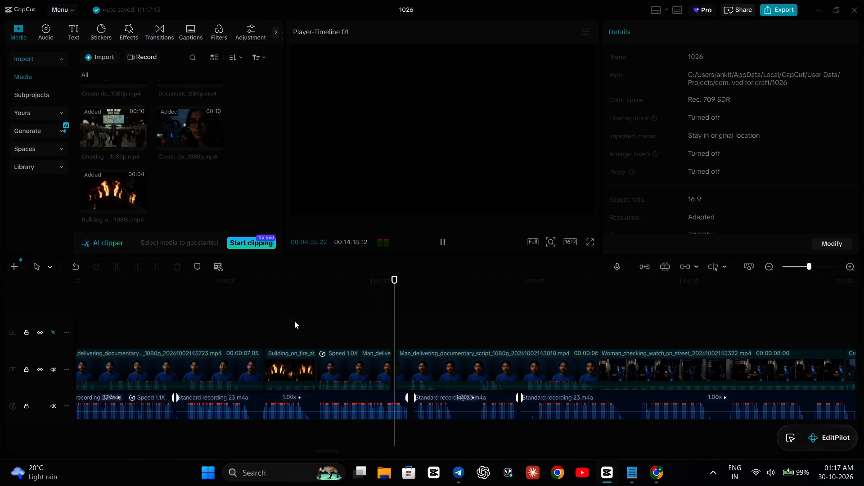
key(space)
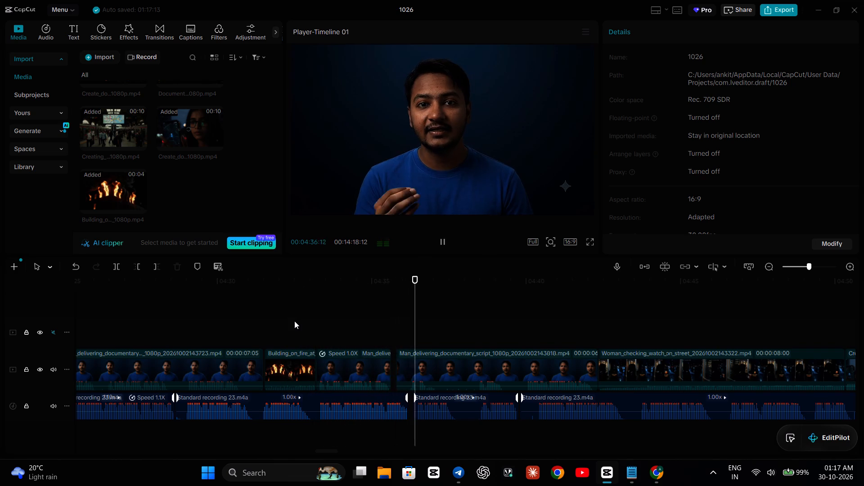
key(space)
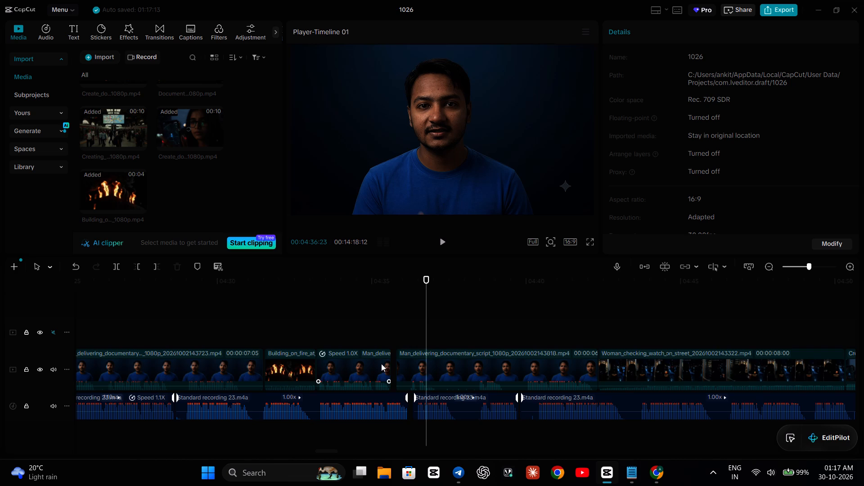
Move the remaining presenter clip back against the end of the slowed presenter piece, closing the small gap.
click(381, 364)
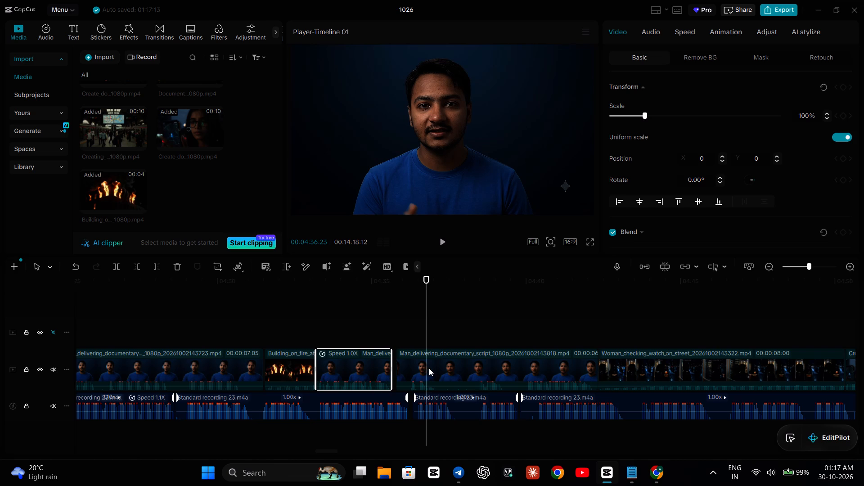
click(445, 371)
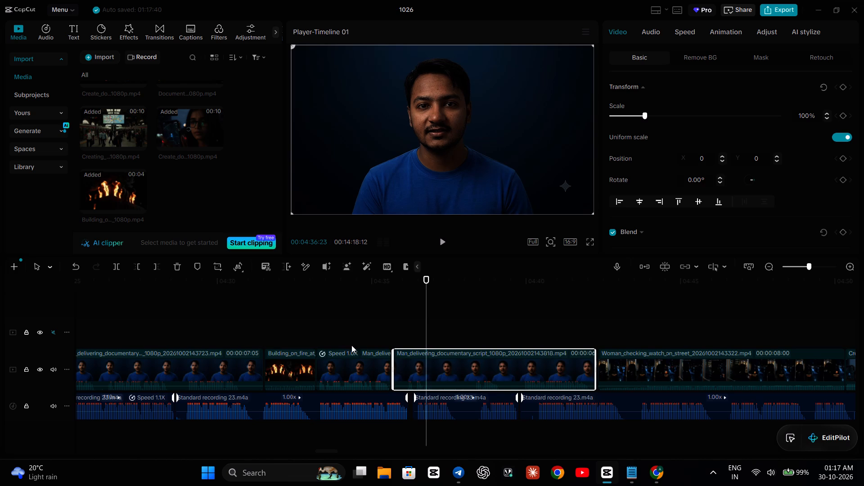
Mute the main video track and play from the building fire clip to 00:04:42:24, checking the presenter's lip sync with the voice recording.
click(313, 326)
key(space)
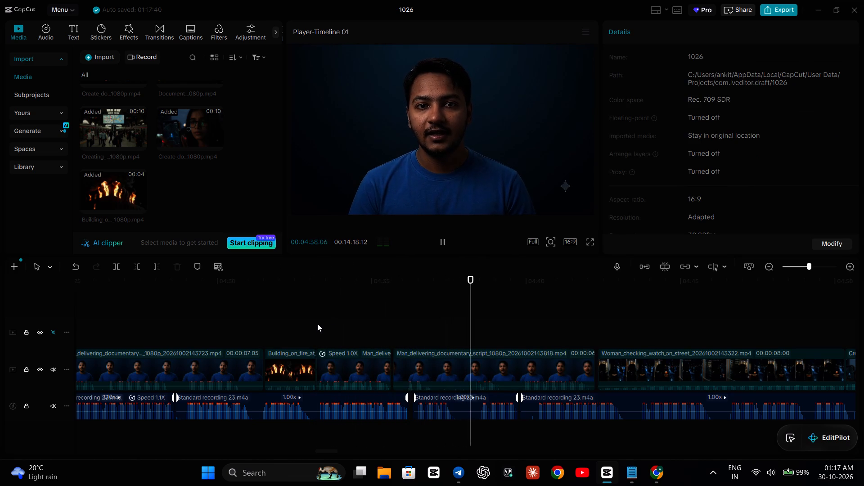
click(317, 324)
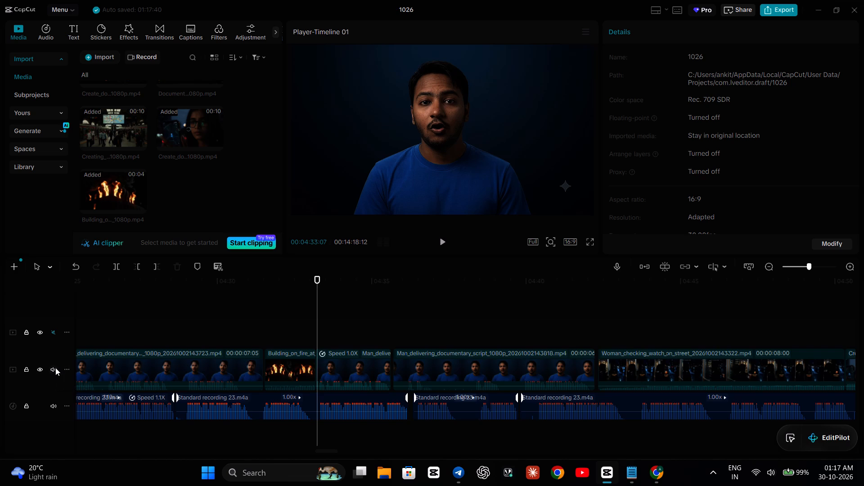
click(55, 367)
click(268, 326)
key(space)
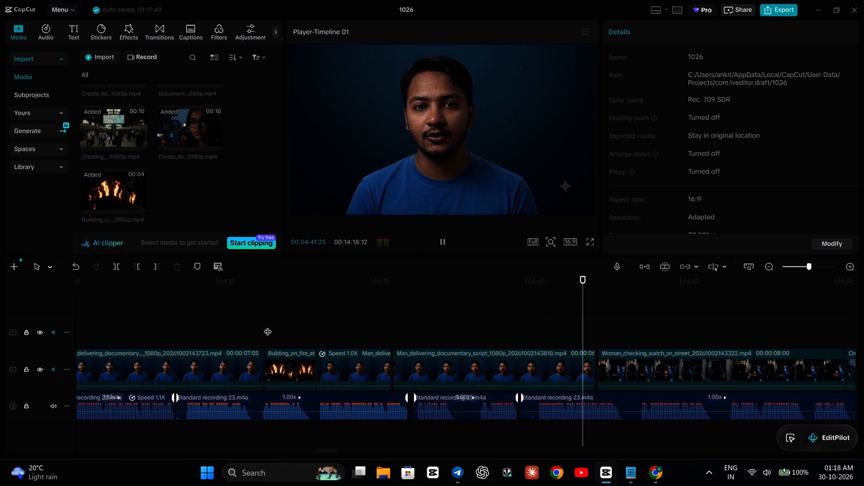
click(378, 315)
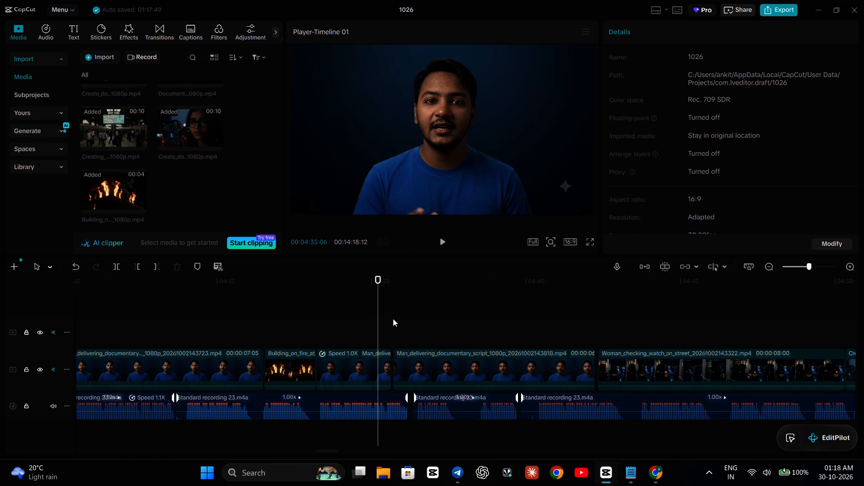
key(space)
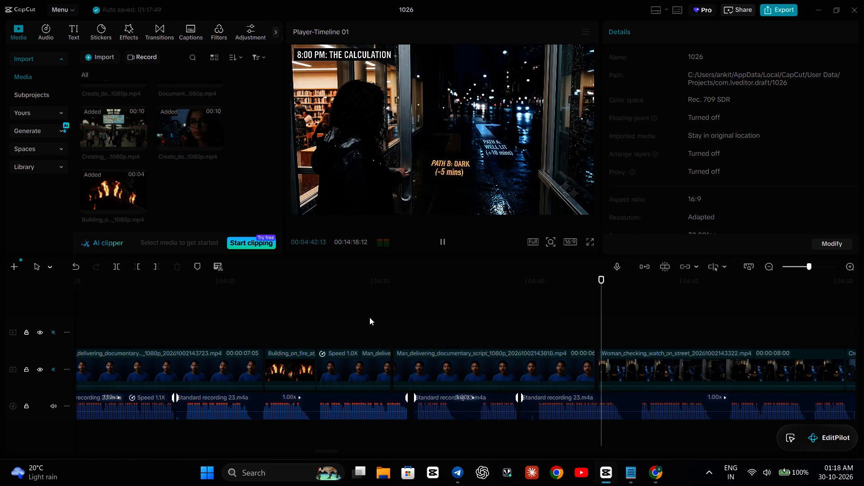
key(space)
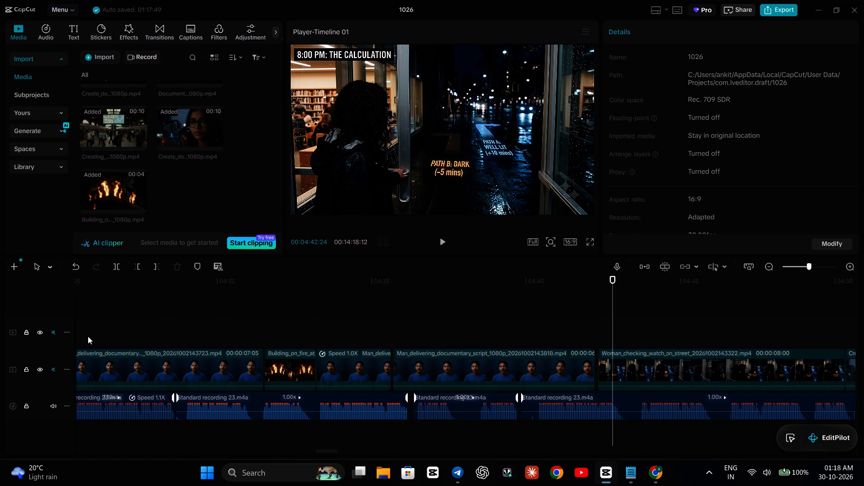
Unmute the main video track and play 00:04:36:04 to 00:04:40:17 in short stretches, comparing the presenter's speech with the voice recording.
click(54, 369)
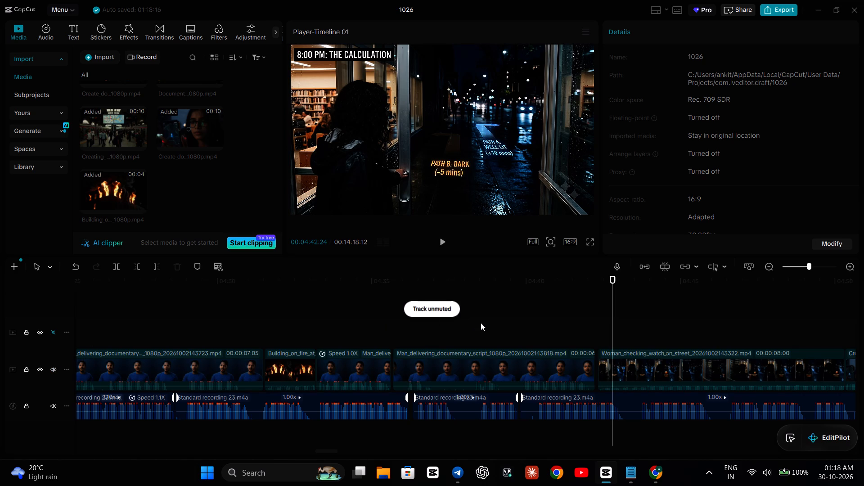
click(406, 320)
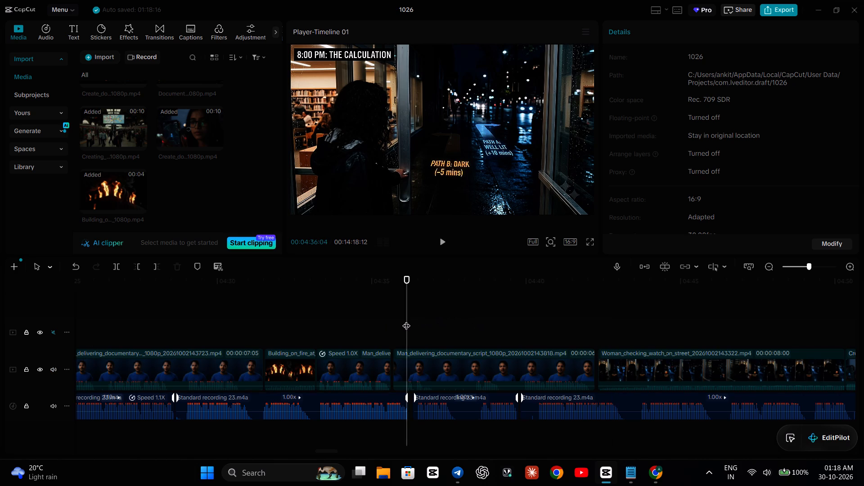
key(space)
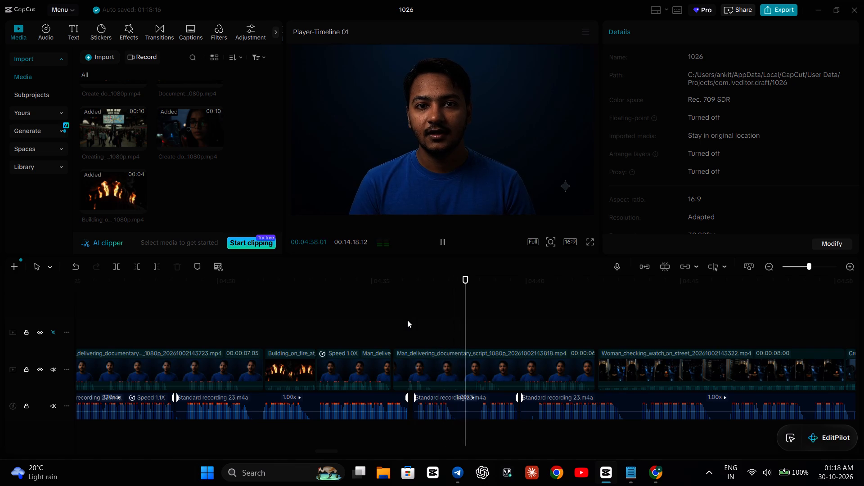
key(space)
key(space)
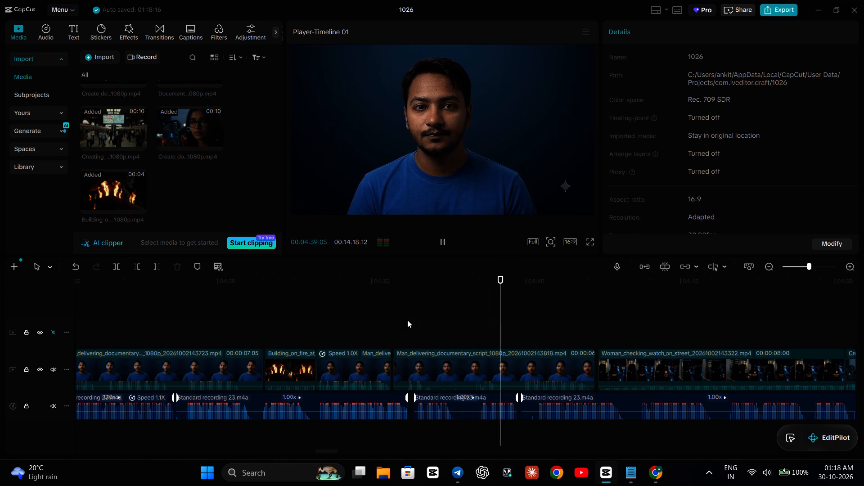
key(space)
key(space)
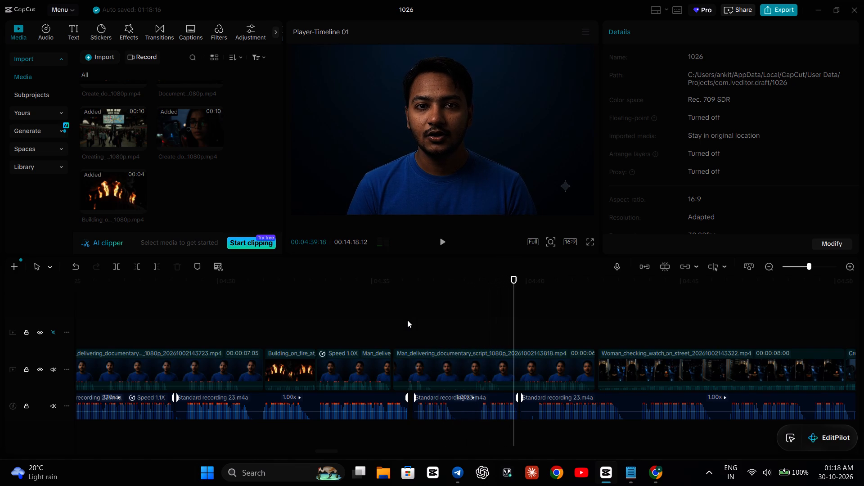
key(space)
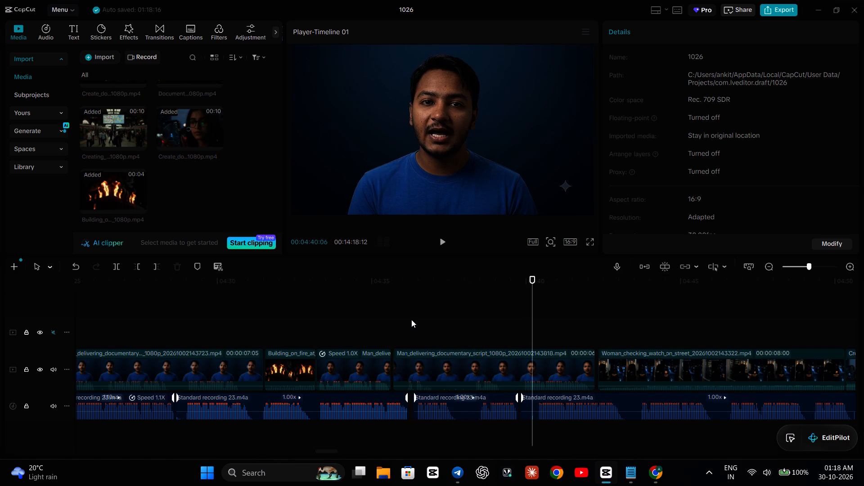
key(space)
key(space)
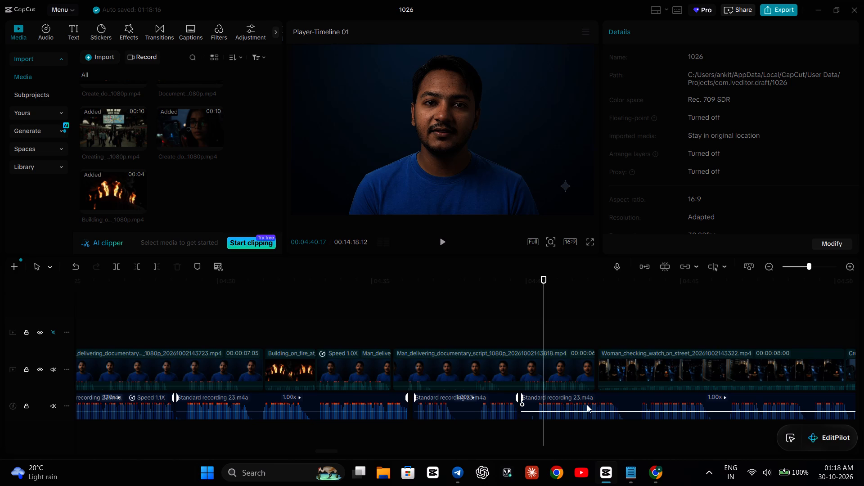
Find the end of the spoken phrase under the woman checking watch clip and split the voice recording at 00:04:43:02.
scroll(587, 405, up, 1)
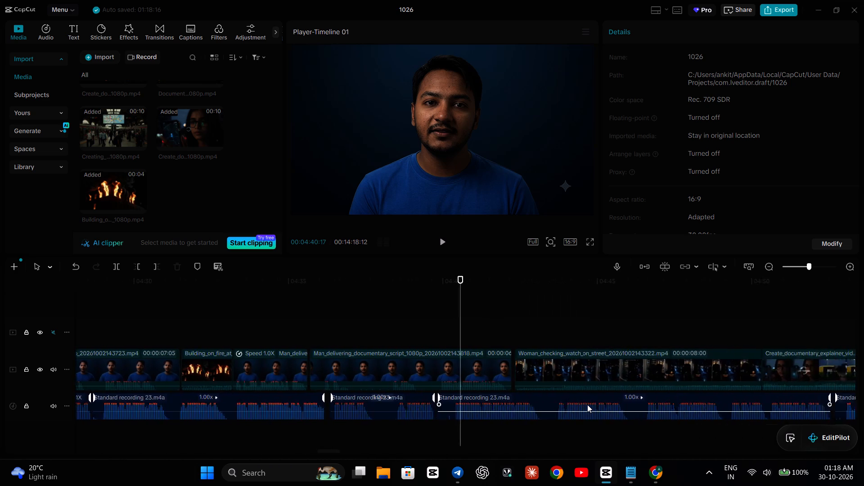
scroll(587, 405, up, 1)
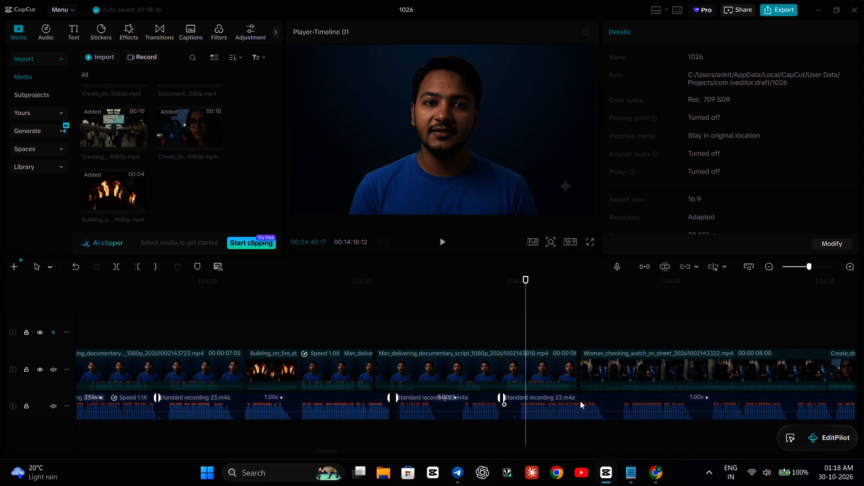
scroll(580, 401, up, 1)
key(space)
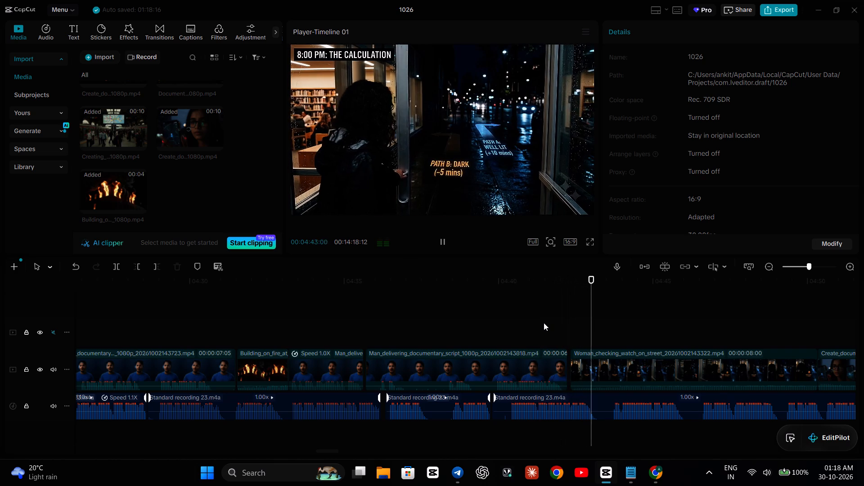
key(space)
key(space)
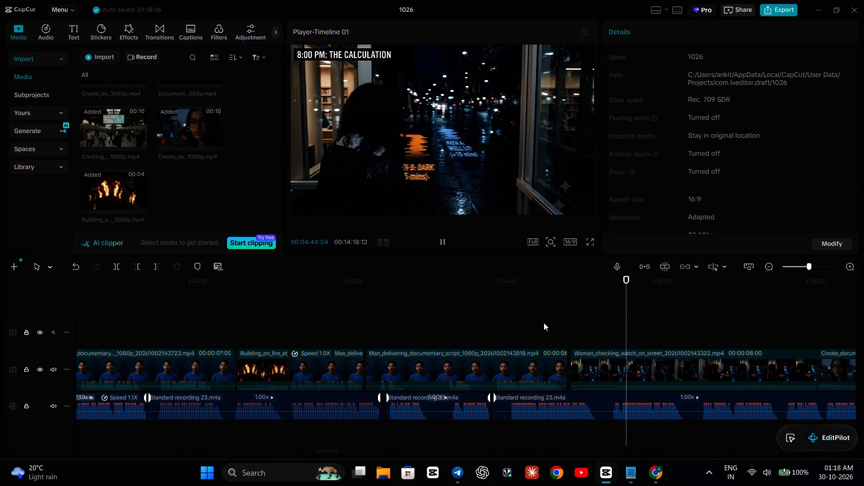
key(space)
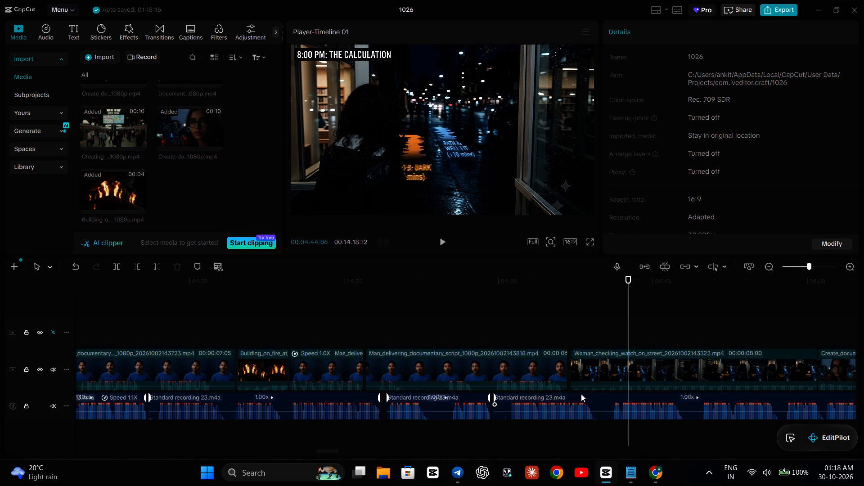
click(581, 394)
click(587, 337)
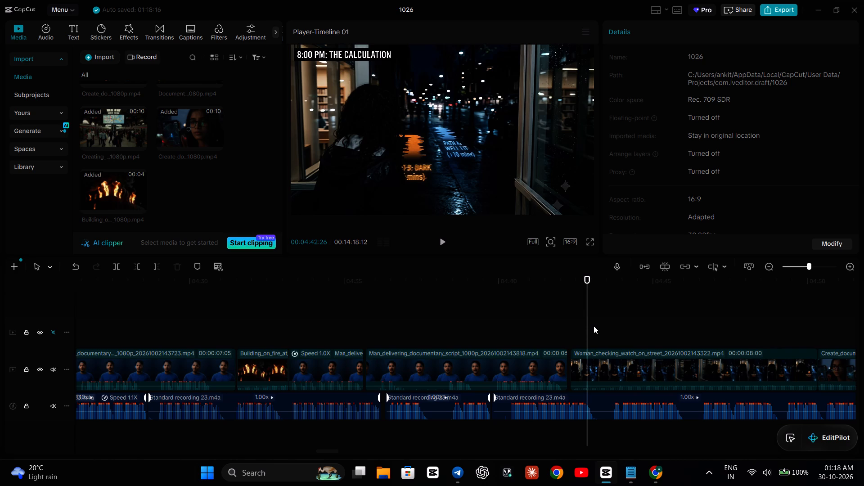
key(Right)
key(Right)
key(Right)
key(Right)
key(Right)
key(Right)
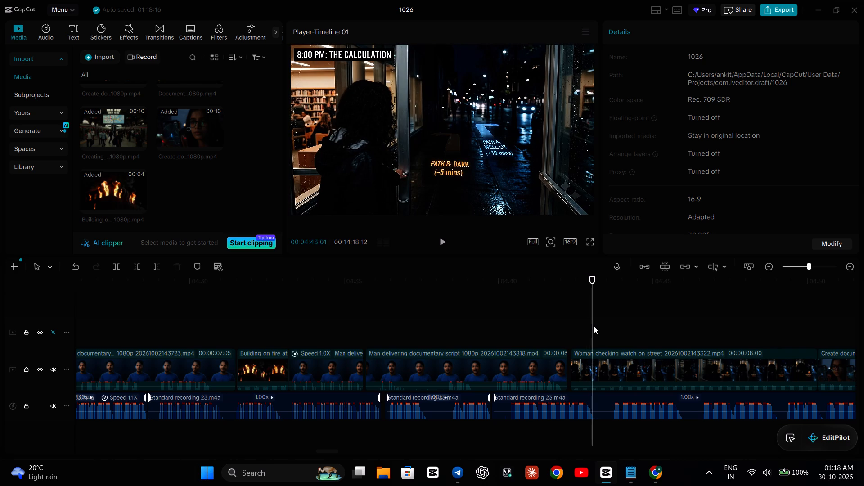
click(580, 397)
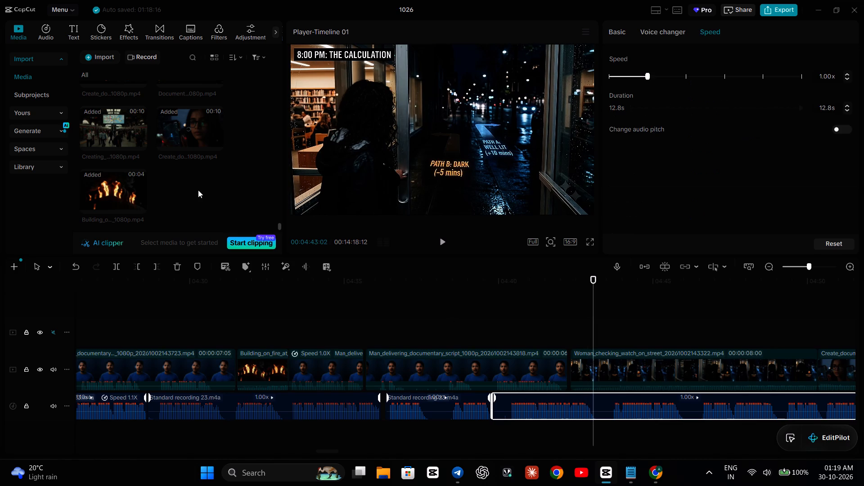
click(121, 266)
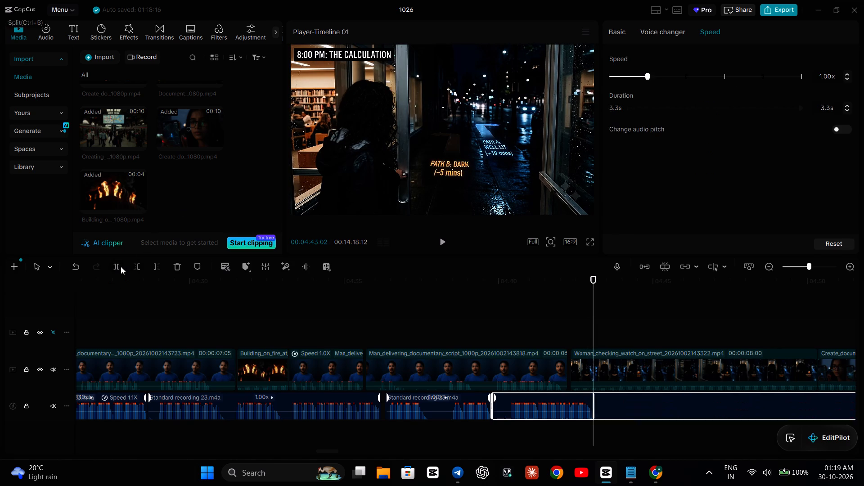
Trim the start of the new voice recording piece off up to 00:04:40:11, removing the silence before the speech.
click(507, 404)
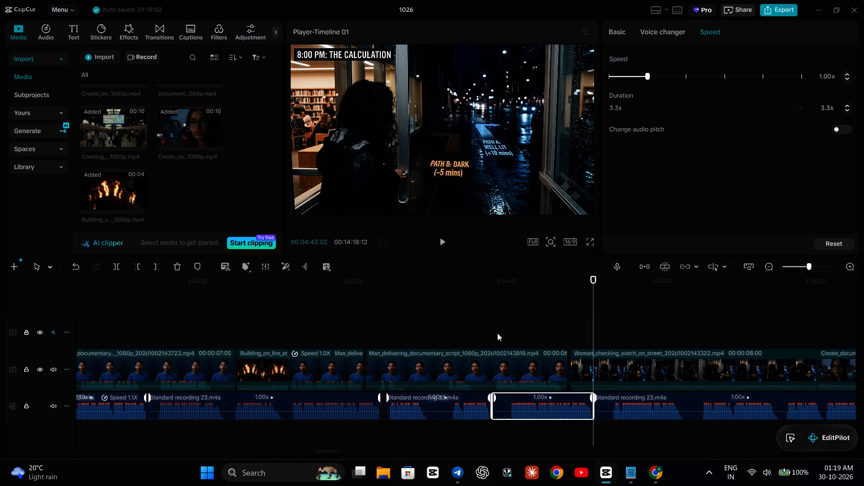
click(502, 317)
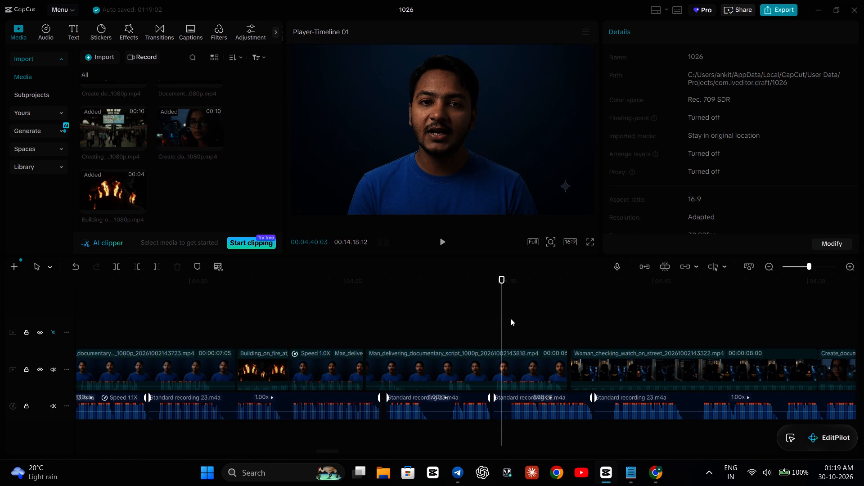
click(510, 318)
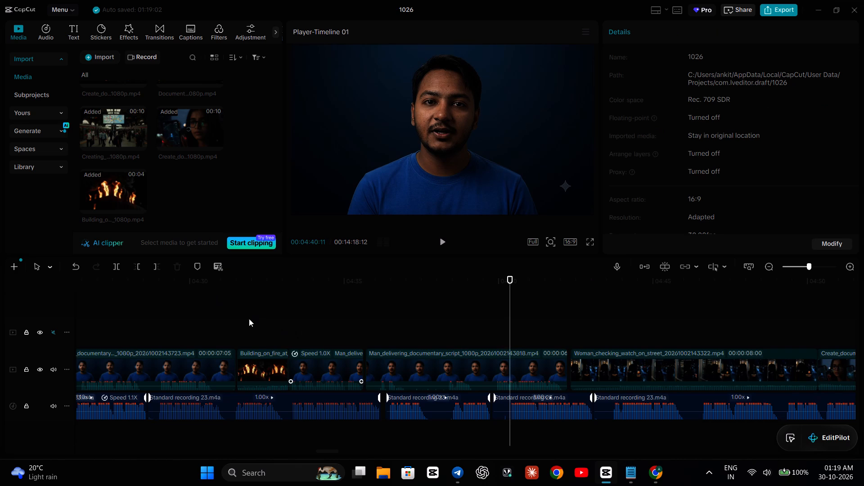
click(496, 406)
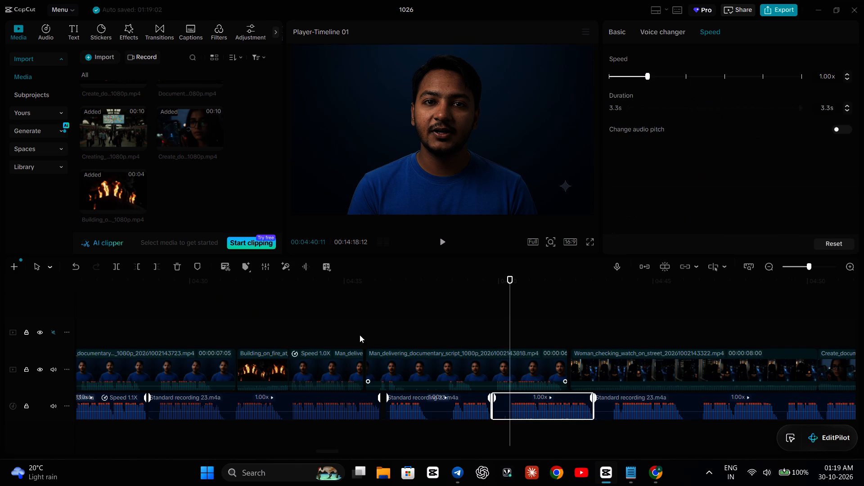
click(138, 268)
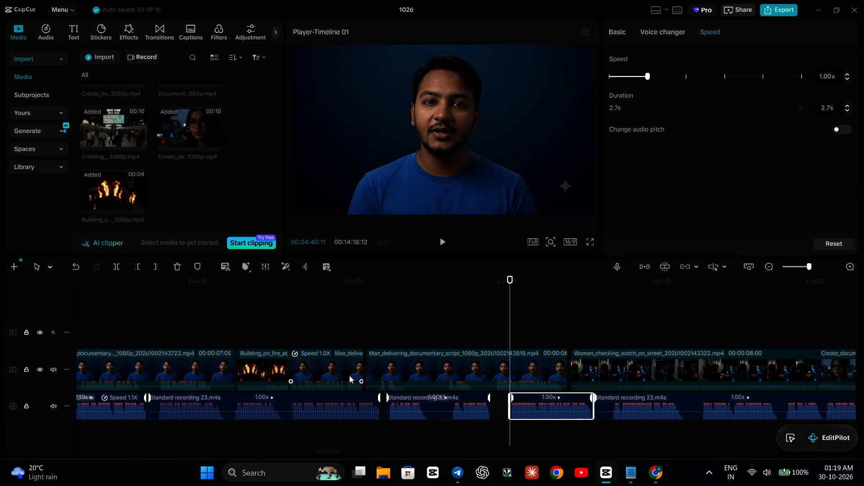
Shift the trimmed voice recording piece about 0.4 s earlier so it starts at about 00:04:40.
drag(532, 398, 526, 398)
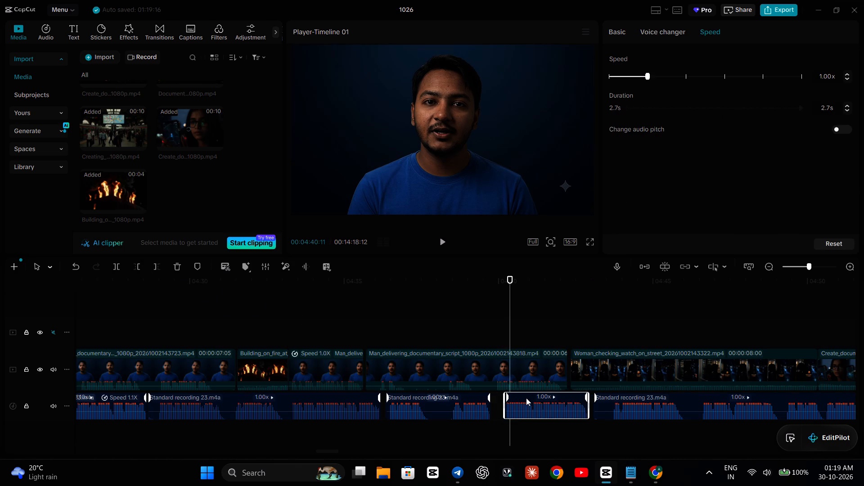
drag(526, 398, 519, 399)
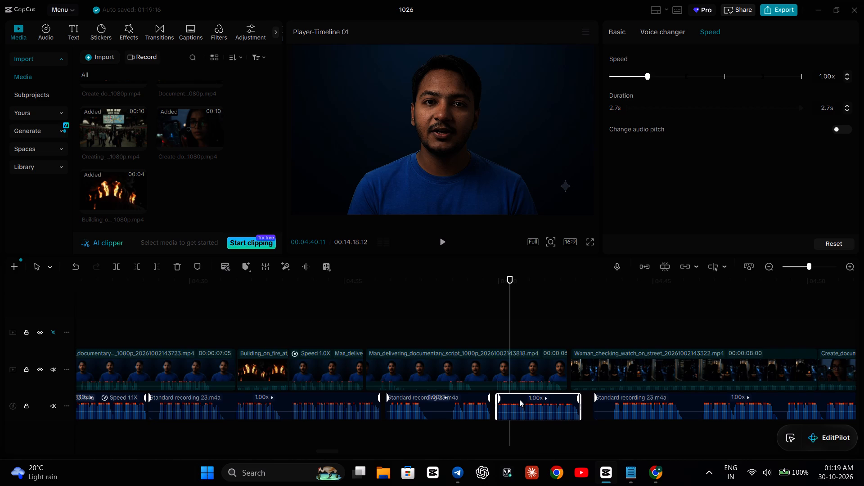
drag(519, 399, 519, 398)
Mute the main video track and play from the building fire clip past 00:04:54:11 to check the voice recording against the footage.
click(396, 310)
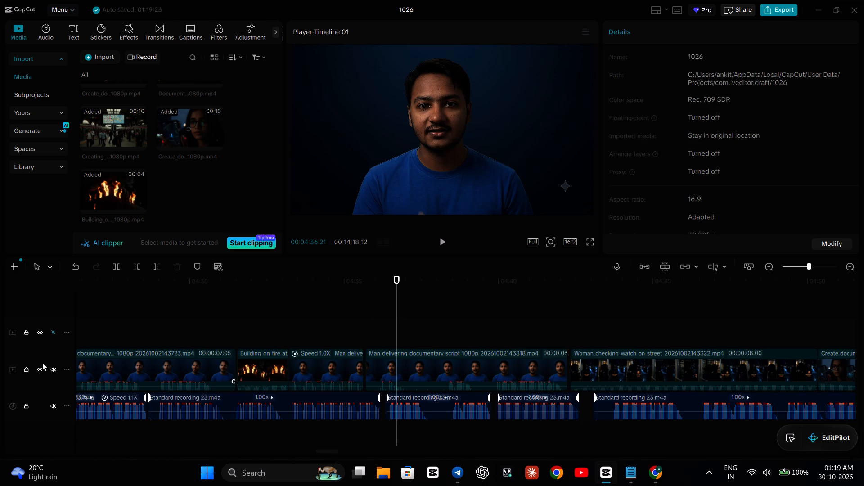
click(52, 369)
click(249, 306)
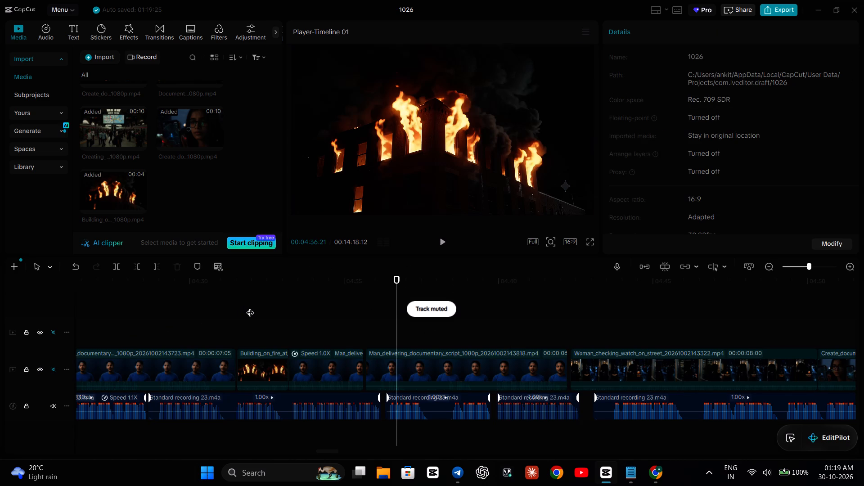
key(space)
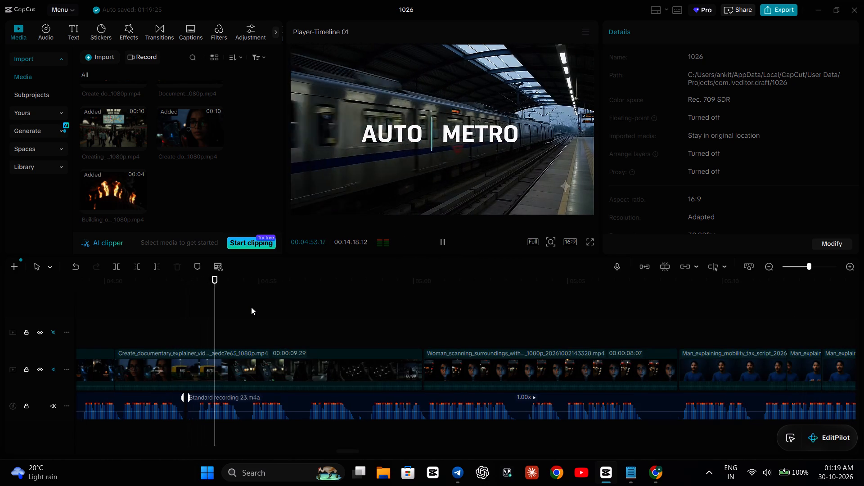
key(space)
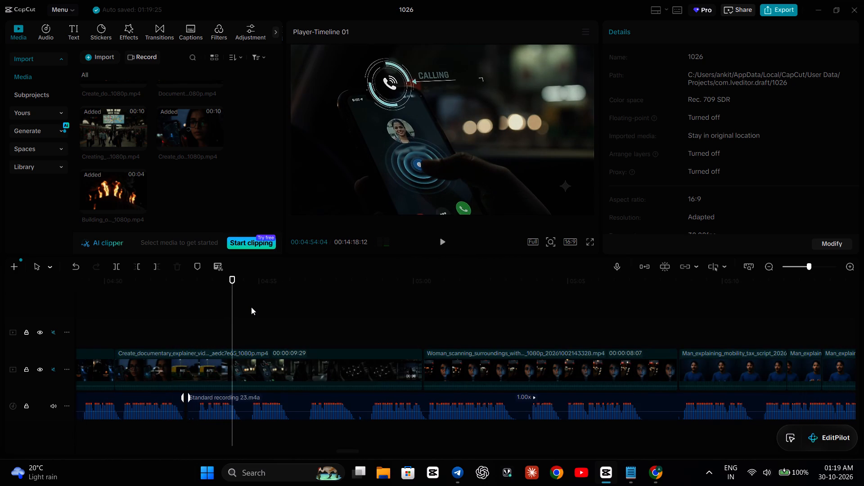
key(space)
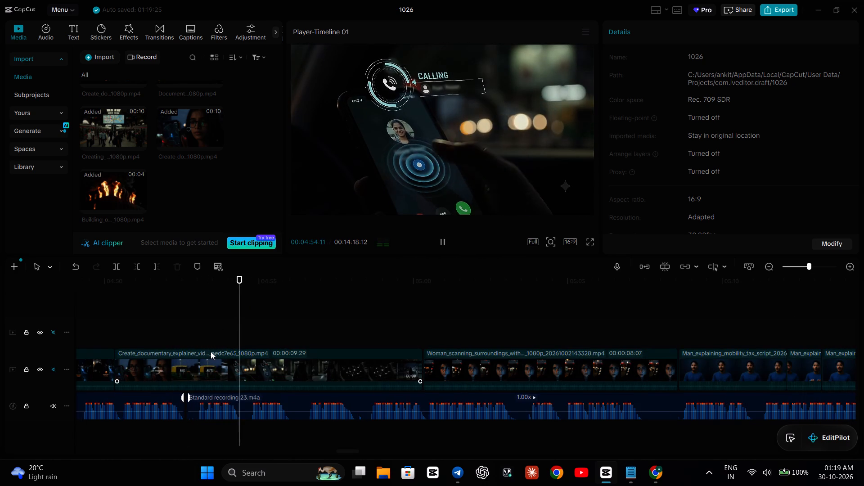
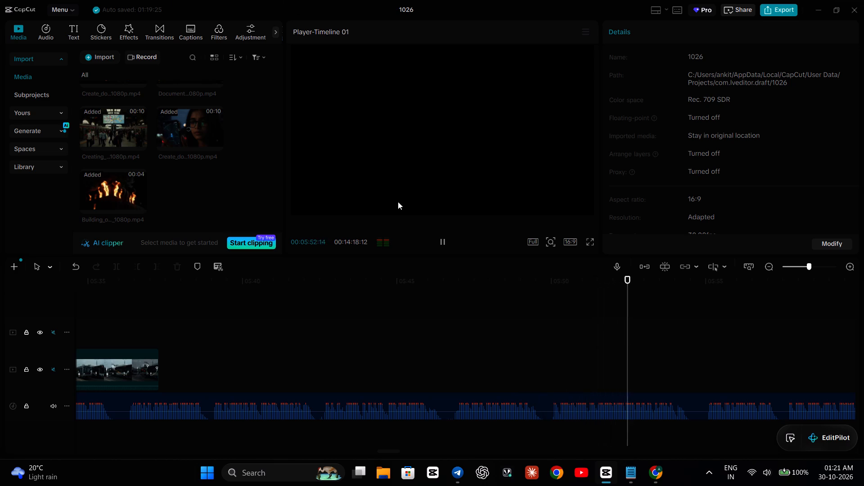
scroll(567, 308, left, 2)
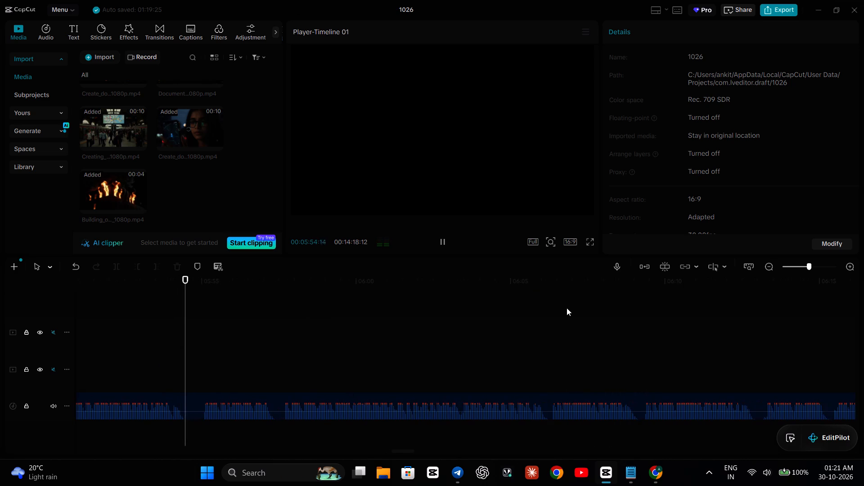
scroll(567, 308, left, 1)
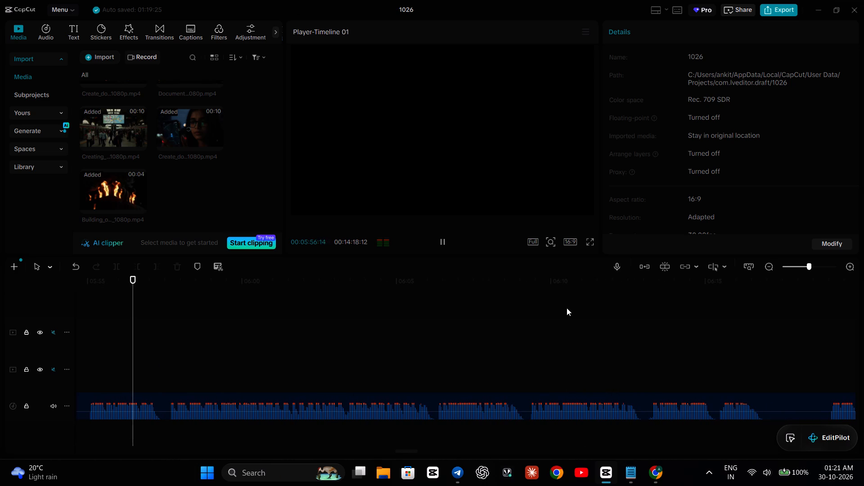
click(444, 245)
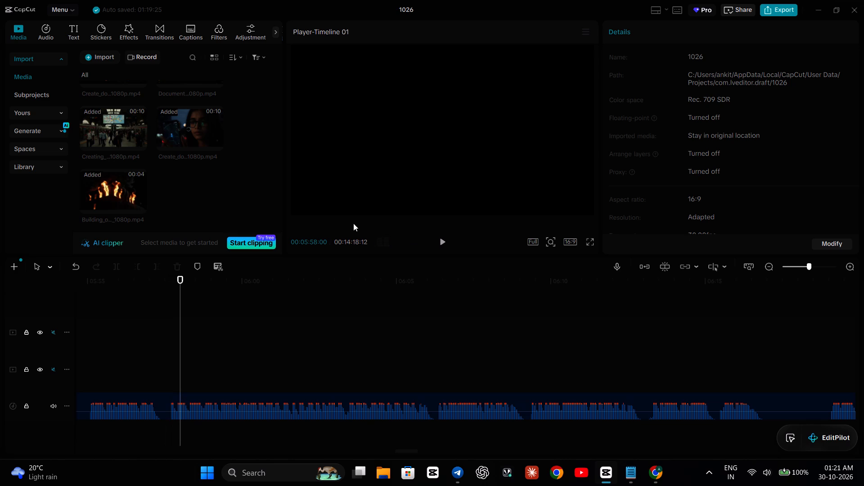
Preview the blue-shirt presenter clips in the imported media to find one suited to the voice recording near 00:05:58.
scroll(248, 199, up, 7)
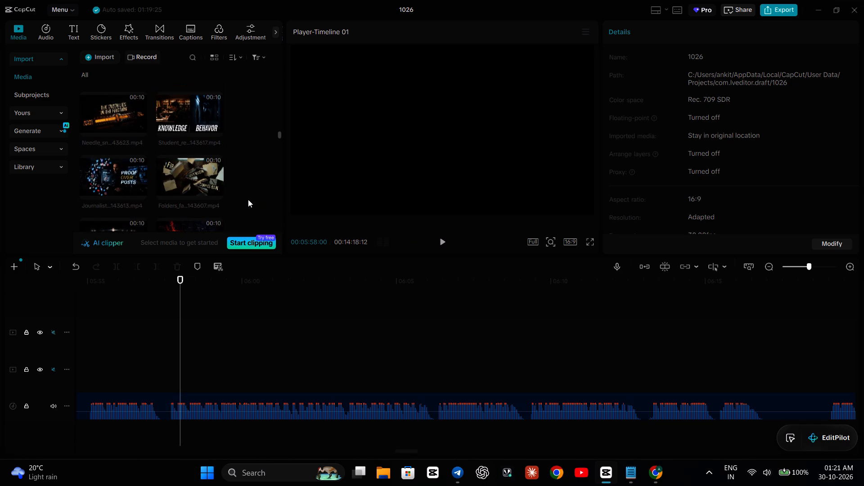
scroll(248, 199, up, 13)
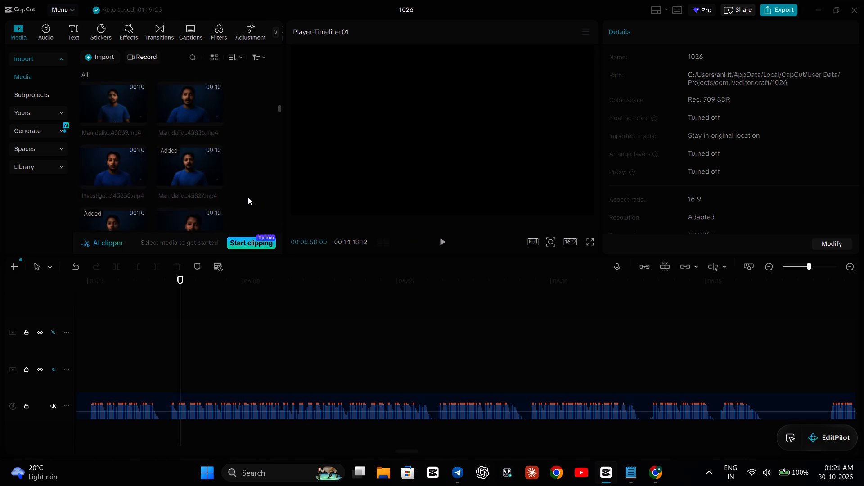
scroll(148, 121, up, 8)
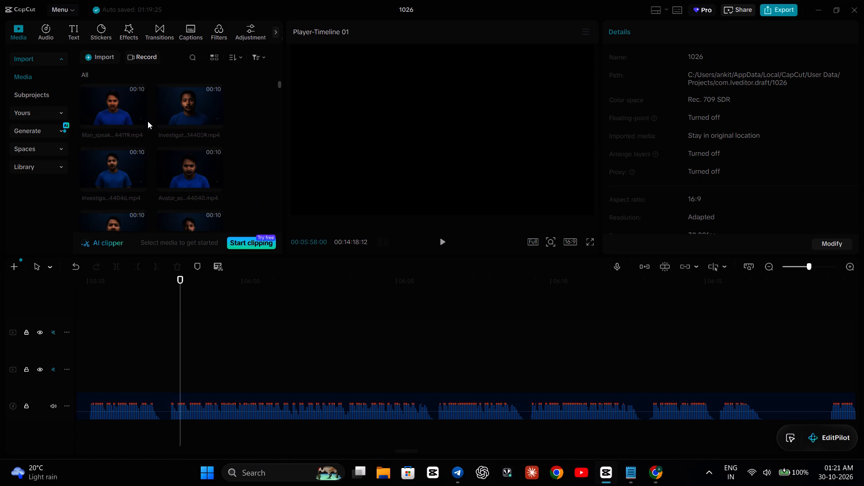
scroll(148, 121, up, 3)
double_click(194, 119)
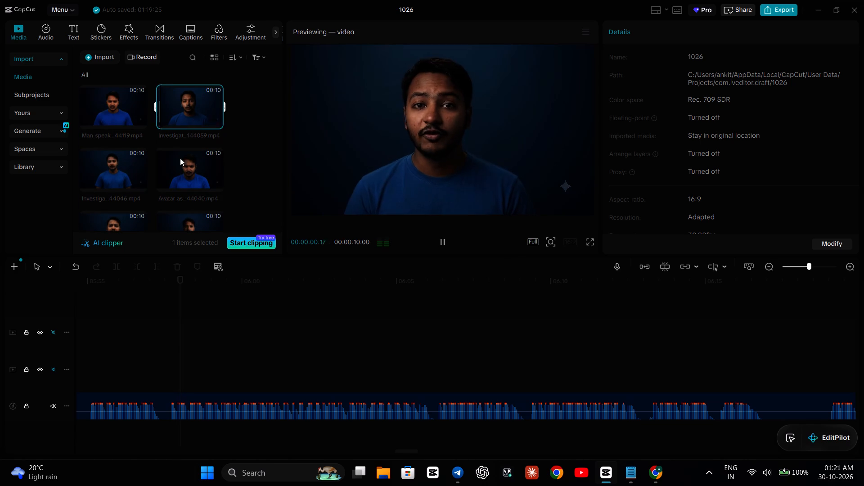
double_click(179, 162)
double_click(138, 164)
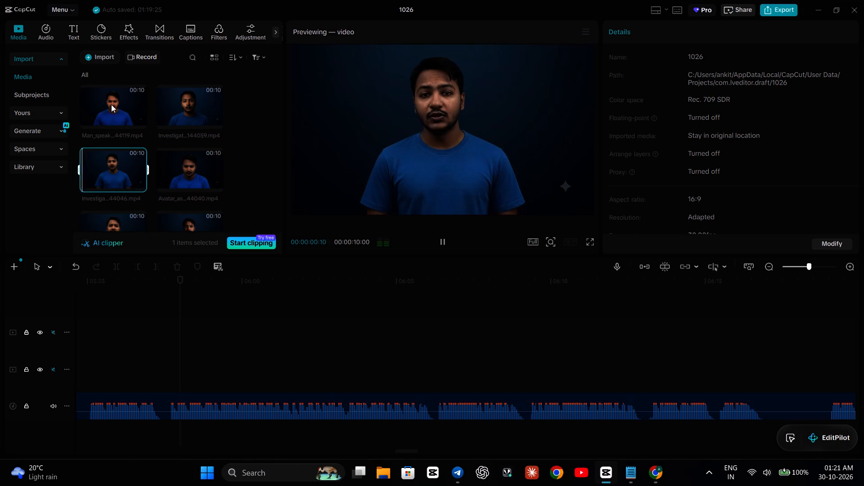
double_click(109, 89)
click(195, 221)
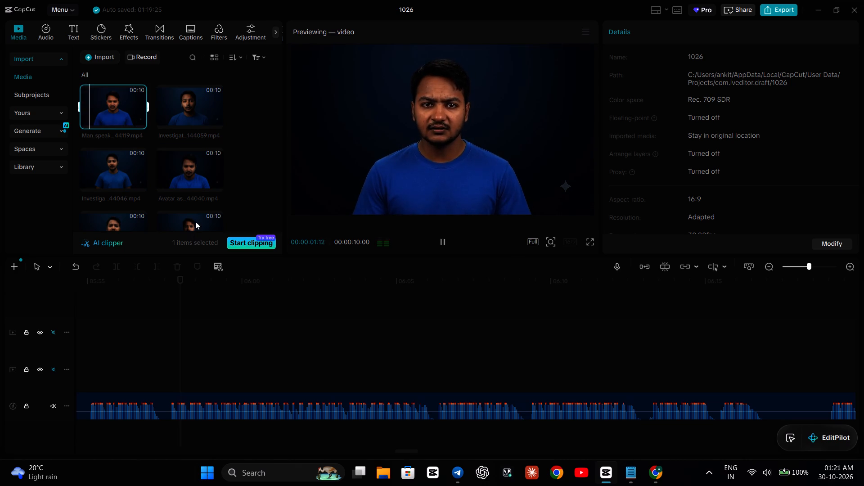
click(195, 221)
double_click(138, 218)
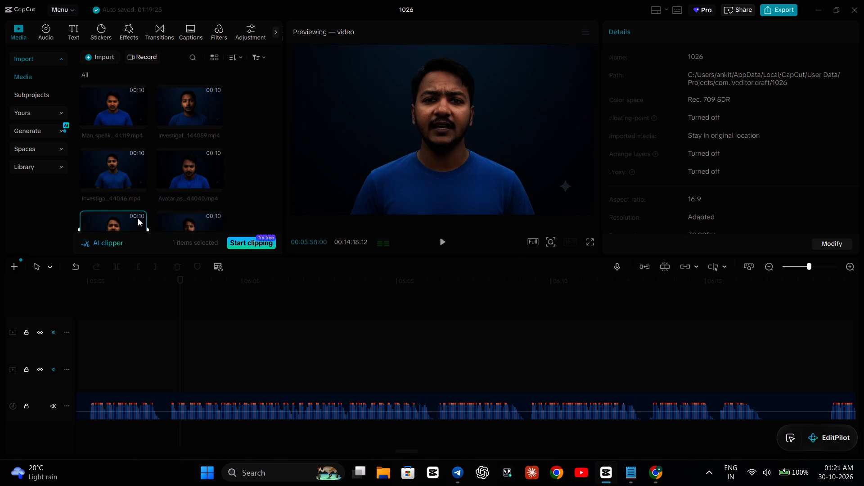
scroll(180, 195, down, 2)
double_click(200, 180)
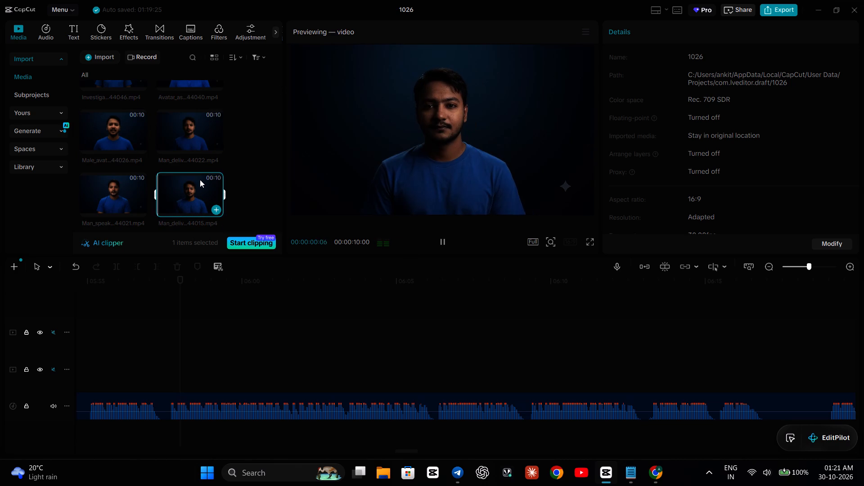
double_click(125, 190)
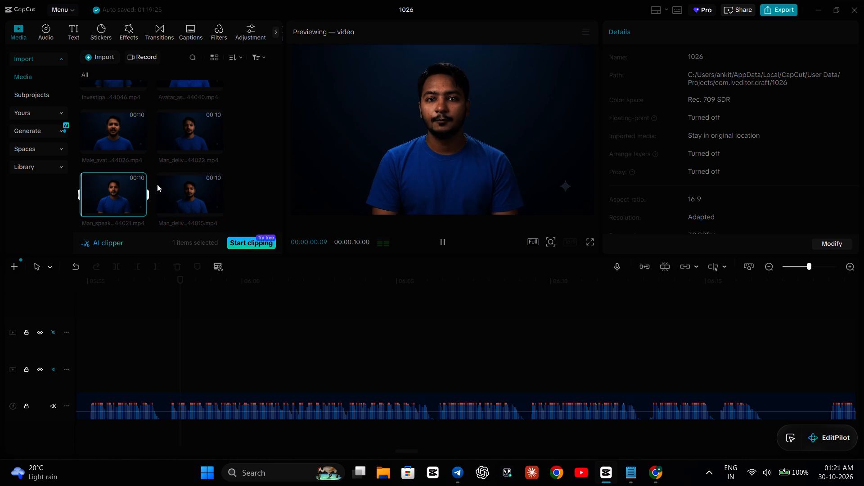
scroll(164, 183, down, 1)
double_click(171, 197)
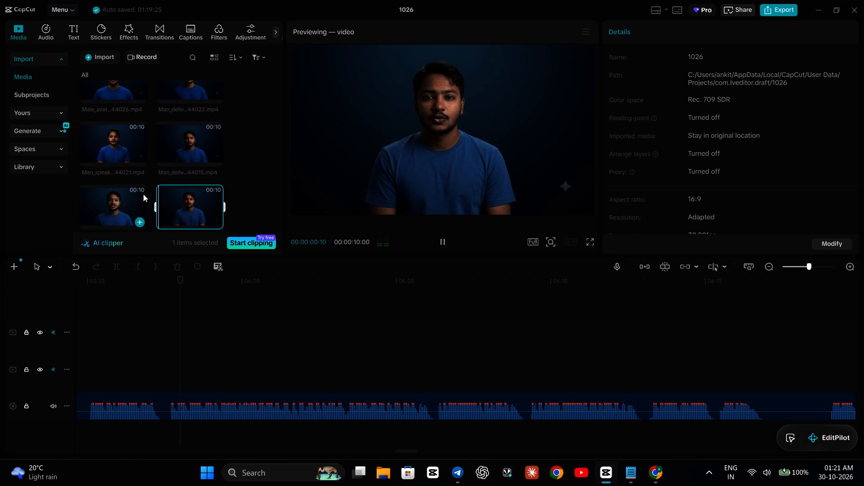
click(130, 196)
click(130, 196)
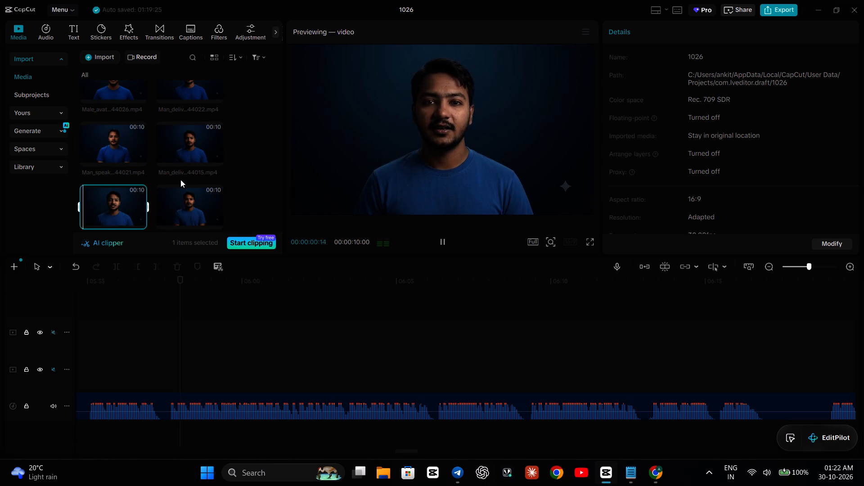
scroll(181, 179, down, 2)
double_click(181, 179)
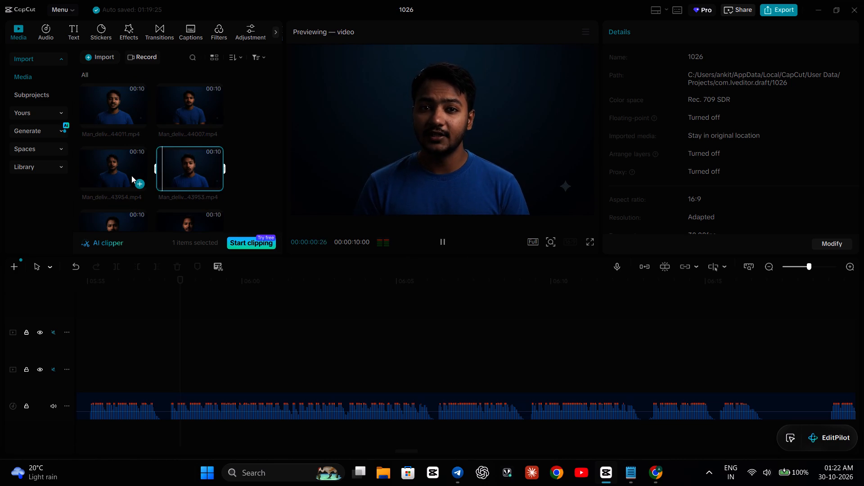
double_click(131, 175)
double_click(120, 217)
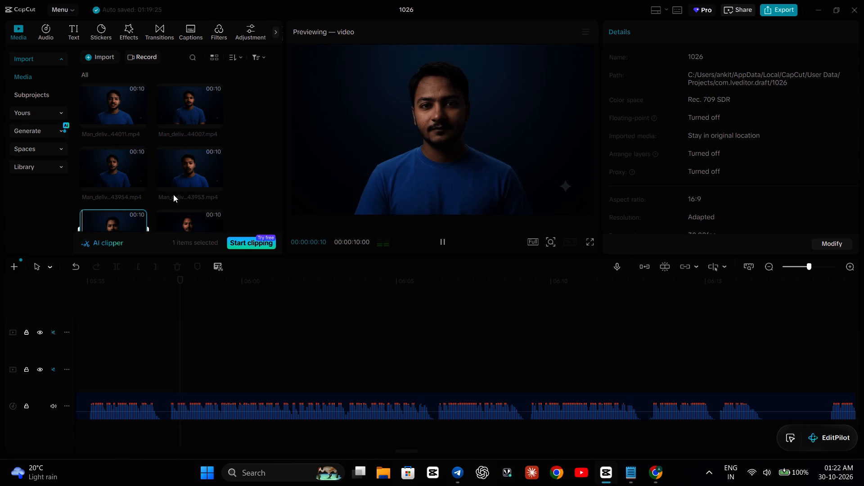
scroll(181, 189, down, 1)
double_click(181, 189)
scroll(181, 189, down, 1)
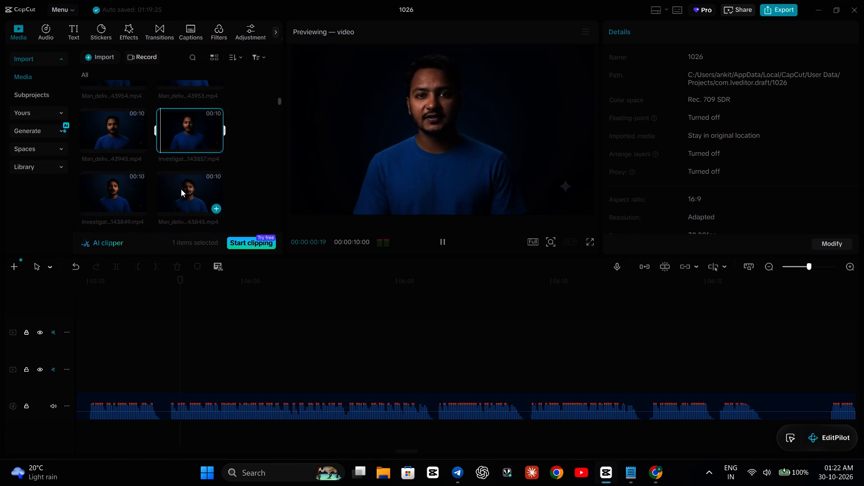
click(181, 189)
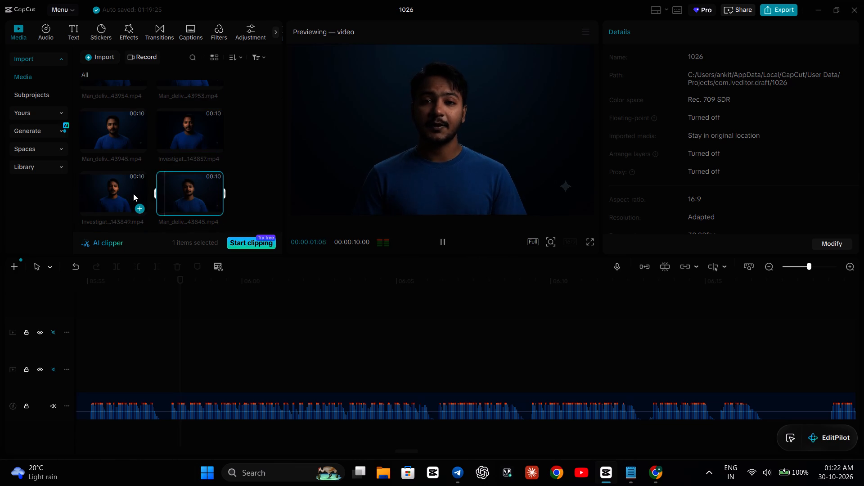
click(133, 193)
scroll(189, 172, down, 1)
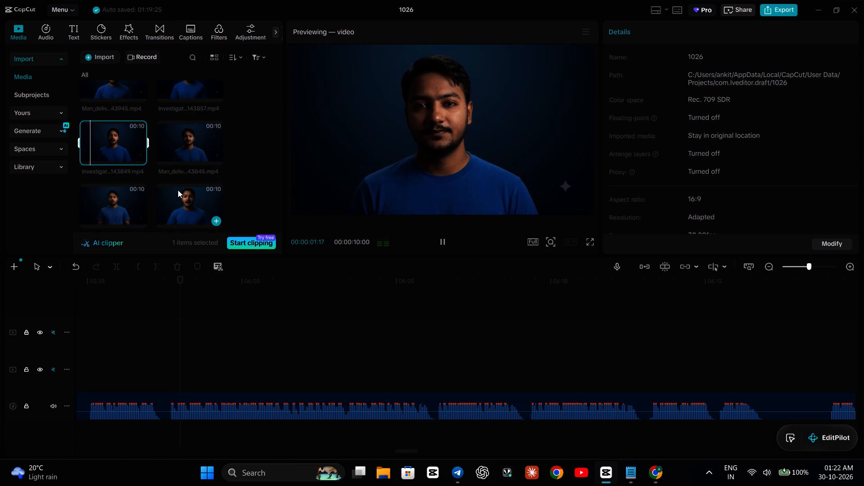
click(178, 190)
scroll(178, 190, down, 2)
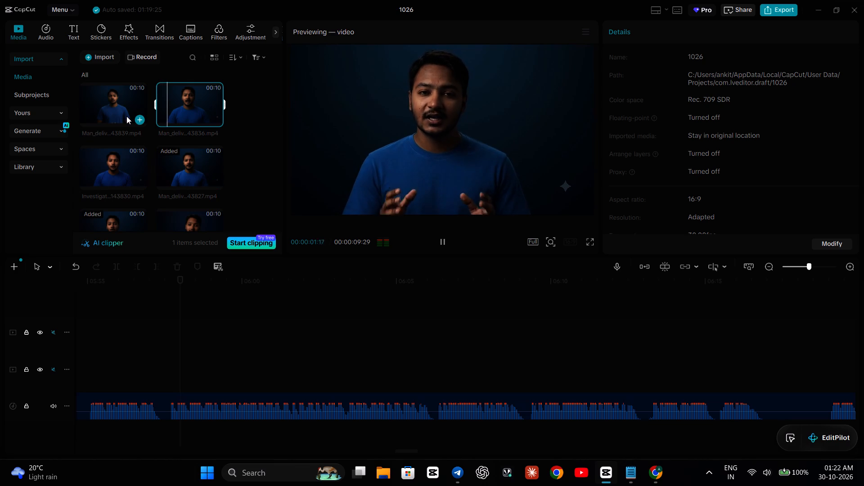
click(126, 116)
click(119, 158)
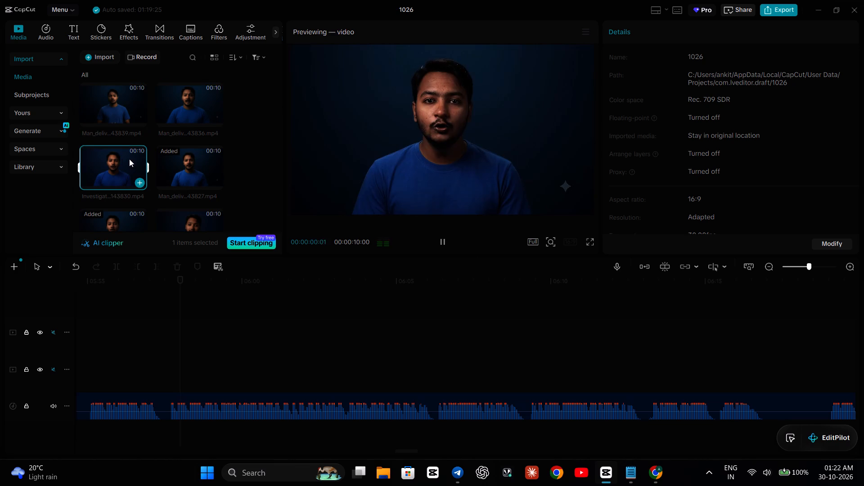
click(169, 211)
scroll(184, 176, down, 1)
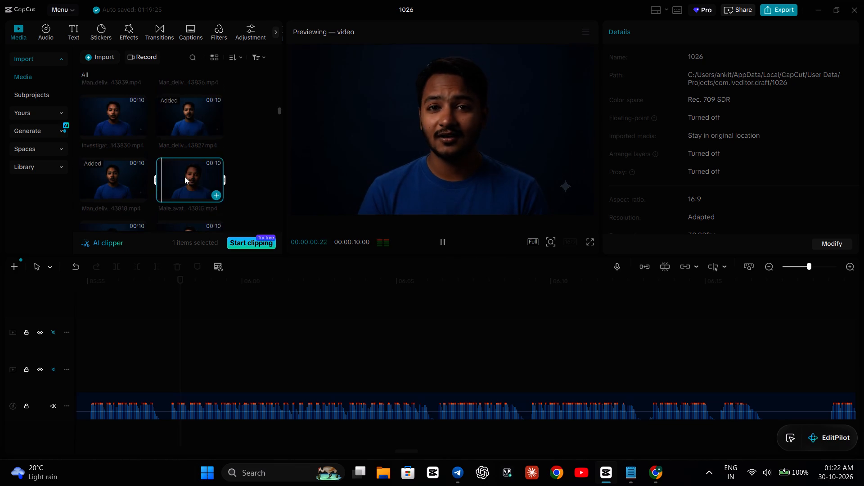
scroll(184, 176, down, 1)
click(181, 182)
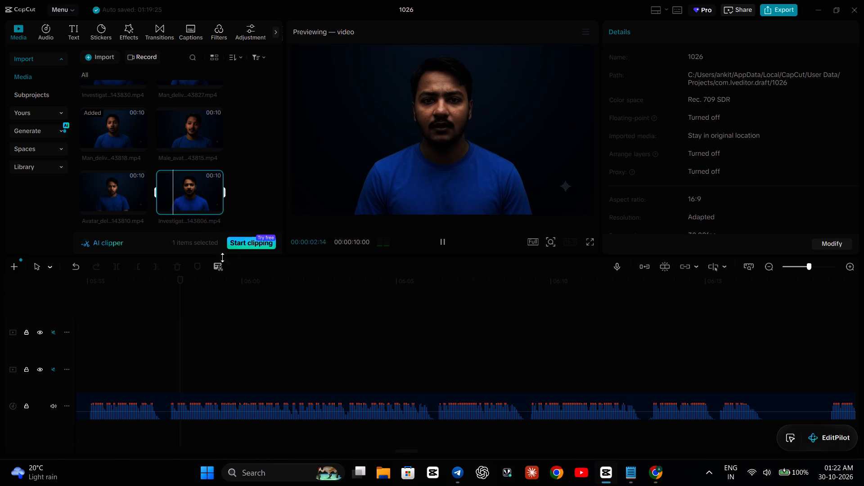
key(Left)
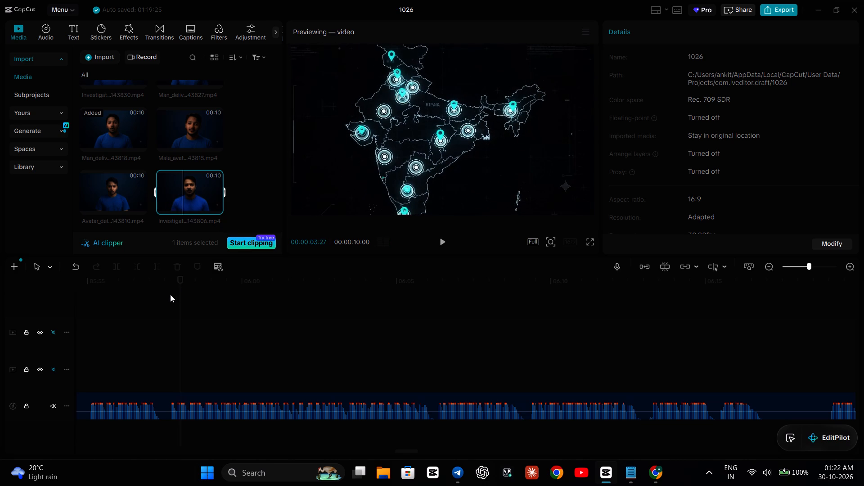
Add the presenter clip Investigat...143806.mp4 to the timeline at 00:05:57:16, where the spoken phrase begins.
click(166, 301)
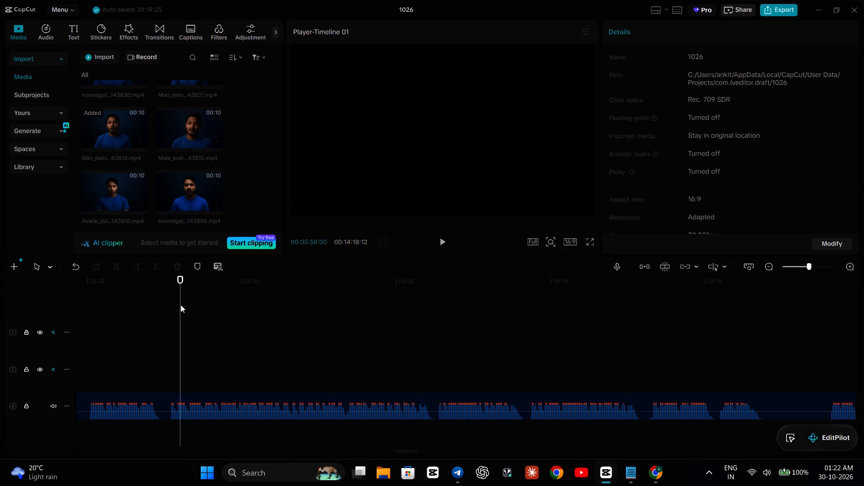
click(196, 204)
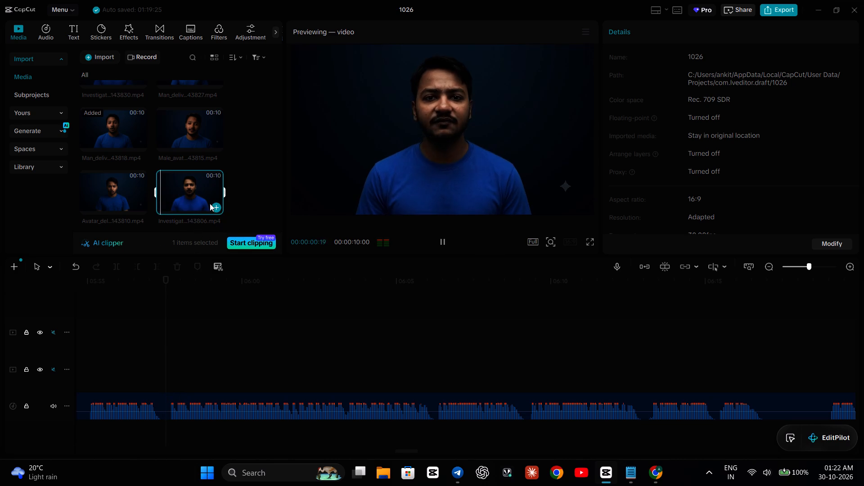
click(213, 204)
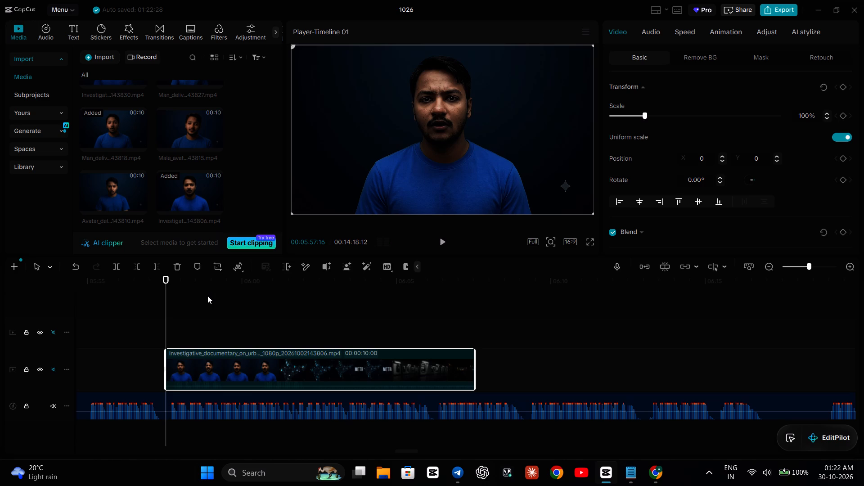
Play the presenter clip against the voice recording, and move it earlier on its track to start at about 00:05:55.
key(space)
key(space)
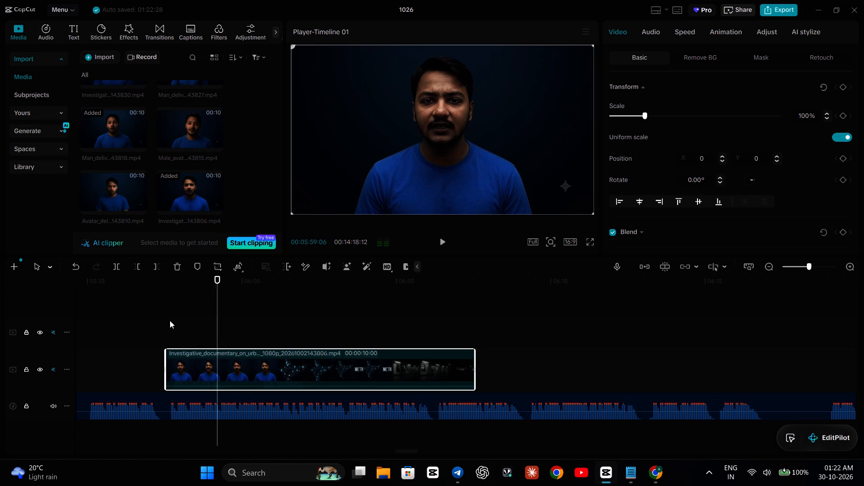
key(space)
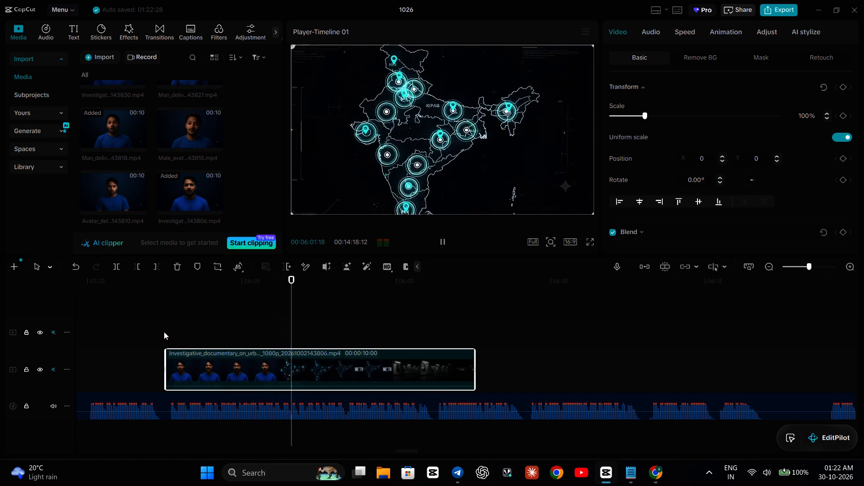
key(space)
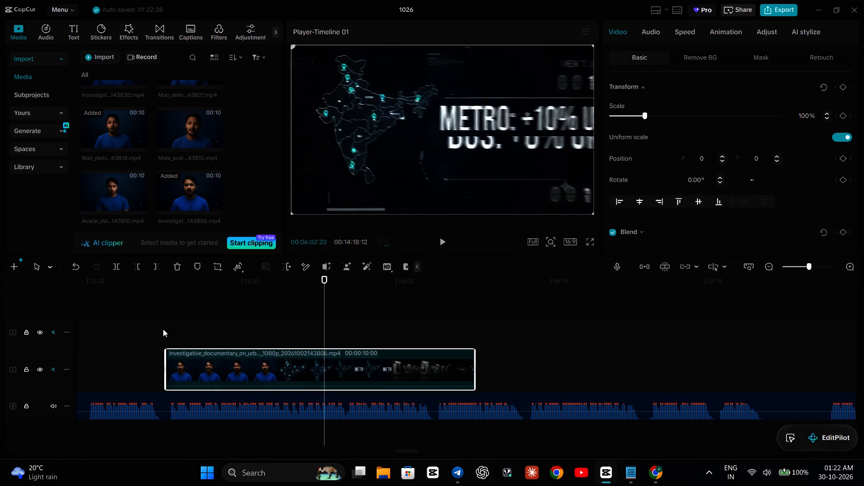
scroll(163, 329, right, 1)
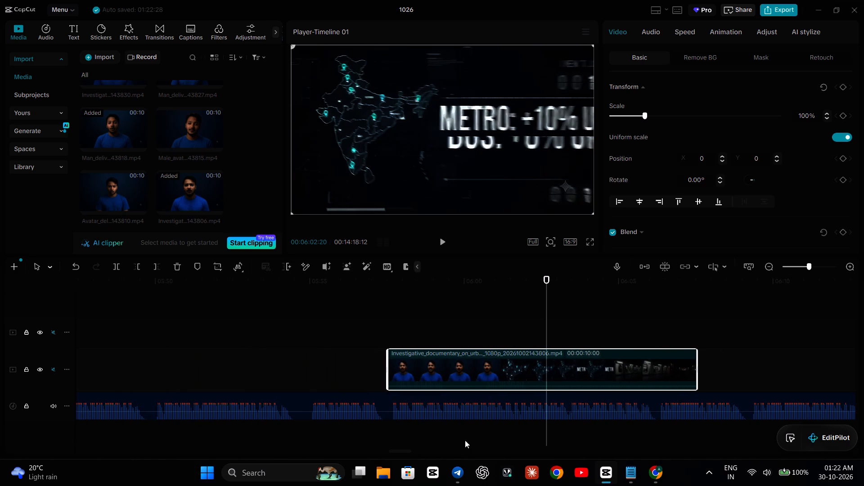
drag(426, 359, 347, 356)
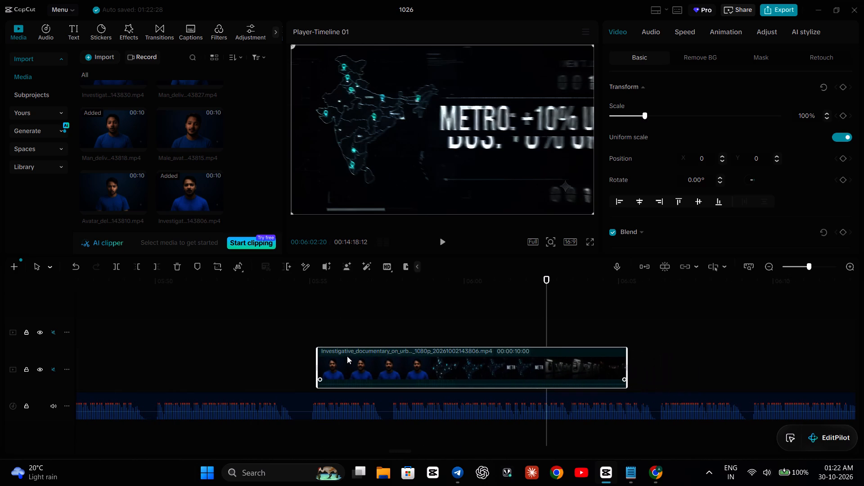
drag(347, 356, 345, 360)
Fine-align the presenter clip with the spoken phrase near 00:05:55, unmuting its track for comparison and muting it again after playback.
click(276, 336)
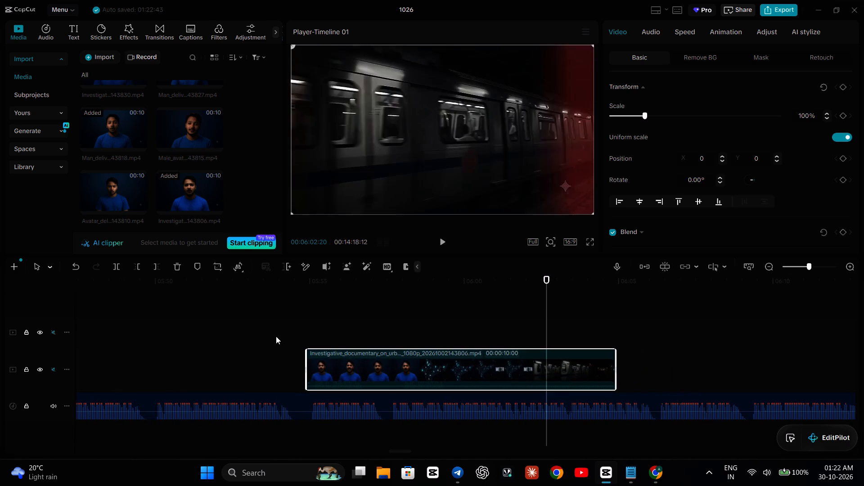
key(space)
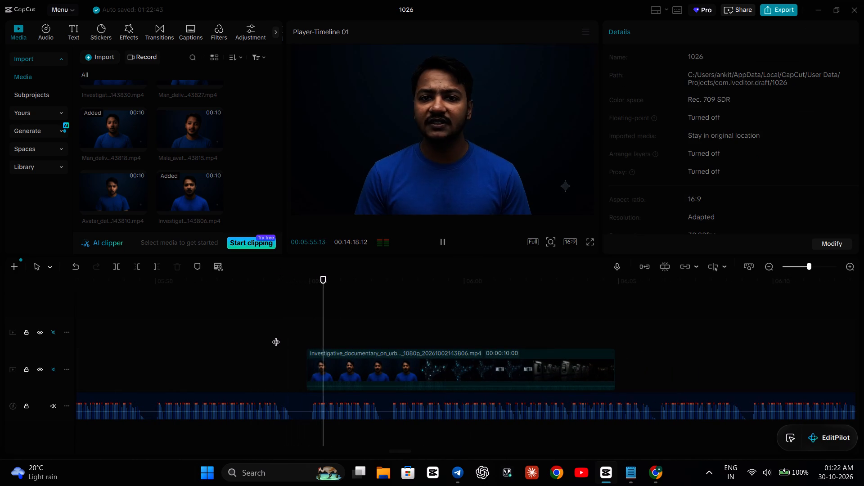
key(space)
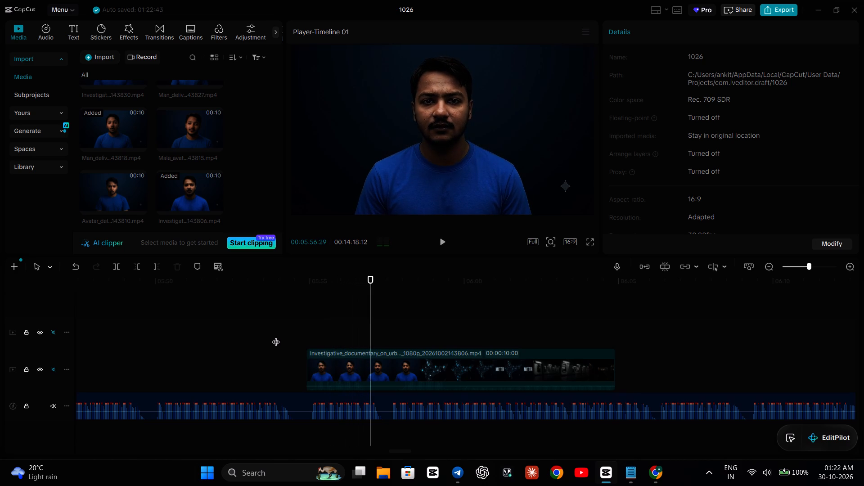
click(350, 359)
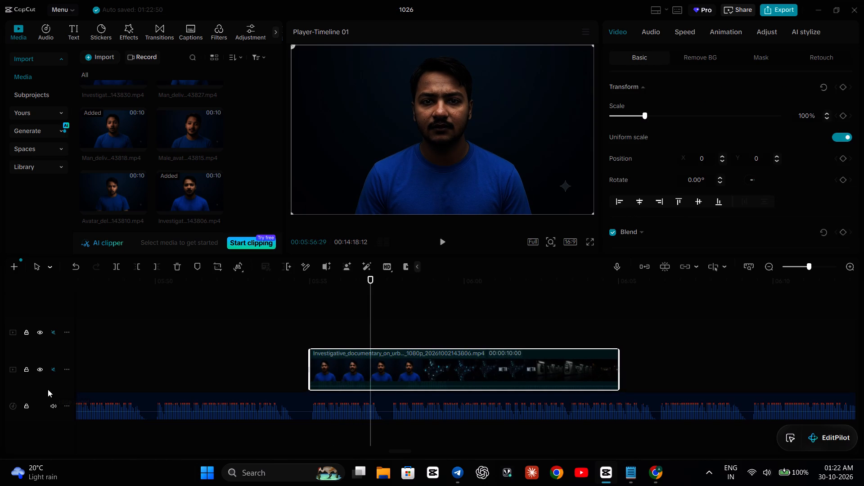
click(55, 370)
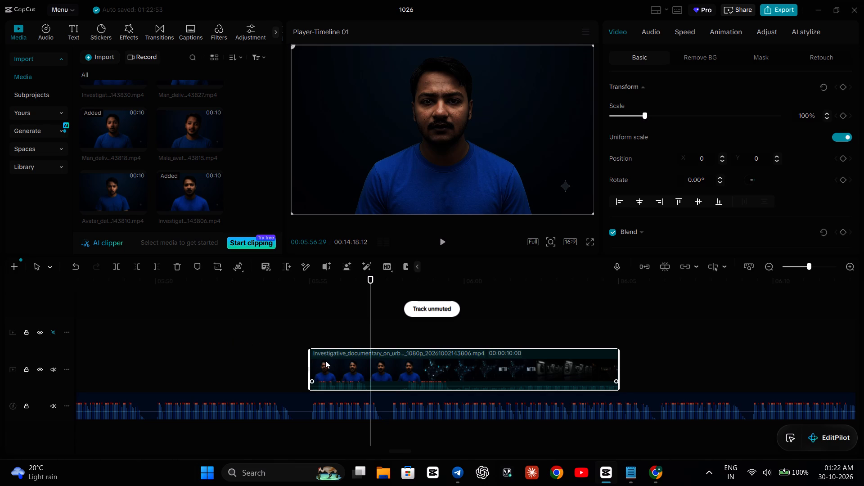
drag(325, 360, 324, 365)
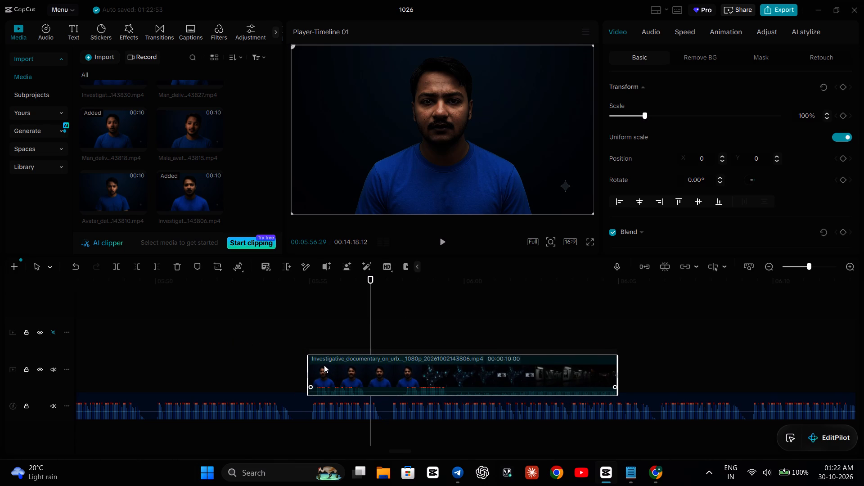
drag(324, 365, 321, 362)
click(290, 346)
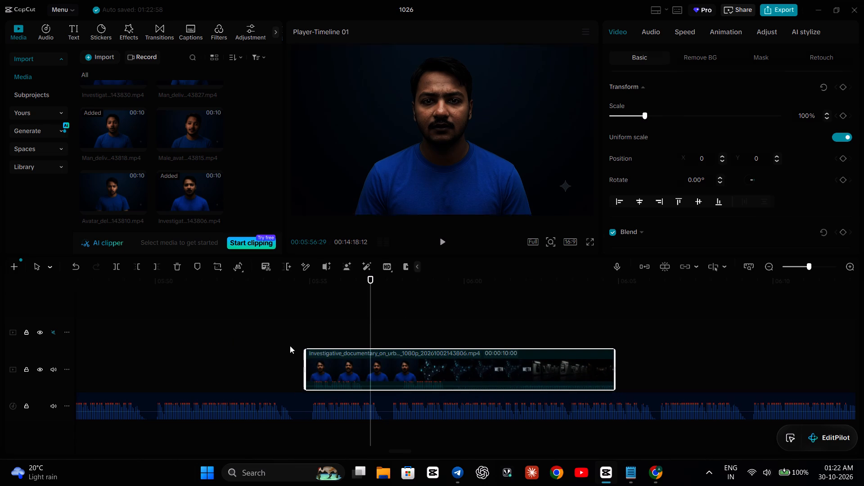
key(space)
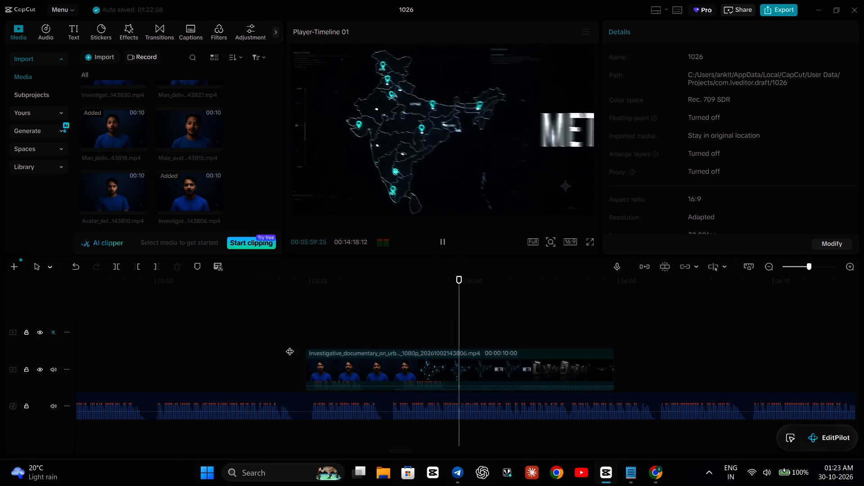
key(space)
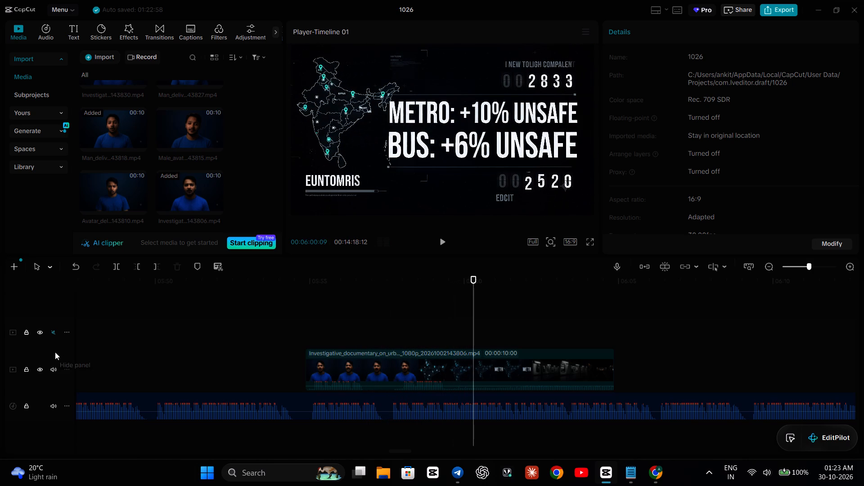
click(53, 368)
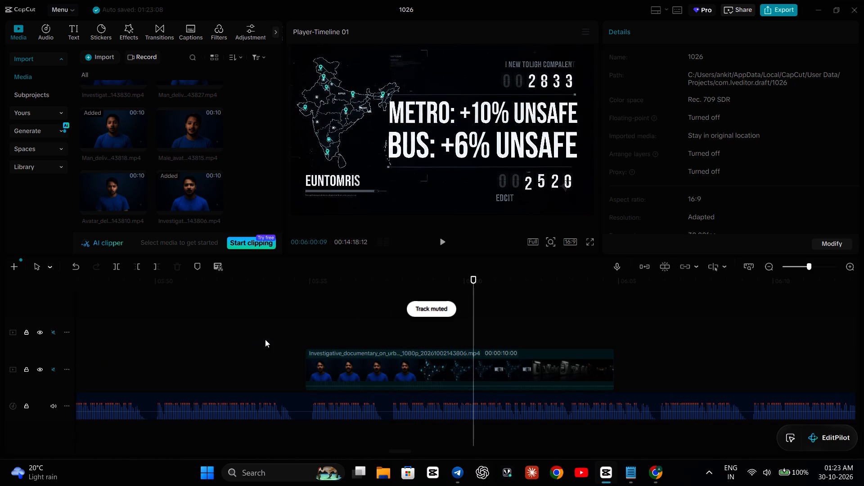
Replay the section from about 00:05:54 to 00:05:58 to check the presenter's lip sync against the voice recording.
click(265, 339)
key(space)
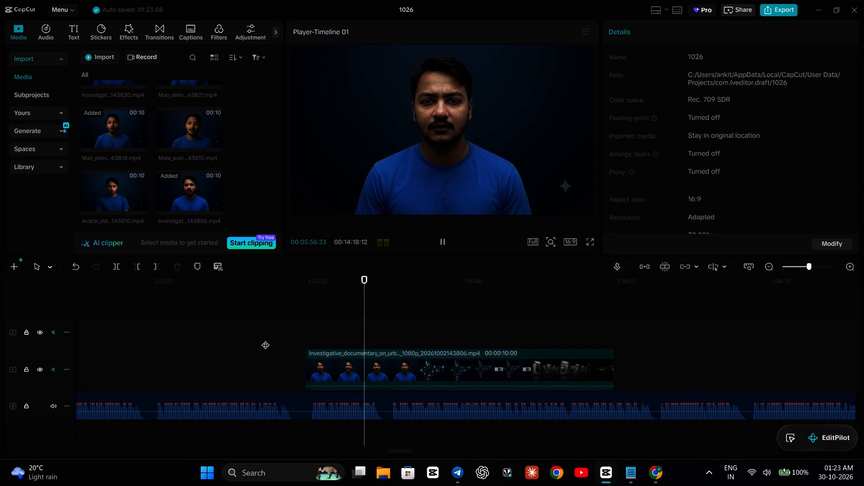
key(space)
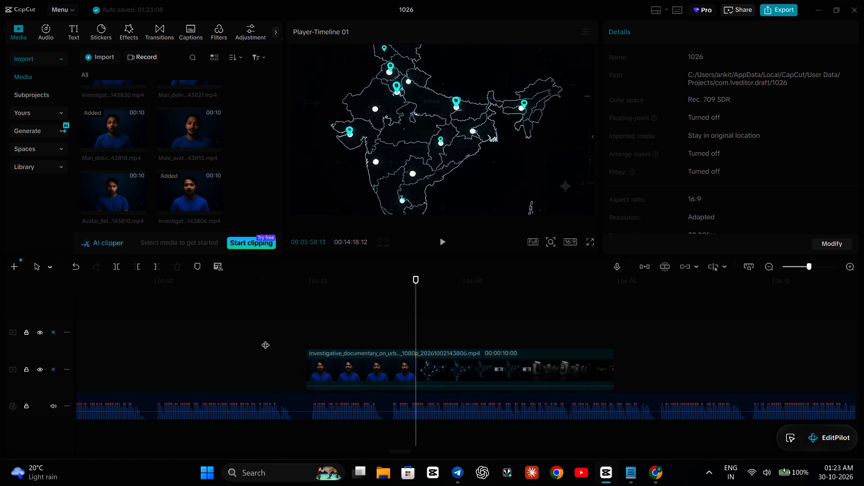
click(303, 331)
key(space)
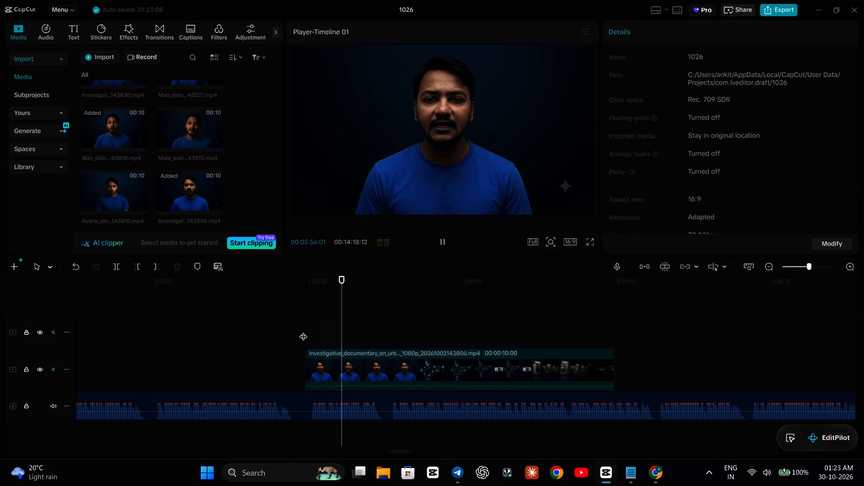
key(space)
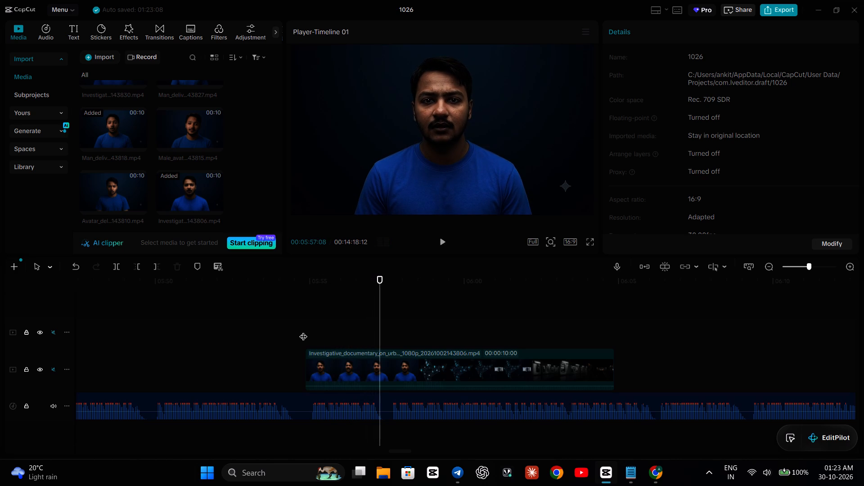
click(291, 321)
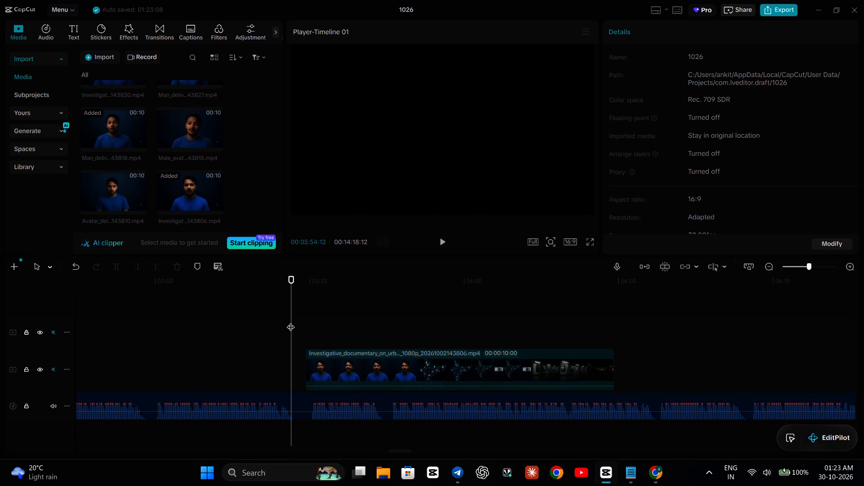
key(space)
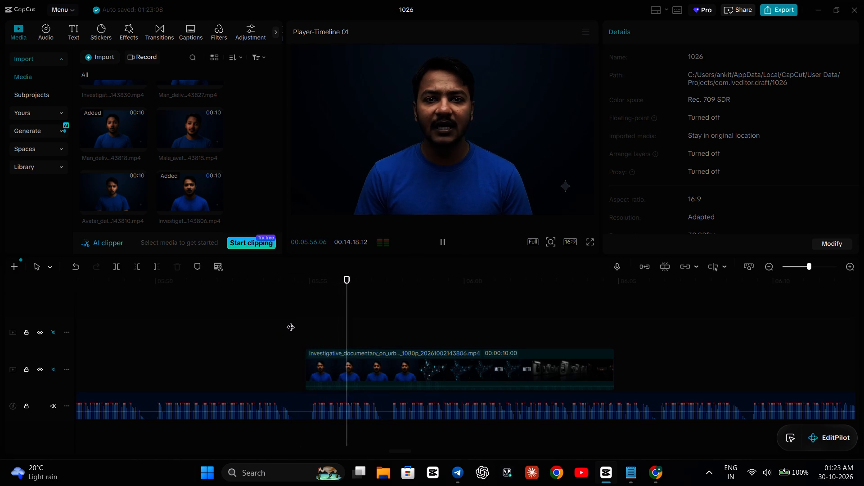
key(space)
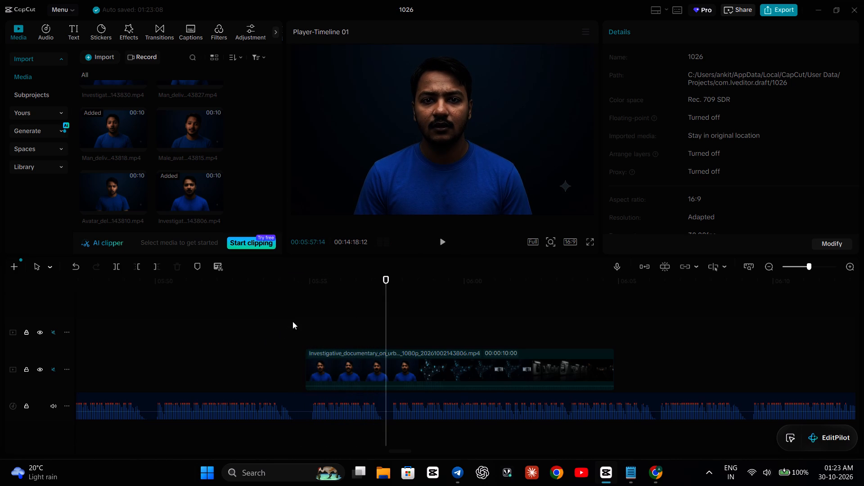
click(305, 336)
key(space)
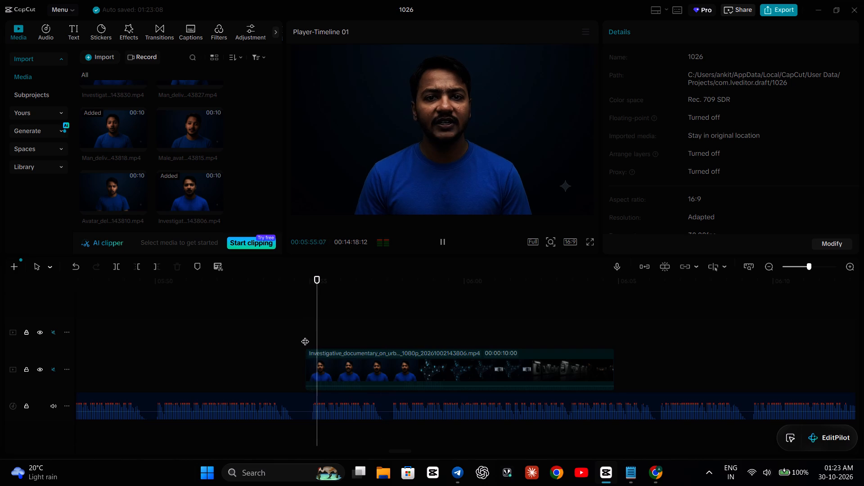
key(space)
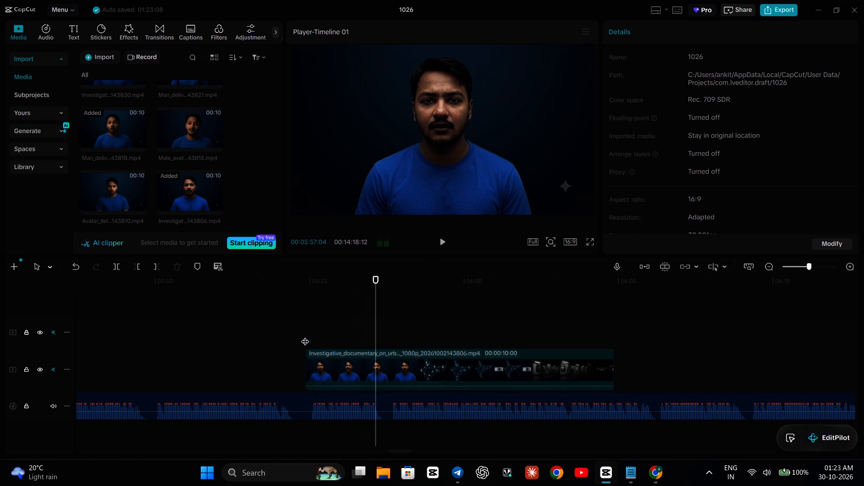
Set the presenter clip's playback speed to 1.05x.
click(327, 358)
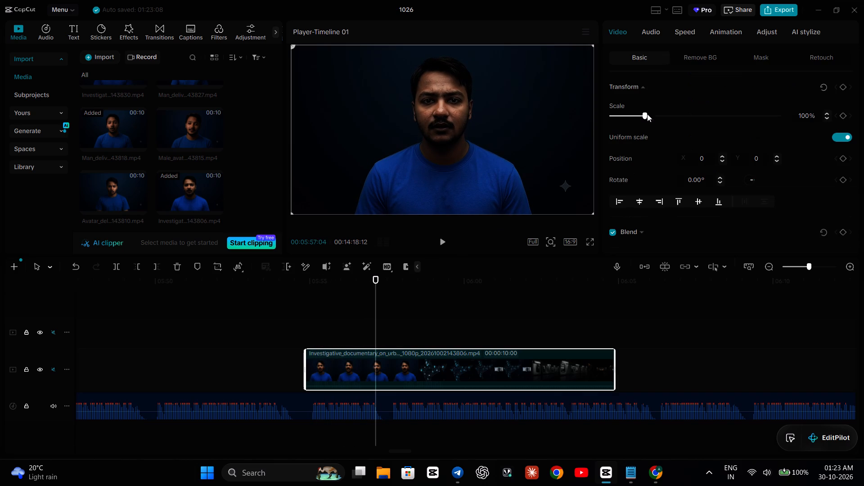
click(690, 34)
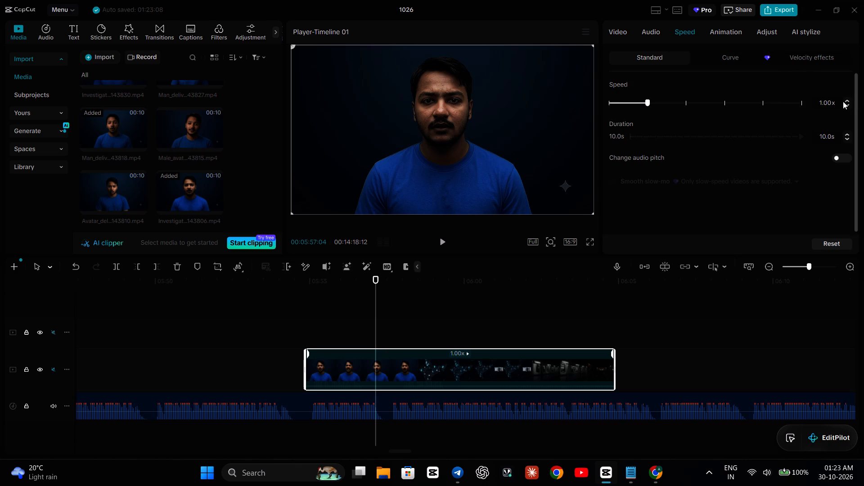
click(832, 103)
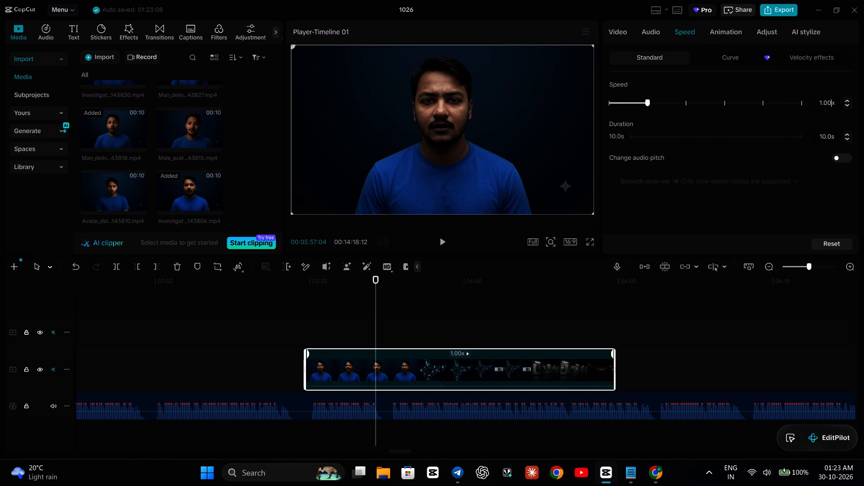
key(BackSpace)
key(5)
key(Return)
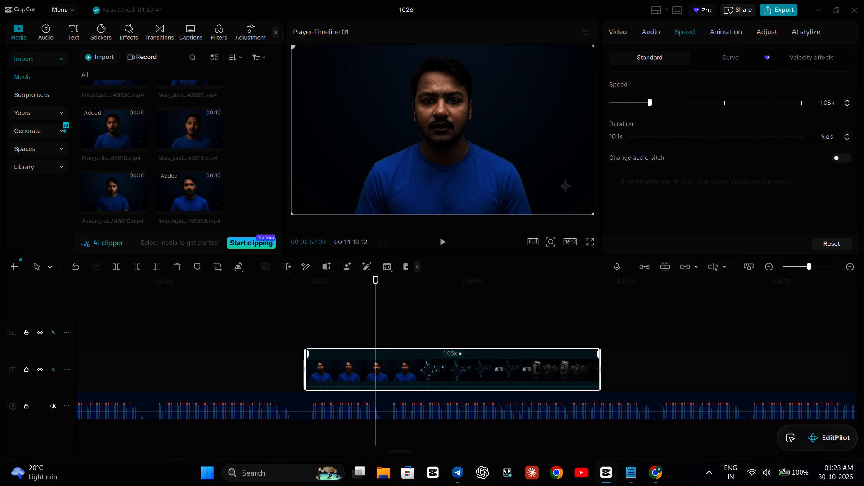
Replay the section from about 00:05:54 to 00:05:58 to check the presenter clip's lip sync at its new speed.
click(250, 332)
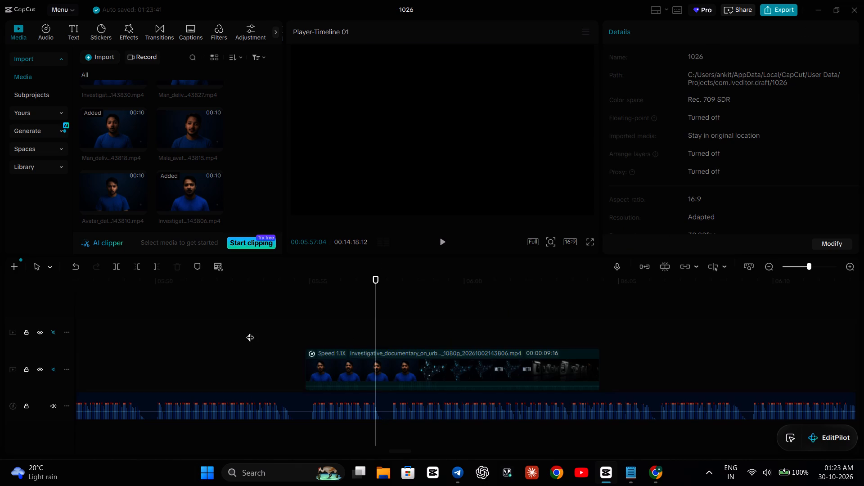
key(space)
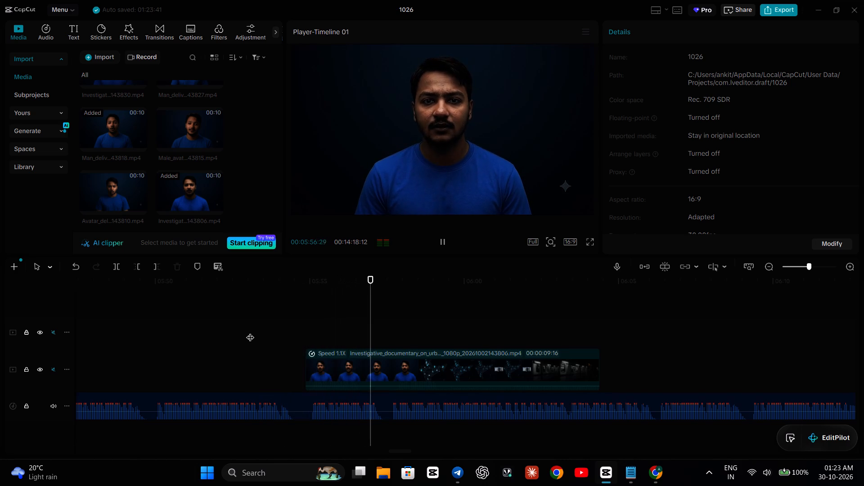
key(space)
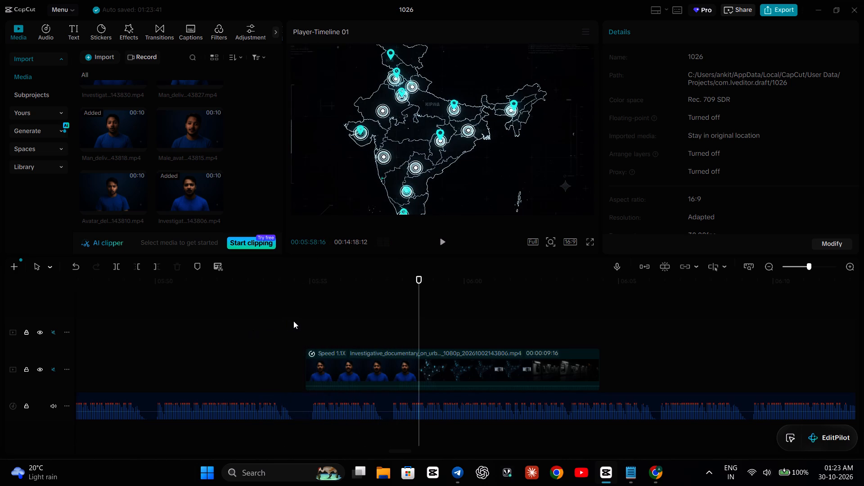
click(297, 321)
key(space)
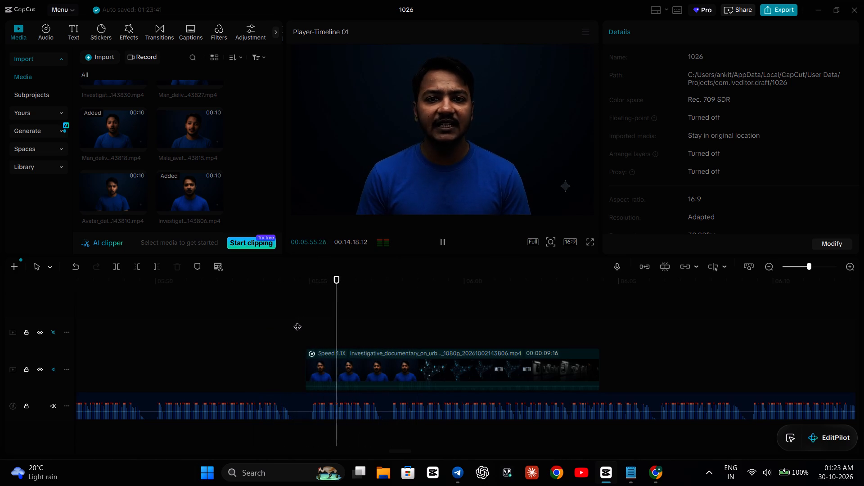
key(space)
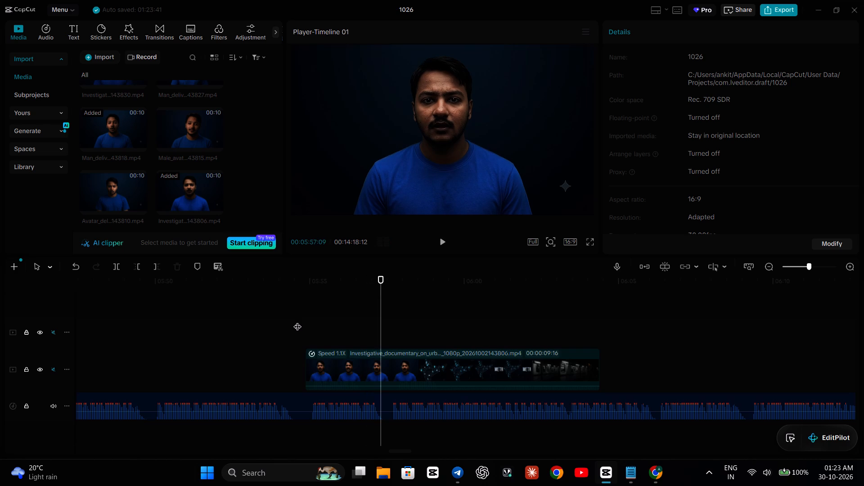
key(space)
click(298, 321)
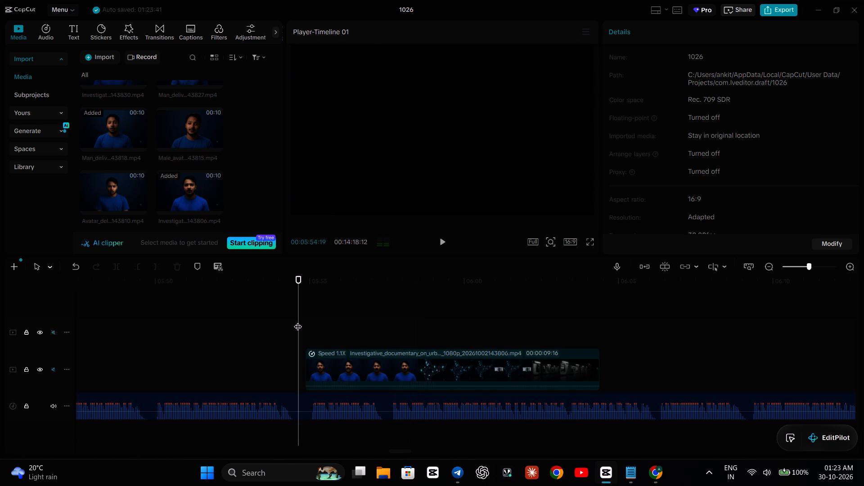
key(space)
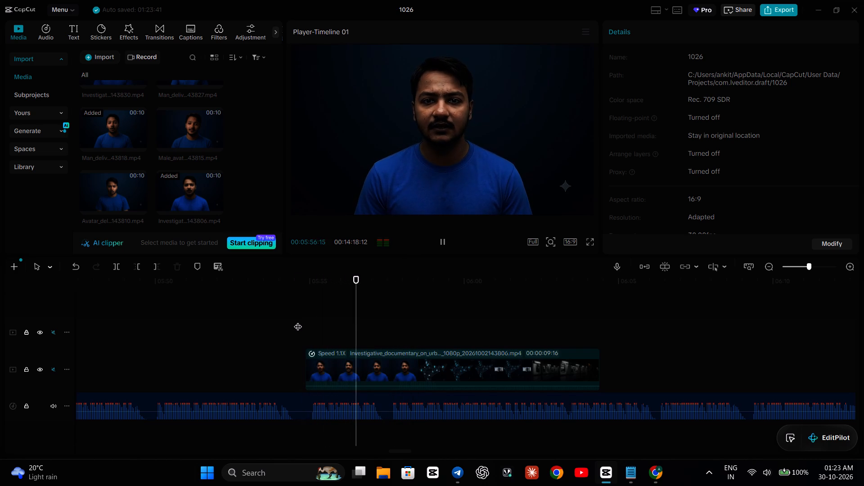
key(space)
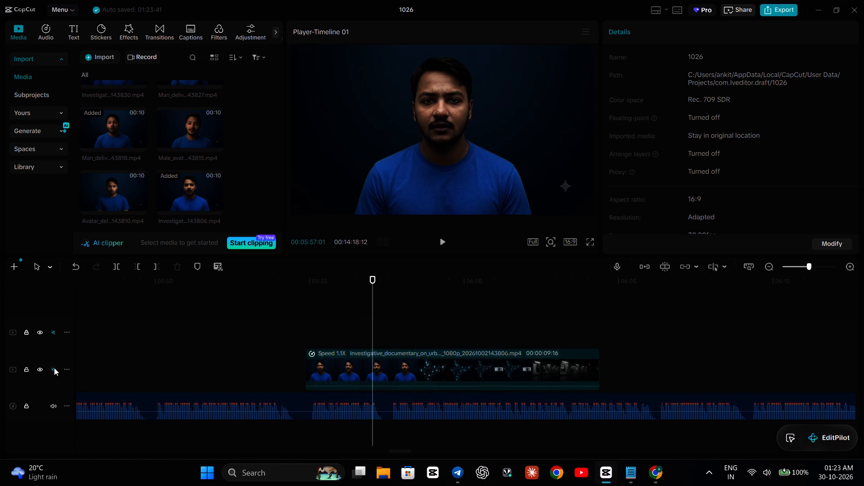
Unmute the presenter track, compare it with the voice recording, shift the clip slightly later to start at about 00:05:55, and mute the track again.
click(54, 368)
click(285, 316)
key(space)
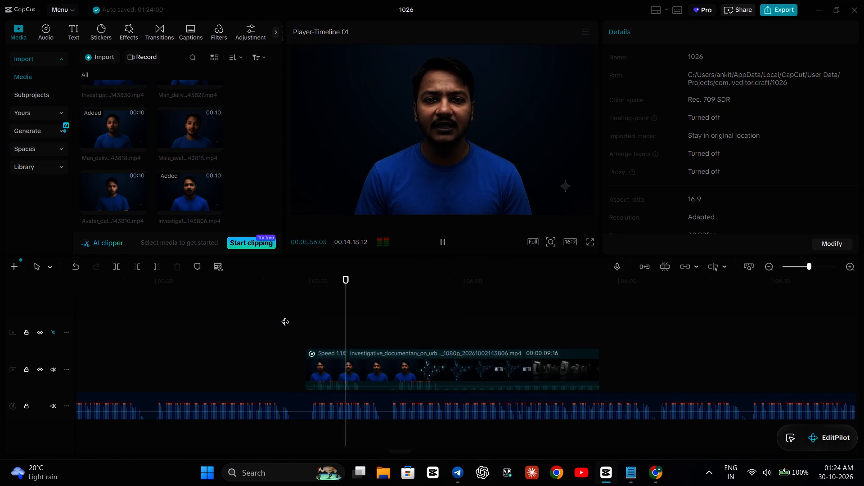
key(space)
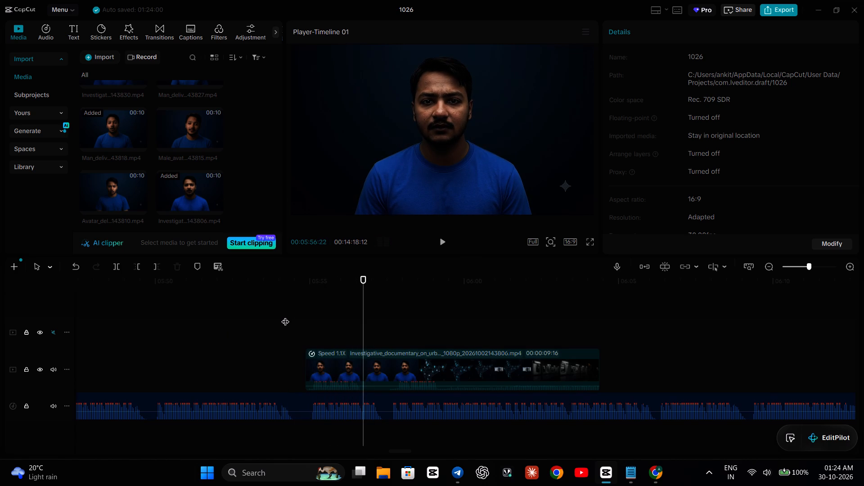
click(297, 315)
key(space)
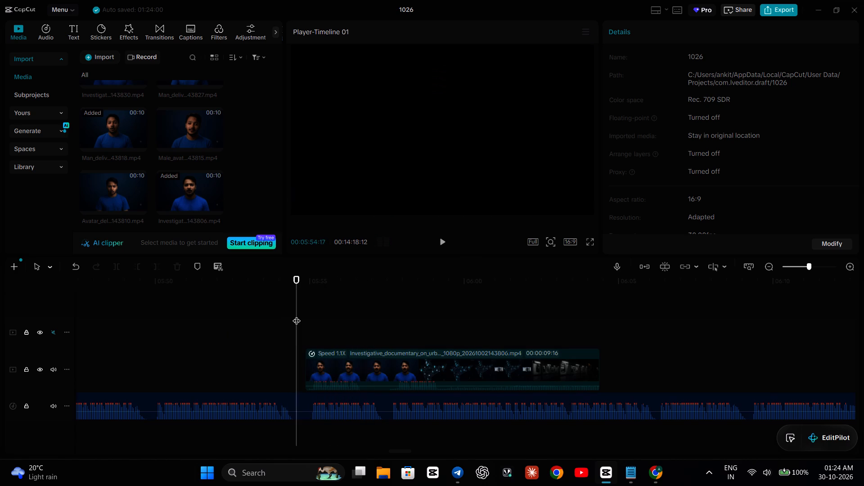
key(space)
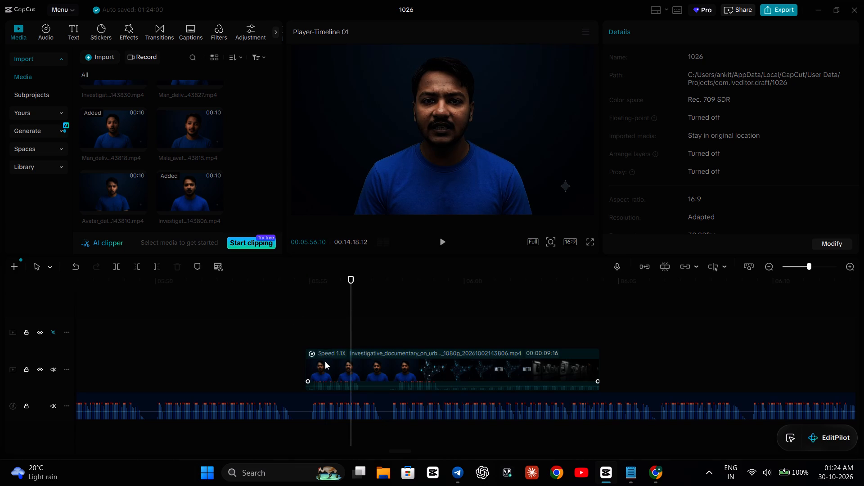
click(300, 347)
key(space)
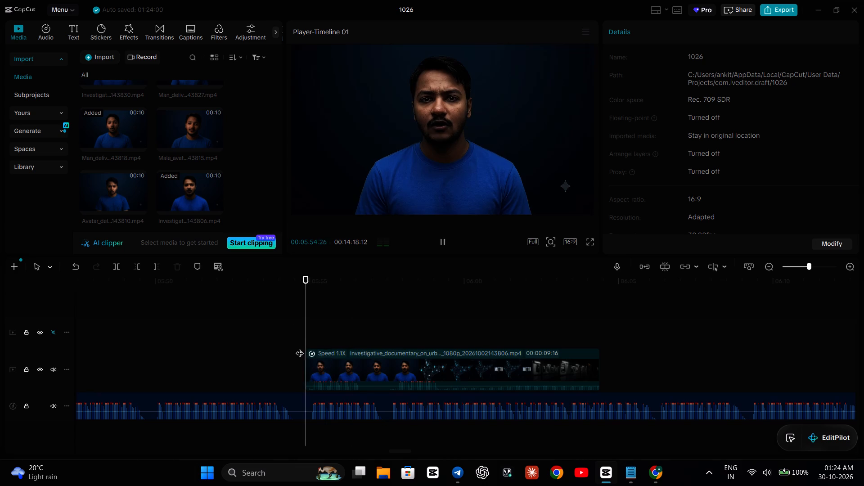
key(space)
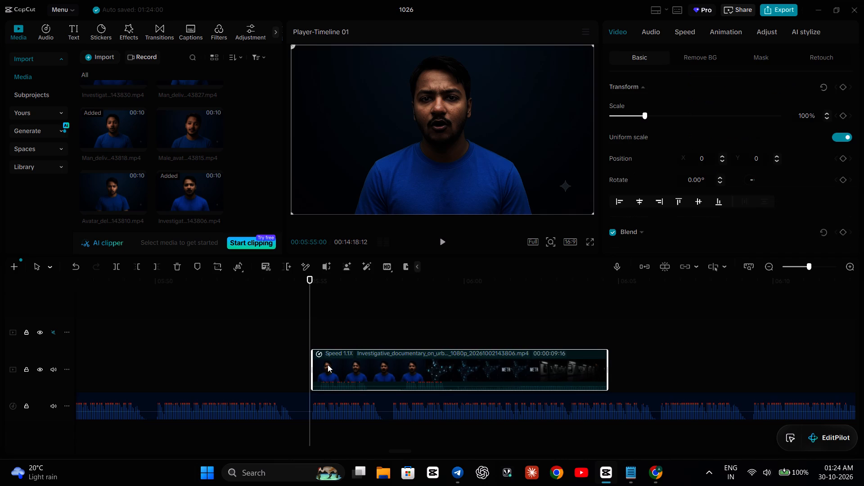
click(298, 357)
key(space)
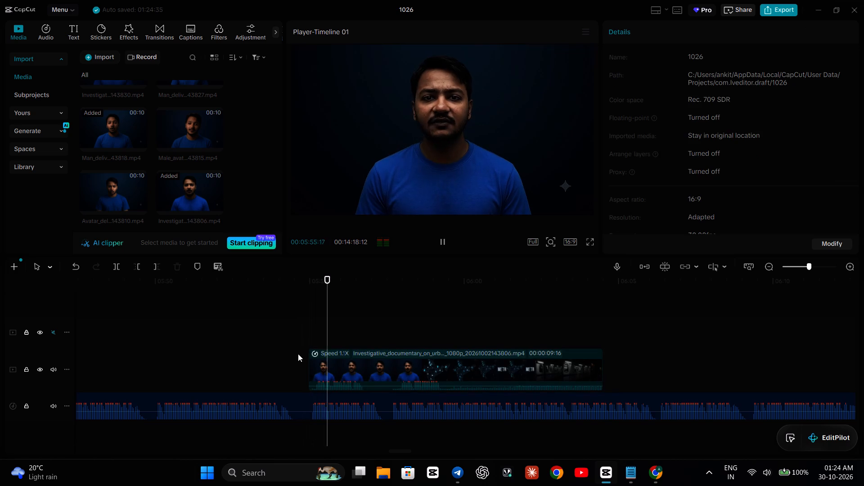
key(space)
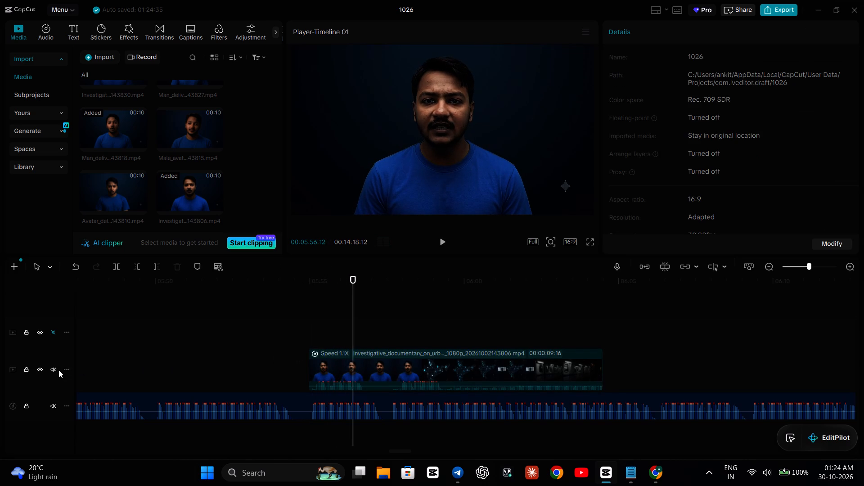
click(51, 370)
Replay the presenter clip from about 00:05:54 with its track muted to check the lip sync against the voice recording.
click(289, 318)
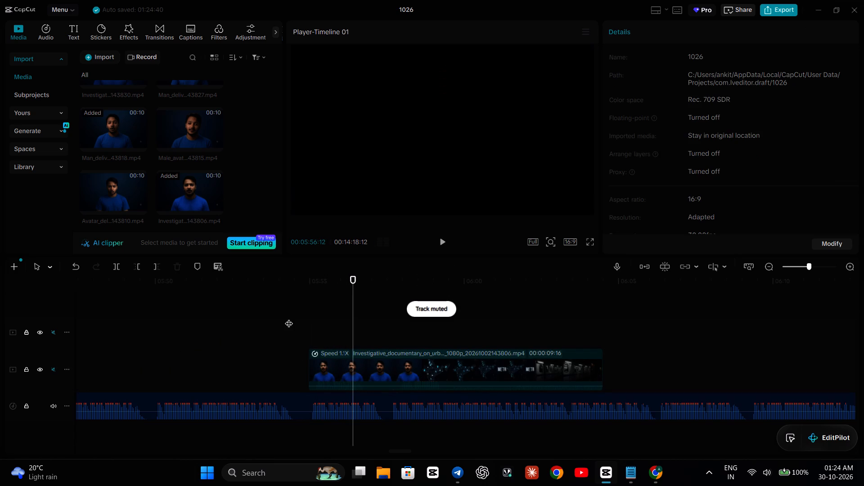
key(space)
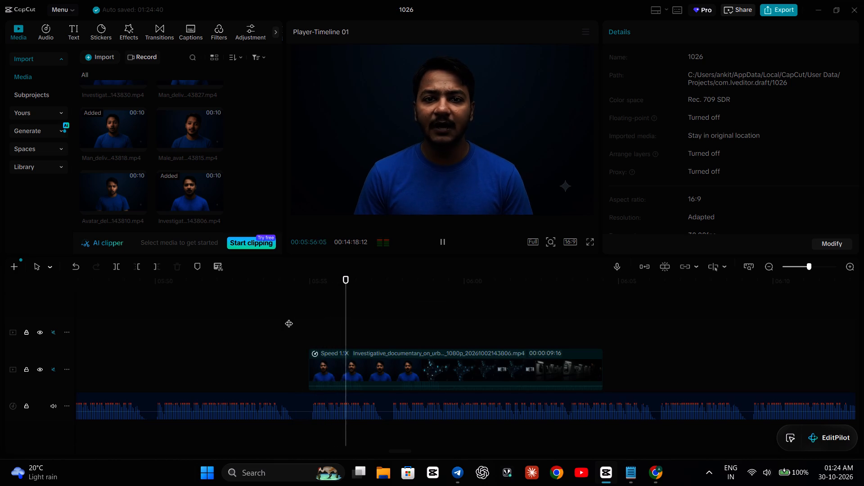
key(space)
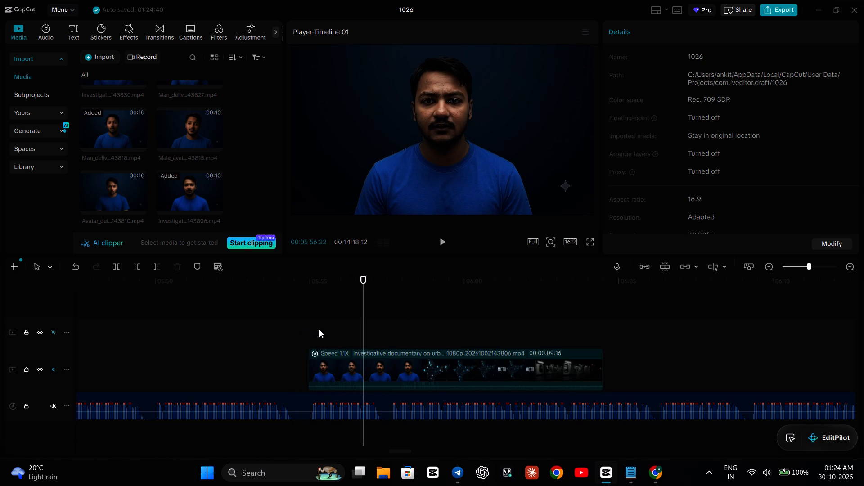
key(space)
key(space)
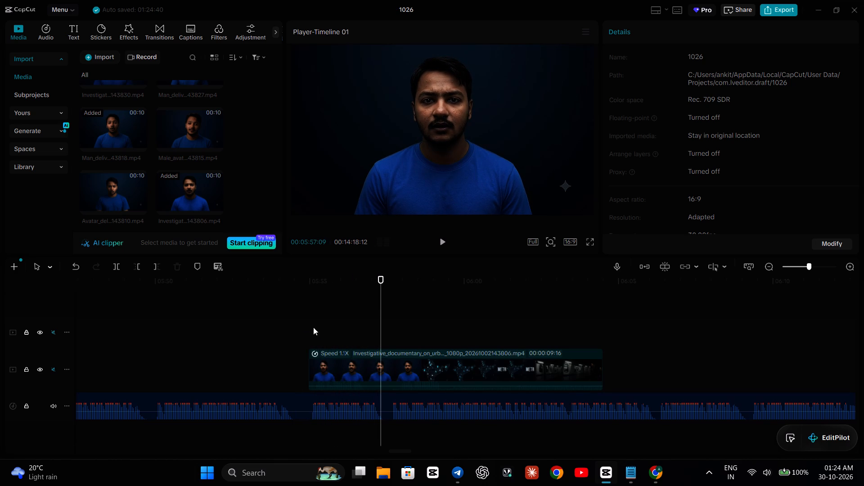
click(301, 322)
key(space)
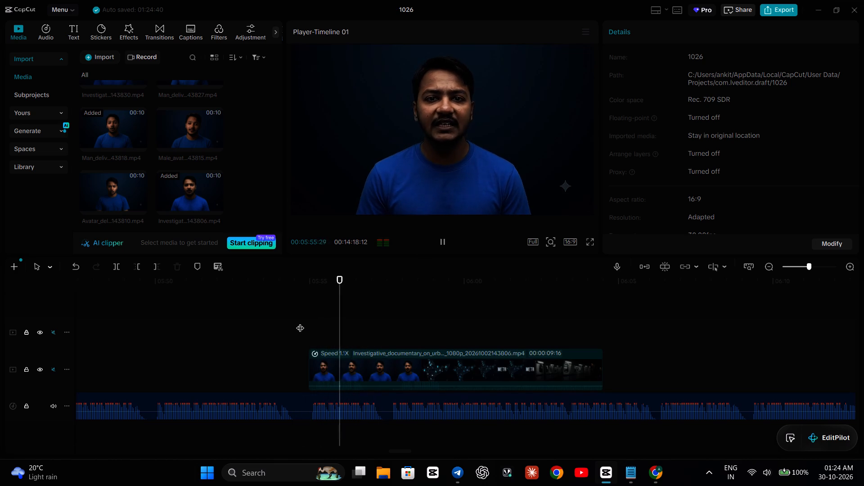
key(space)
key(space)
key(space)
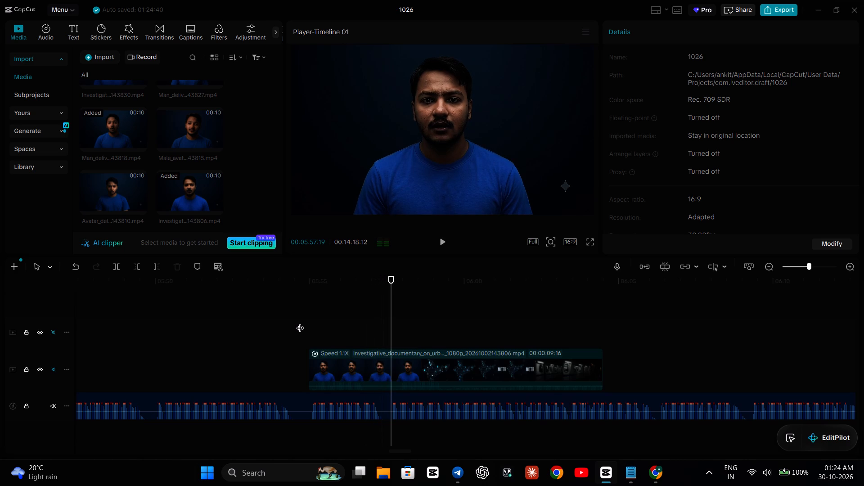
Nudge the presenter clip slightly earlier on its track and replay its opening against the voice recording.
click(351, 360)
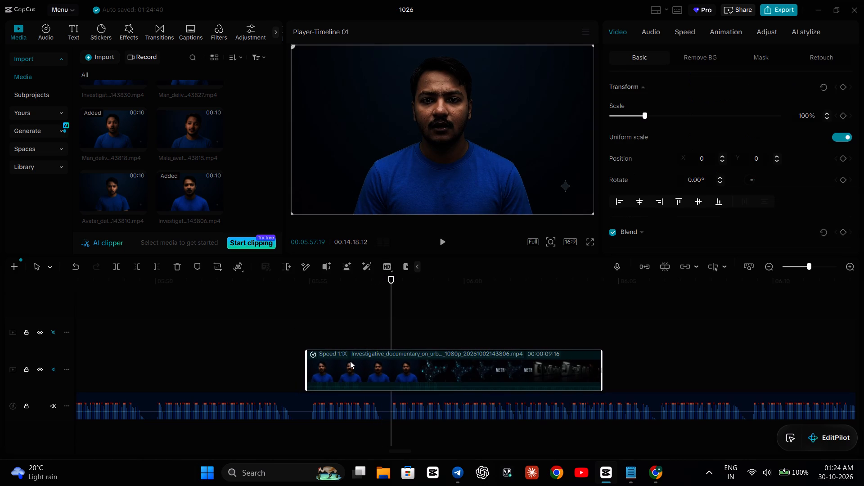
click(288, 340)
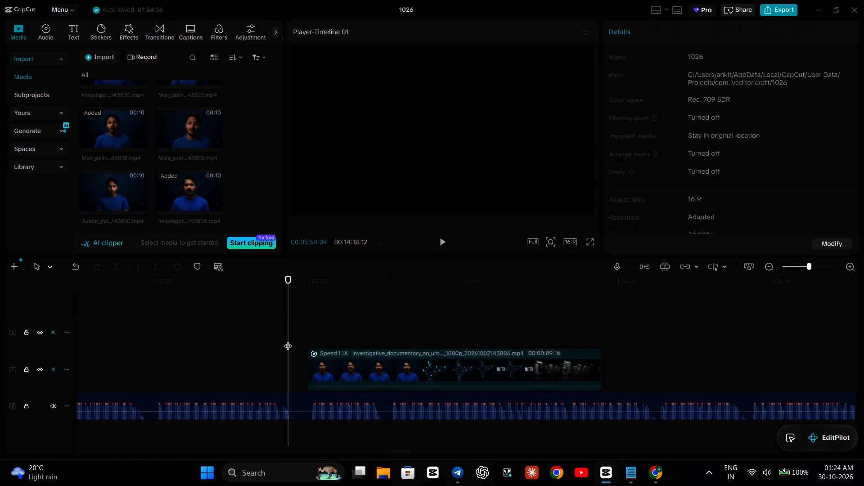
key(space)
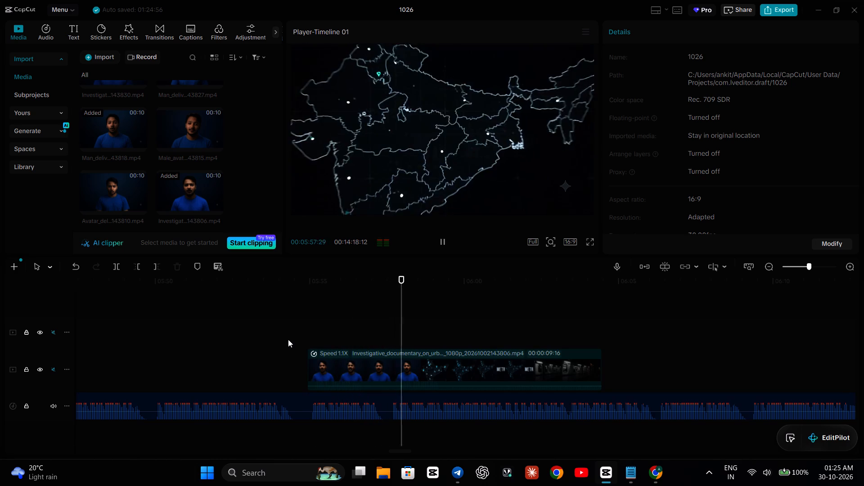
key(space)
click(291, 333)
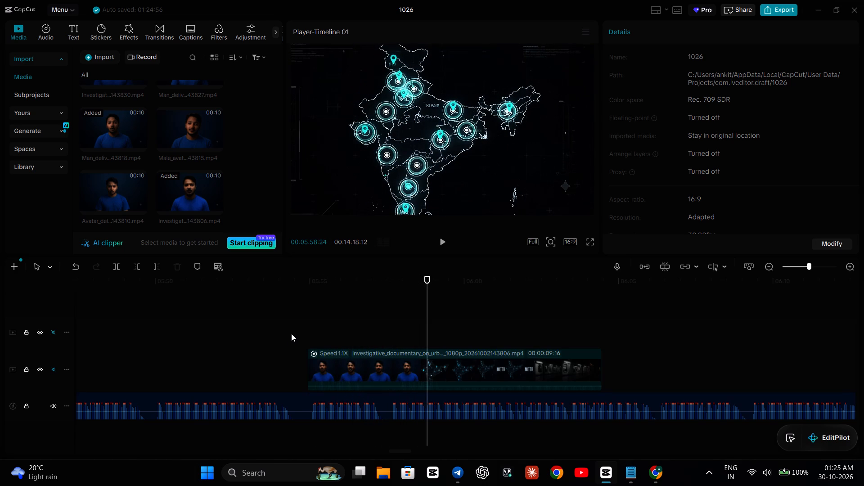
key(space)
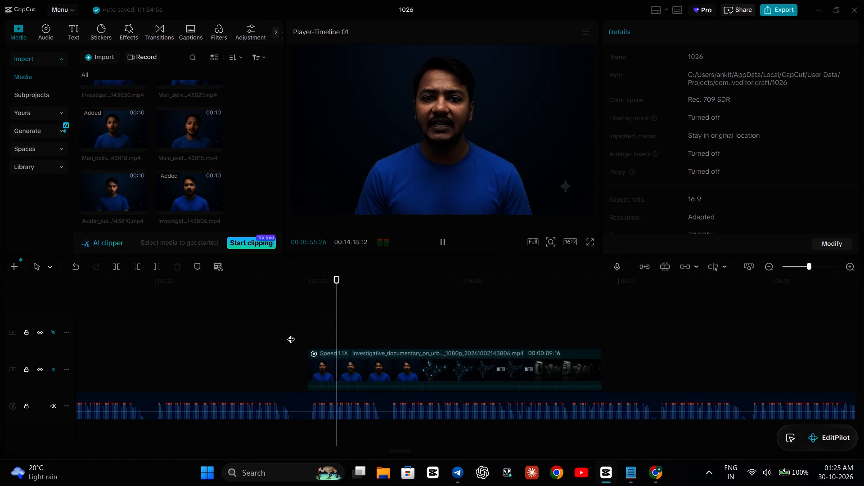
key(space)
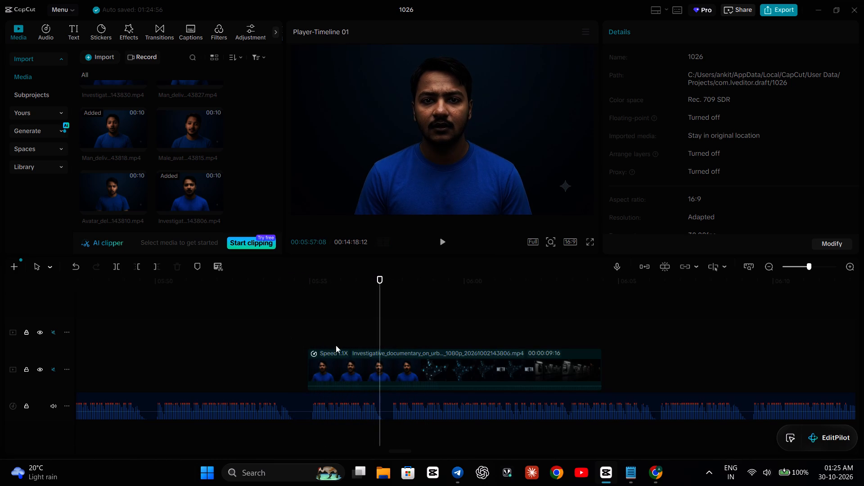
Set the presenter clip's playback speed to 1.00x.
click(348, 356)
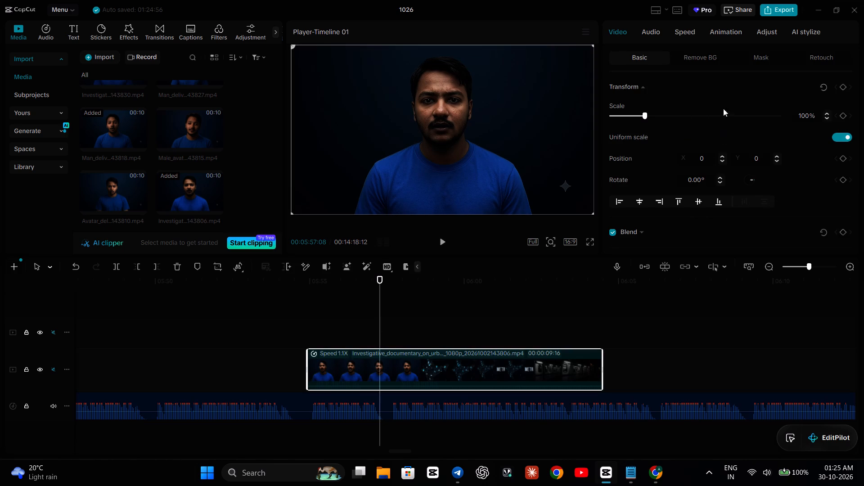
click(682, 34)
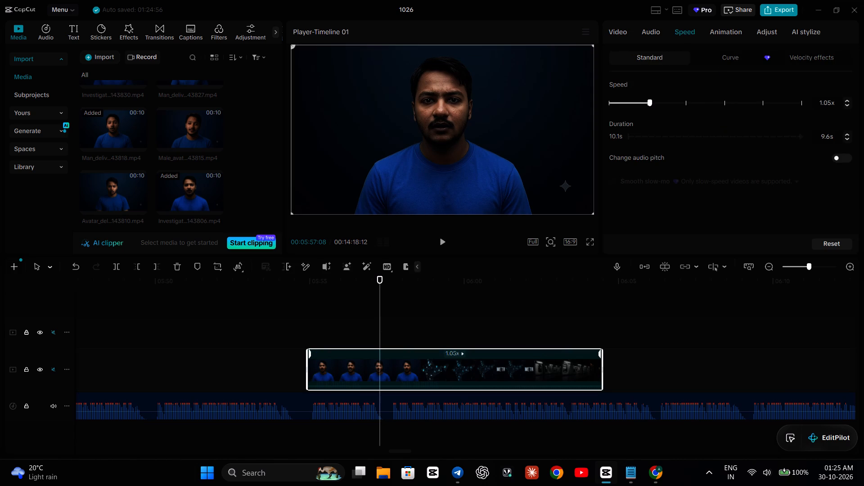
click(828, 102)
key(Right)
key(BackSpace)
key(0)
key(Return)
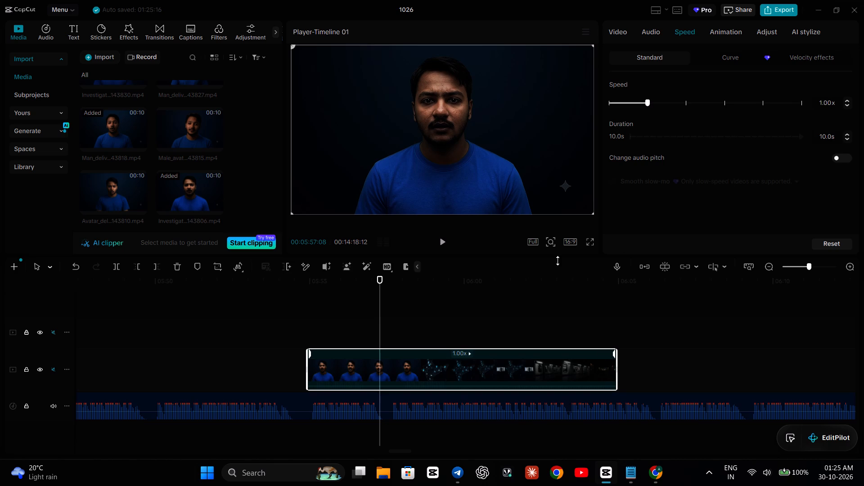
Play the presenter clip's opening with its track muted, unmute the track, and replay it from about 00:05:54 against the voice recording.
click(302, 325)
key(space)
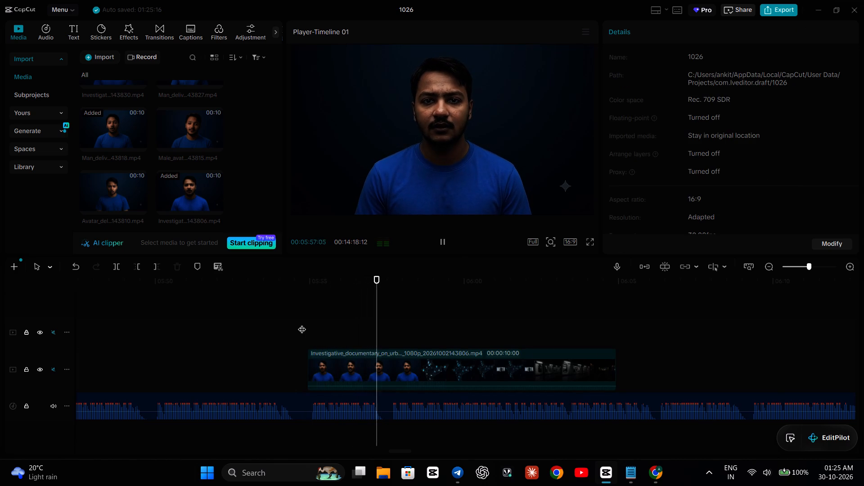
click(286, 347)
click(52, 372)
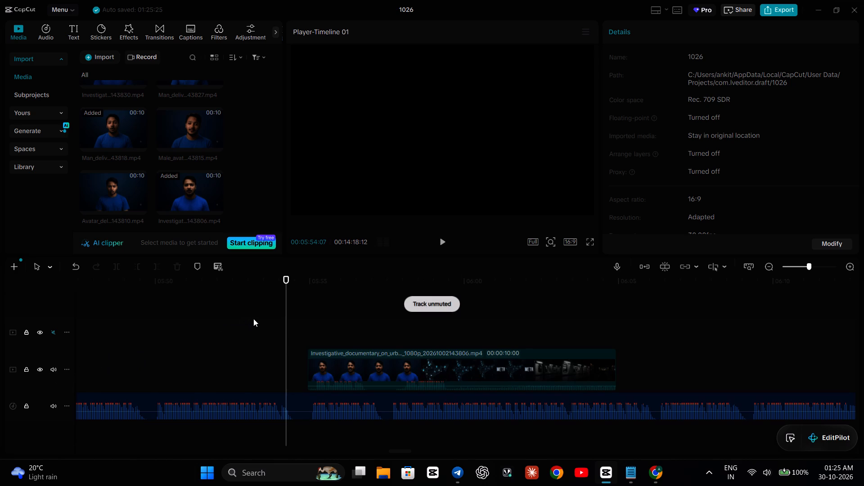
key(space)
key(space)
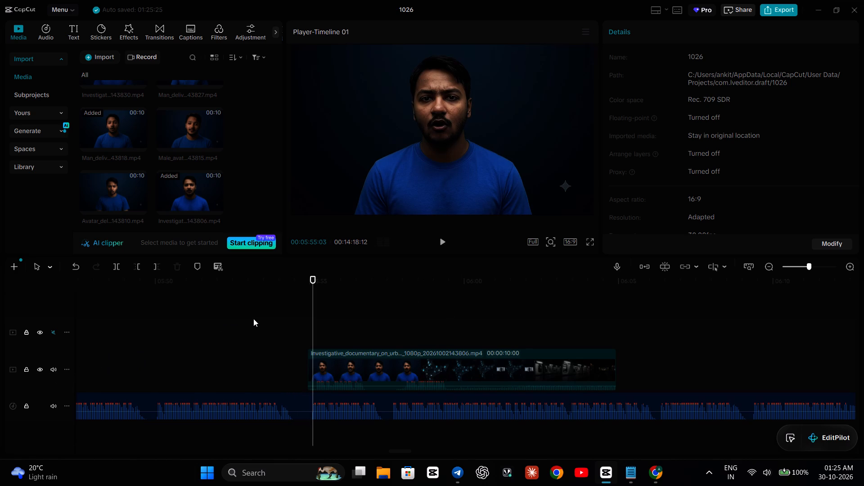
key(space)
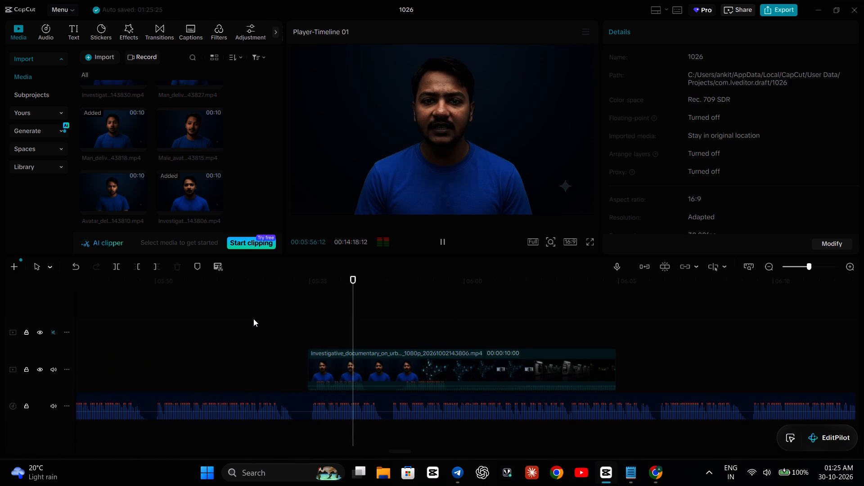
key(space)
click(253, 319)
key(space)
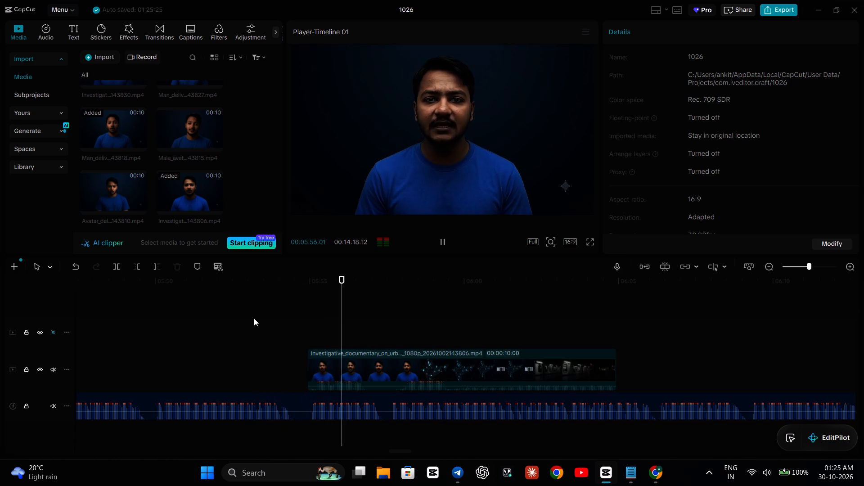
key(space)
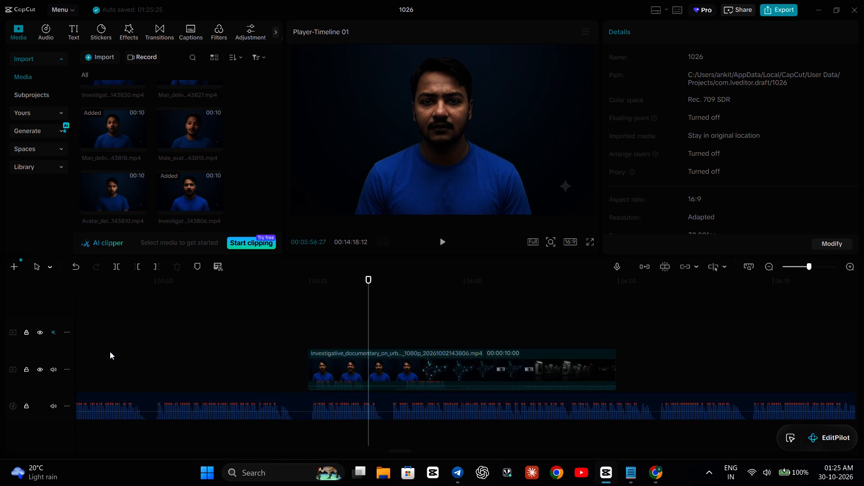
Listen to the voice recording with the presenter track muted, unmute the track, and replay the opening from about 00:05:55 to compare timing.
click(54, 370)
key(space)
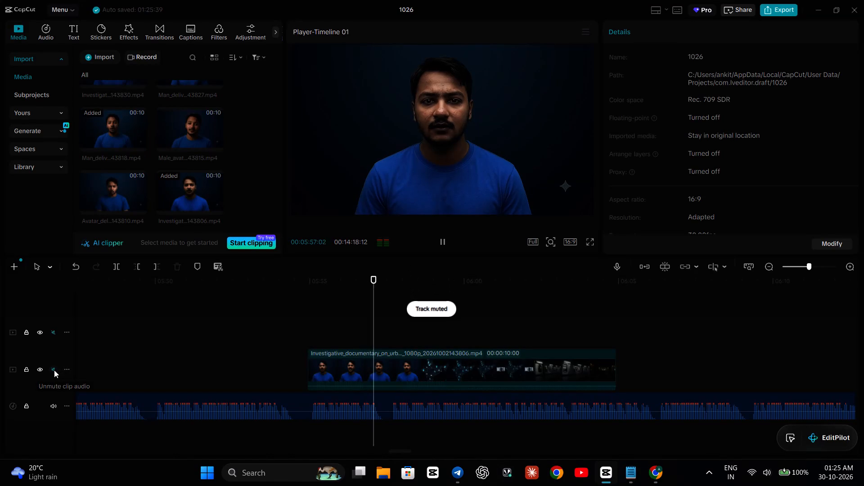
key(space)
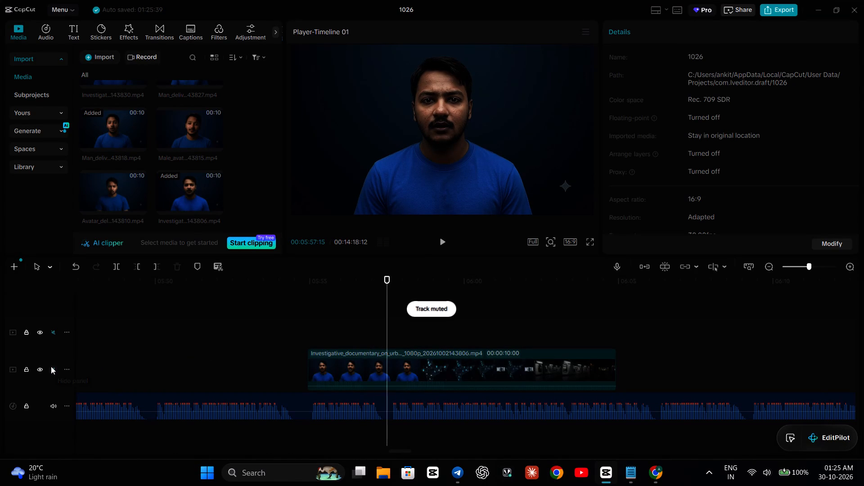
click(51, 366)
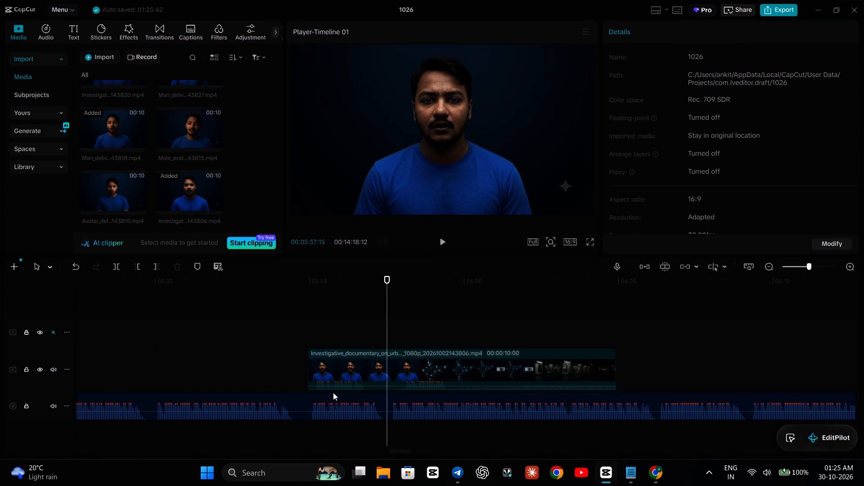
click(309, 331)
key(space)
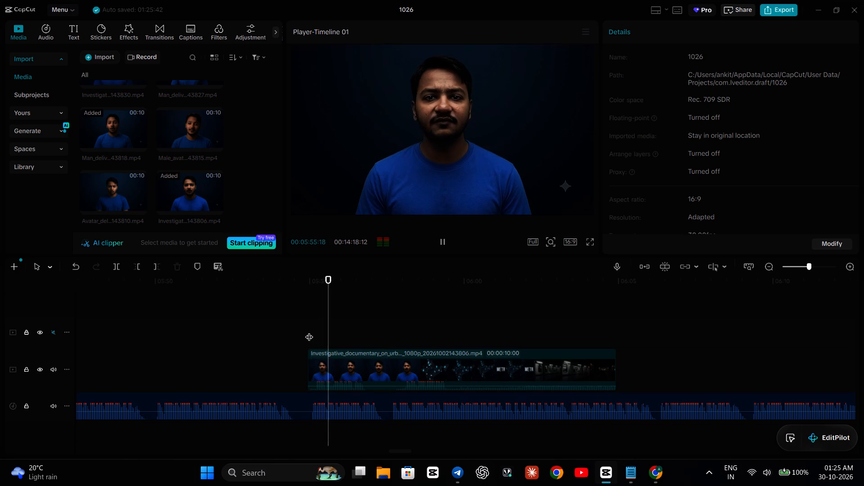
key(space)
key(space)
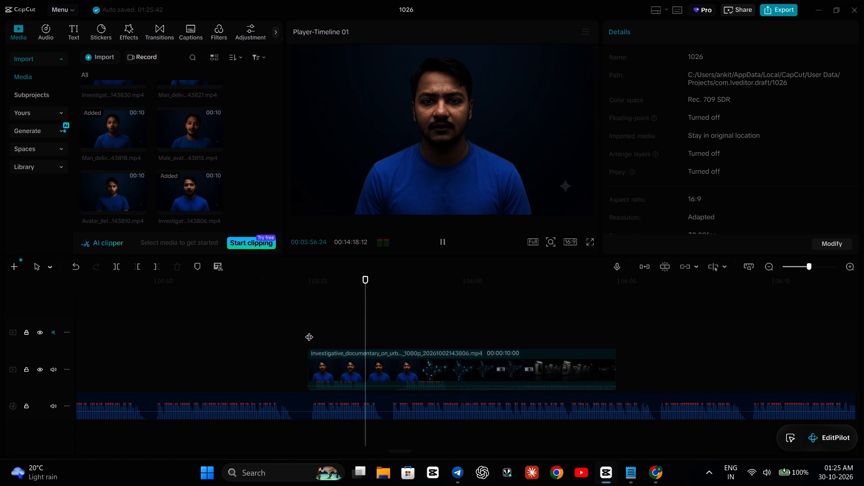
key(space)
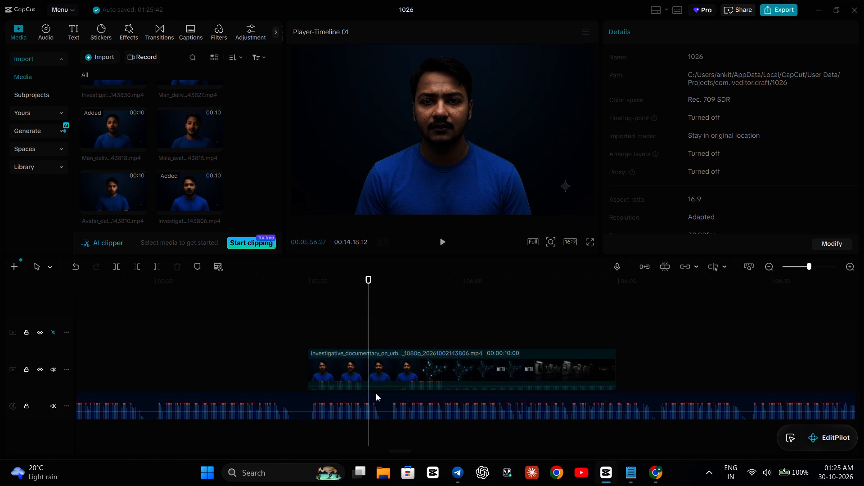
Split the voice recording at 00:05:55:00, where the presenter clip begins.
click(374, 394)
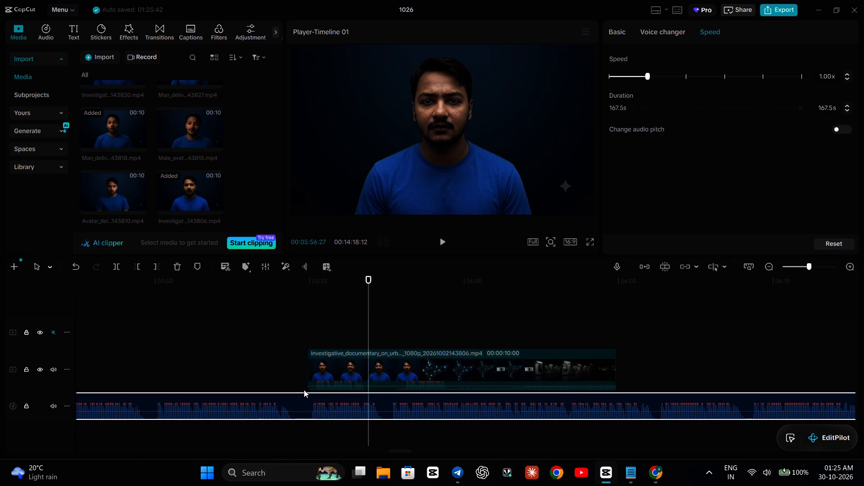
click(305, 386)
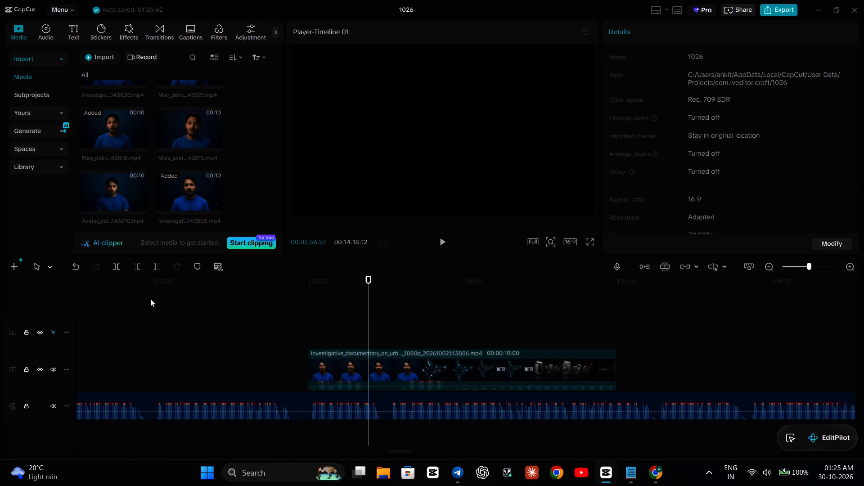
click(275, 403)
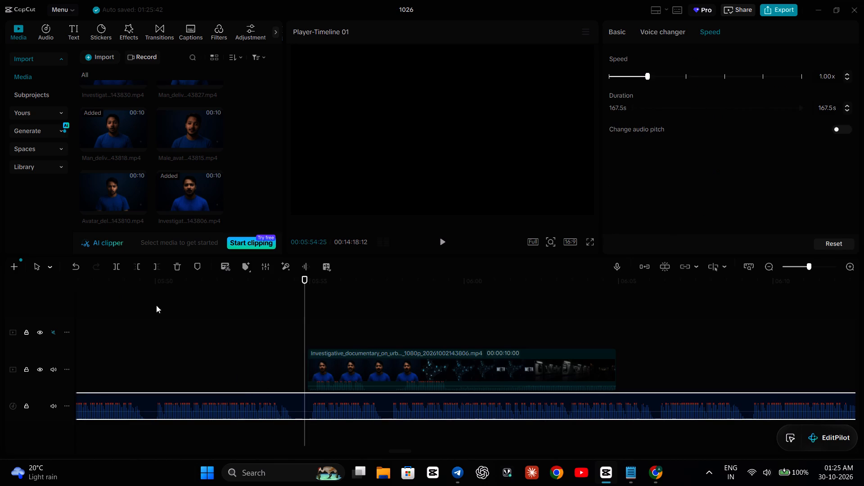
key(Right)
key(Right)
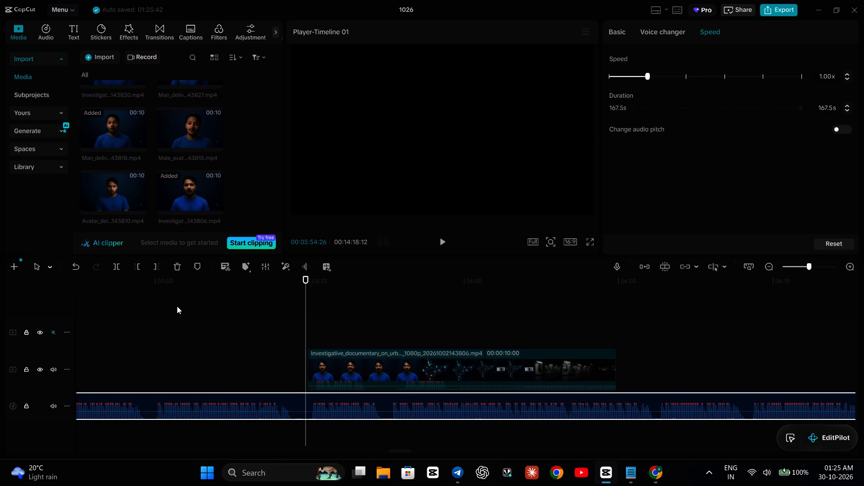
key(Right)
key(Right)
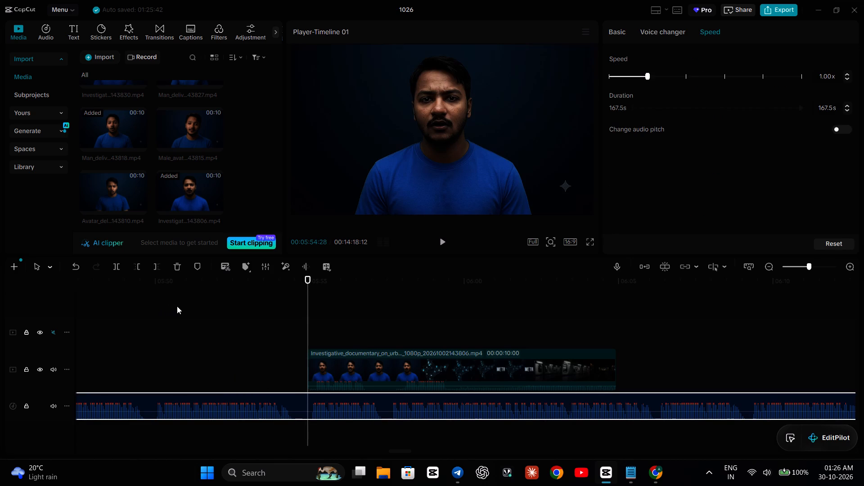
key(Right)
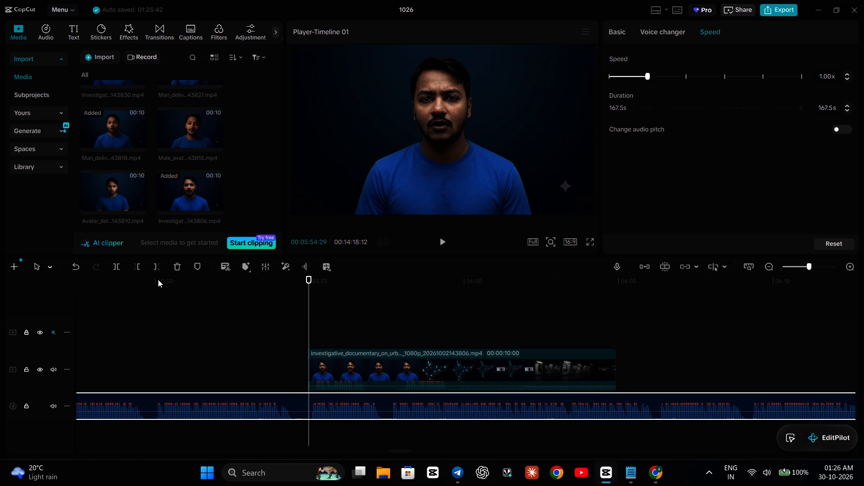
click(118, 266)
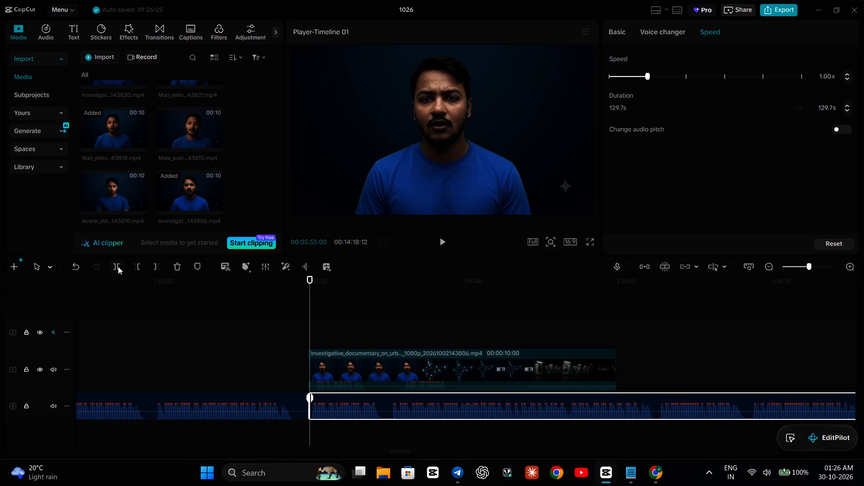
Split the voice recording again at 00:05:57:09, in the pause after the presenter's opening phrase.
click(369, 295)
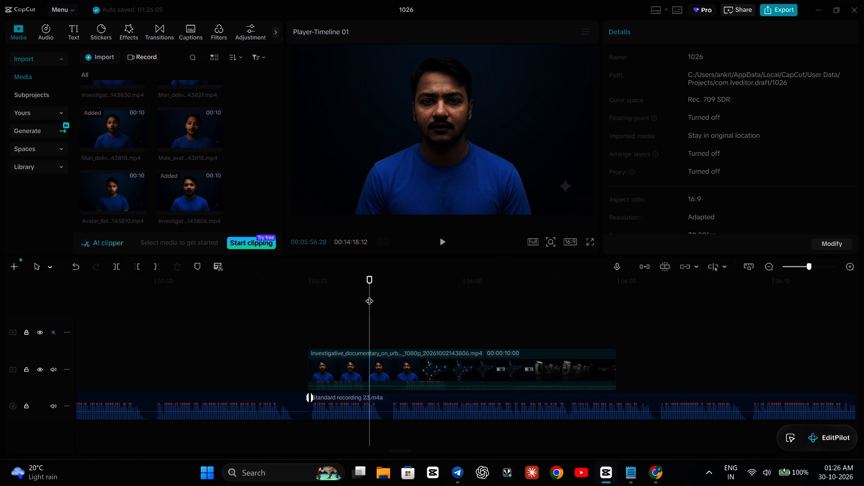
click(384, 296)
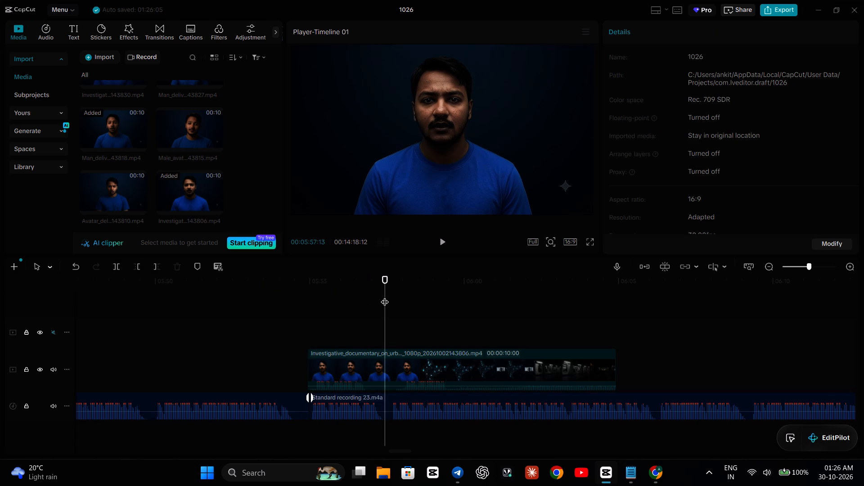
click(356, 409)
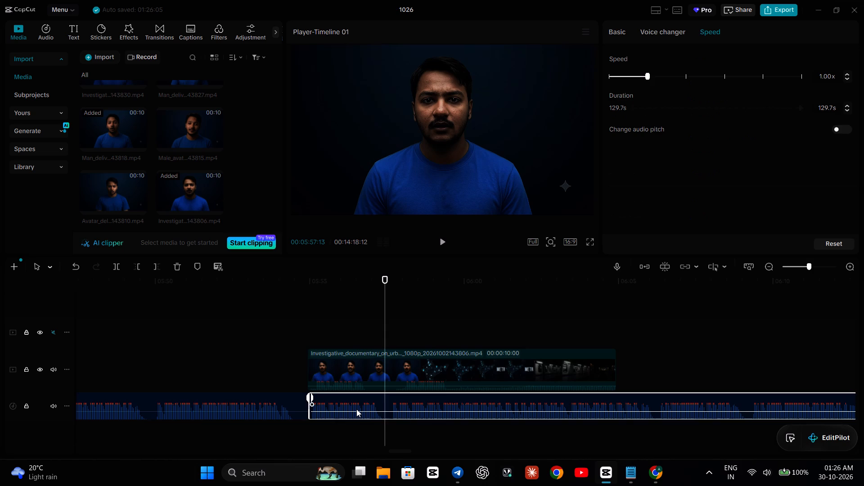
key(Left)
key(Left)
key(Left)
key(Left)
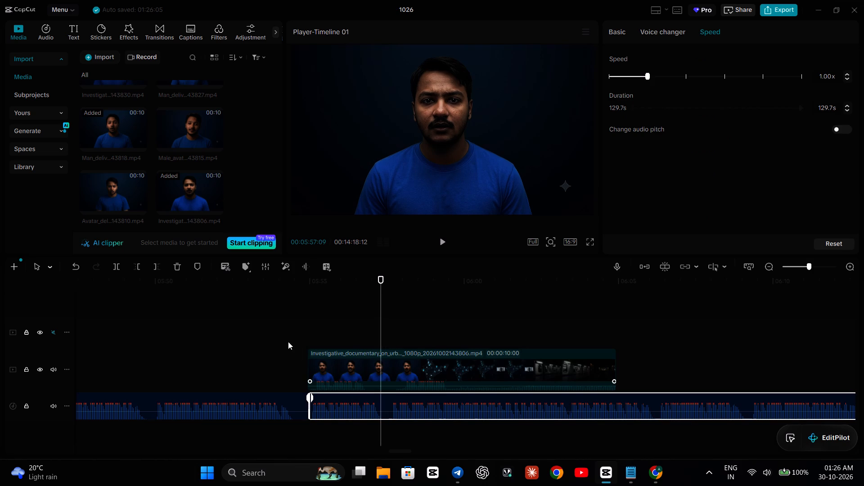
click(115, 265)
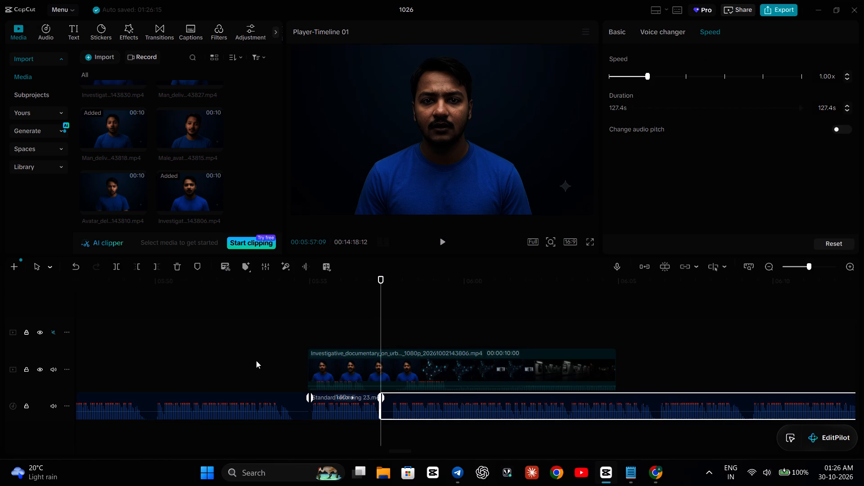
Set the speed of the short voice recording segment under the presenter's opening to 1.05x.
click(355, 407)
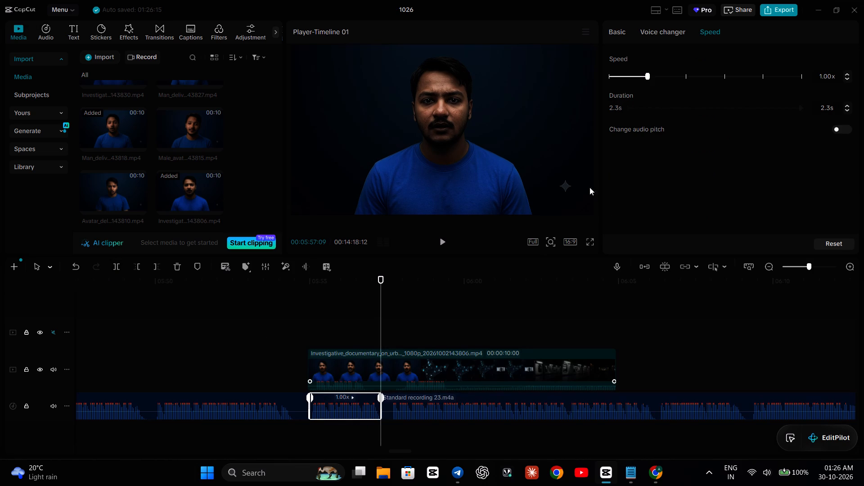
click(831, 74)
key(BackSpace)
key(5)
key(Return)
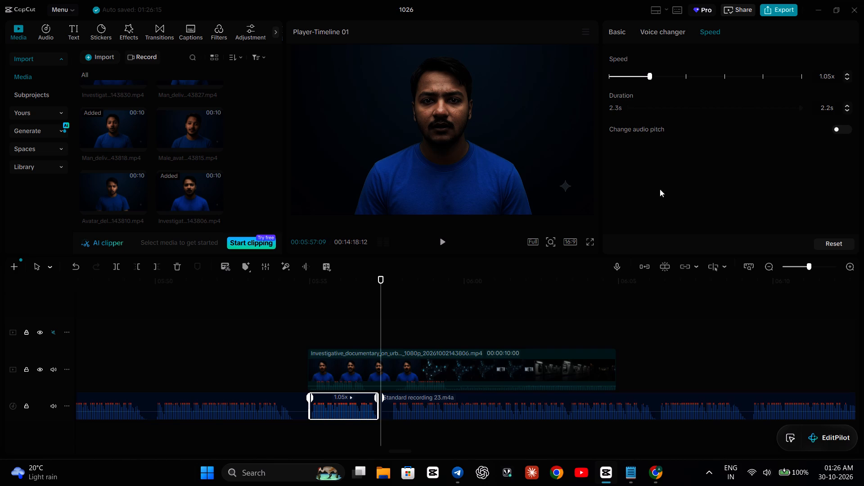
Replay the opening with the sped-up voice segment, mute the presenter track, and play the section again to check the lip sync.
click(270, 332)
key(space)
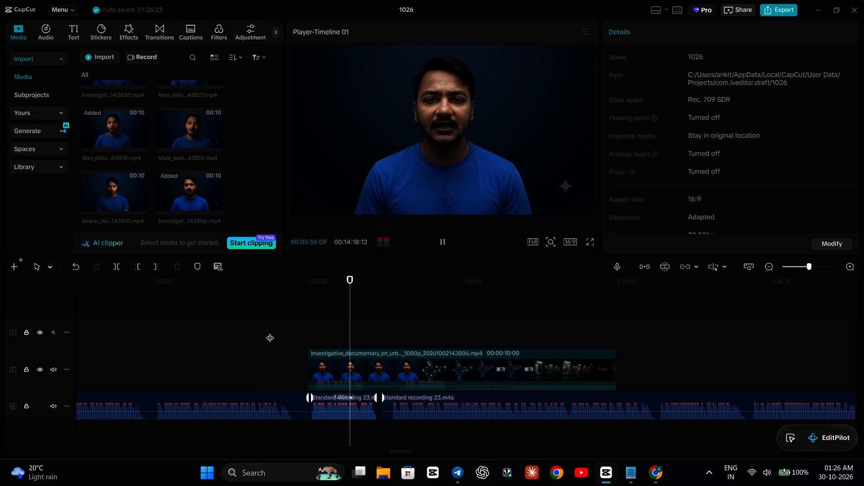
key(space)
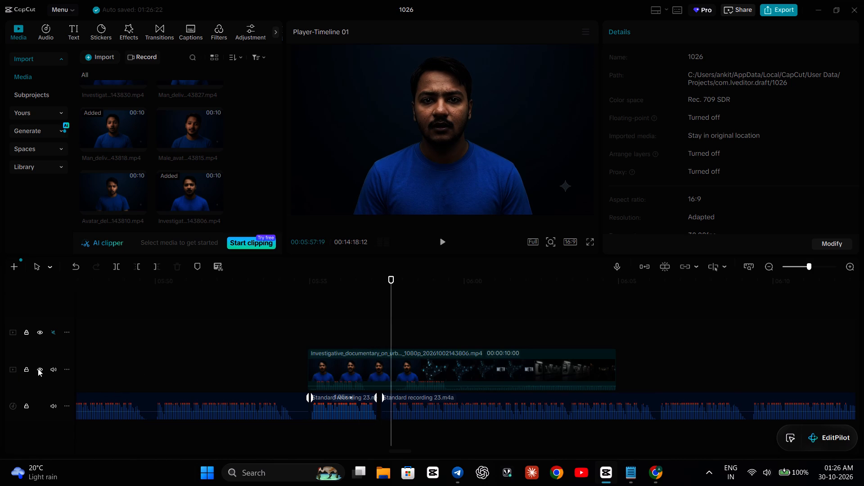
click(51, 365)
click(233, 334)
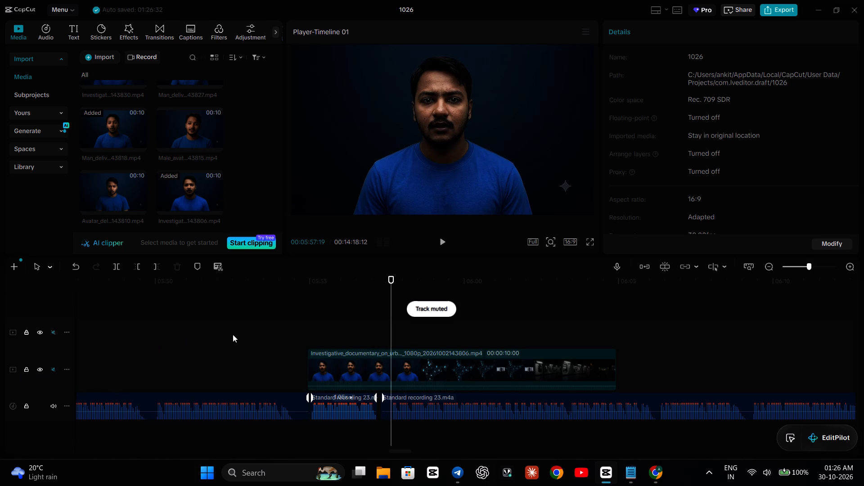
key(space)
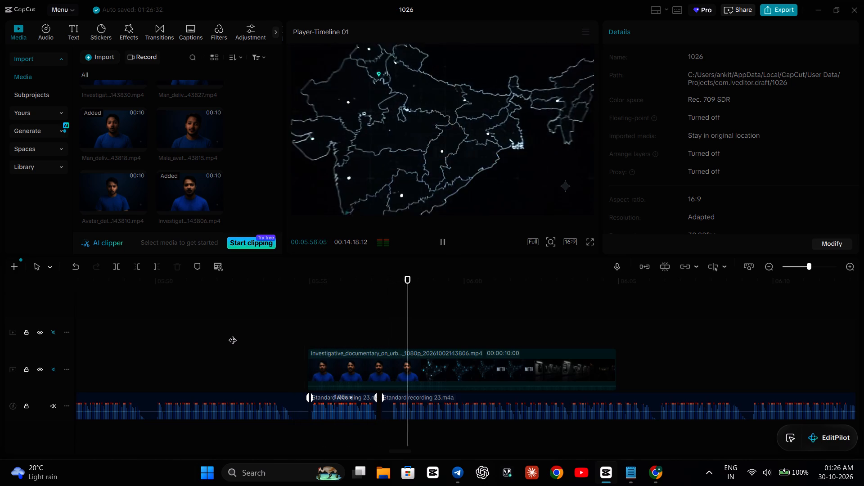
key(space)
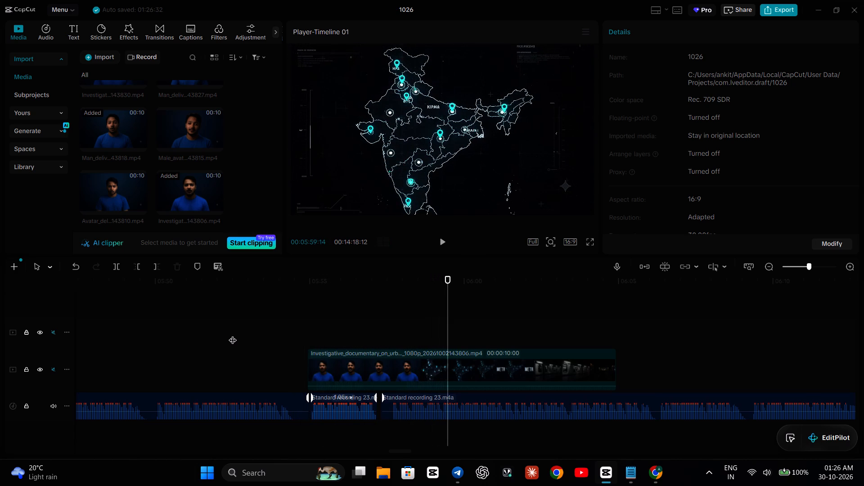
Shift the remaining voice recording earlier to close the gap after the 1.05x segment, and replay the section from about 00:05:55.
click(407, 401)
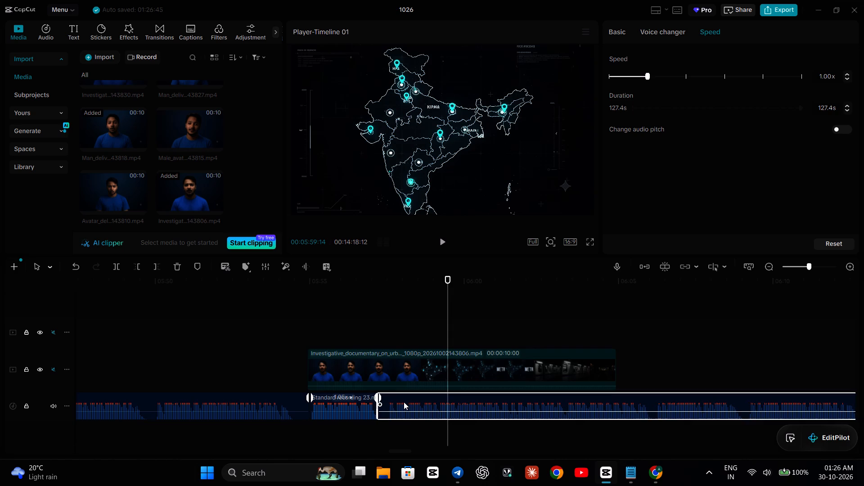
click(310, 329)
key(space)
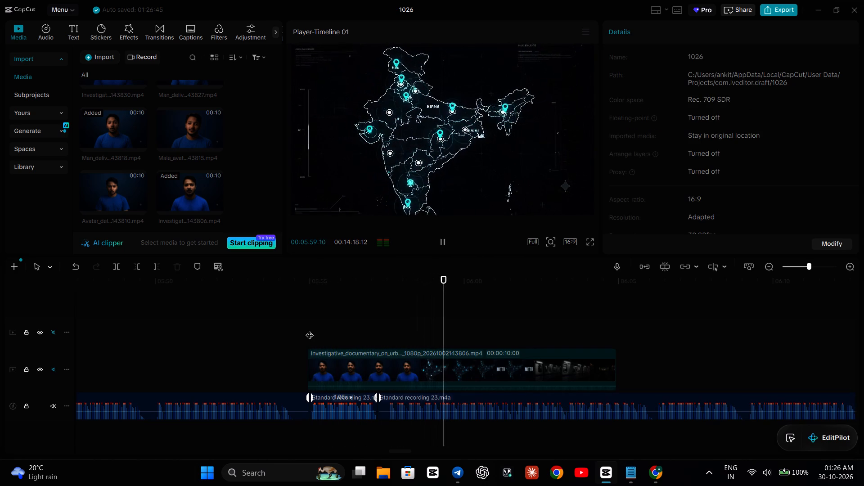
key(space)
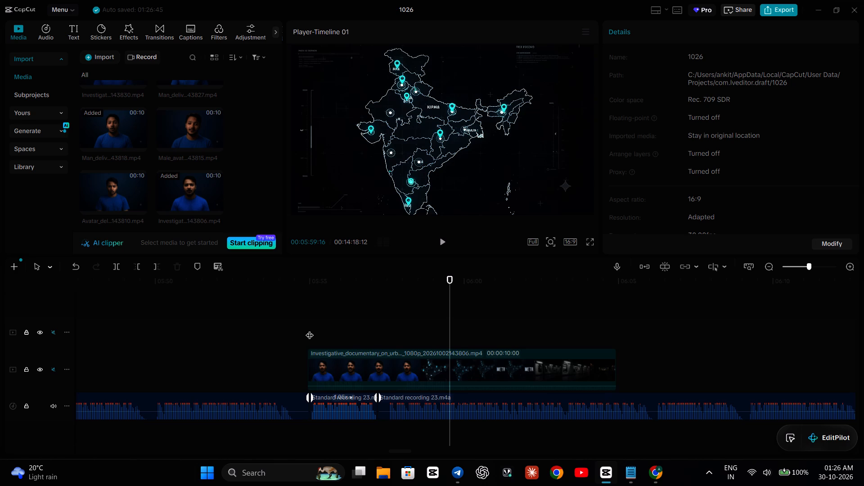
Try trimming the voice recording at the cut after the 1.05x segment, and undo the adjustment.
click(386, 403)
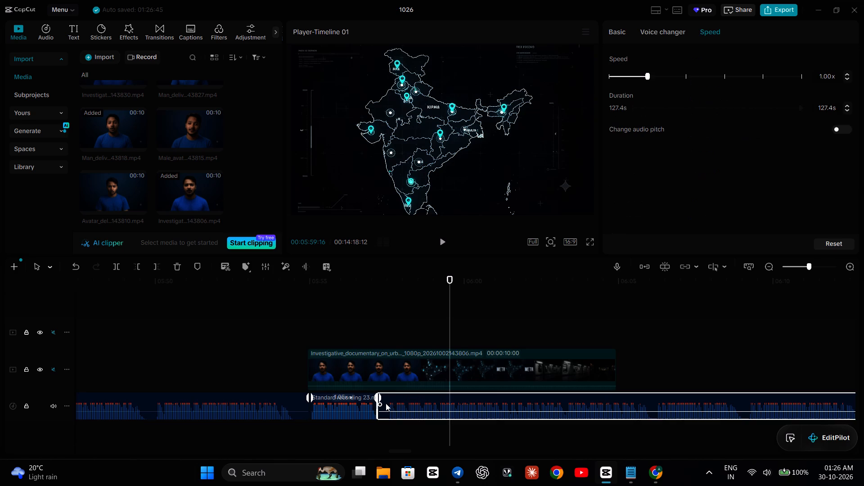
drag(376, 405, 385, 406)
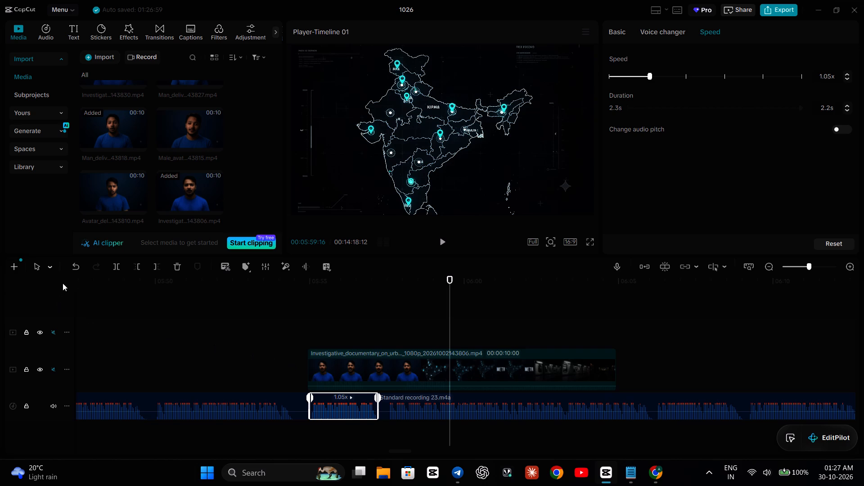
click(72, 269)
Trim the start of the remaining voice recording to 127.3 s, close the gap after the 1.05x segment, and replay the section.
click(383, 406)
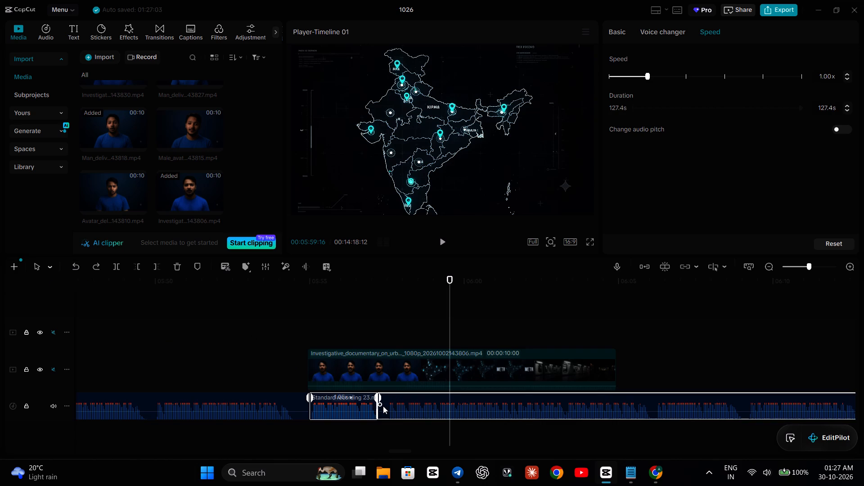
drag(375, 410, 380, 412)
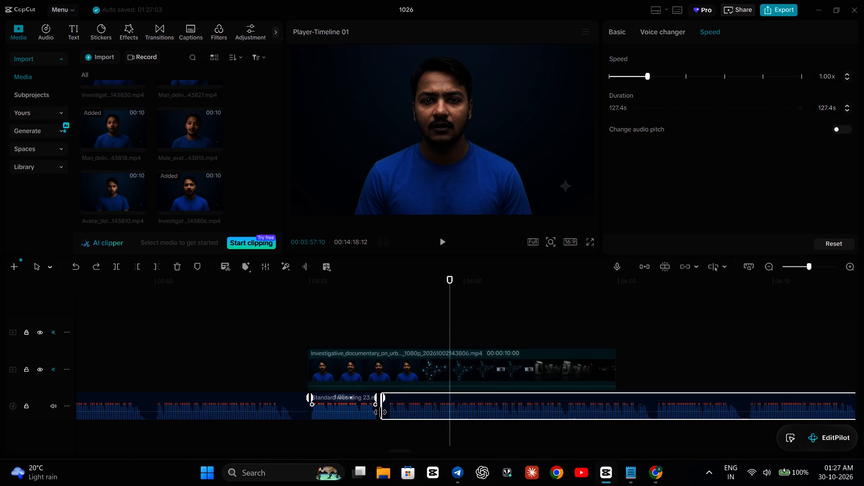
drag(395, 398, 391, 398)
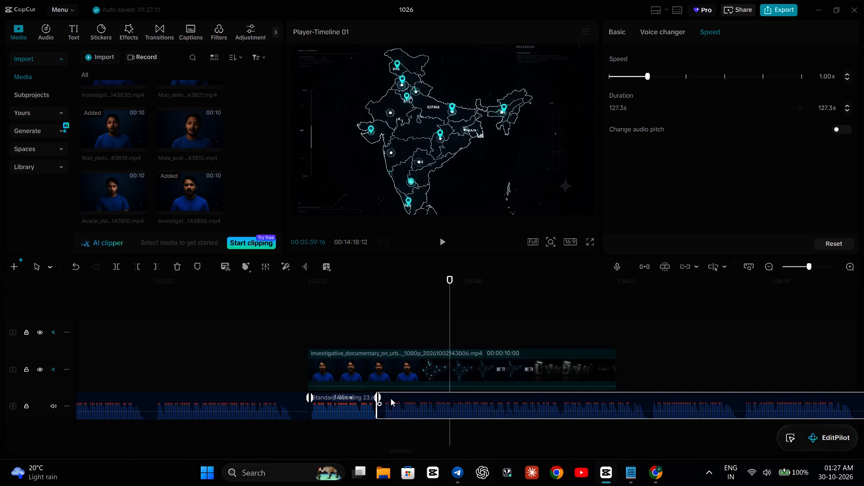
drag(391, 398, 389, 398)
drag(389, 423, 392, 410)
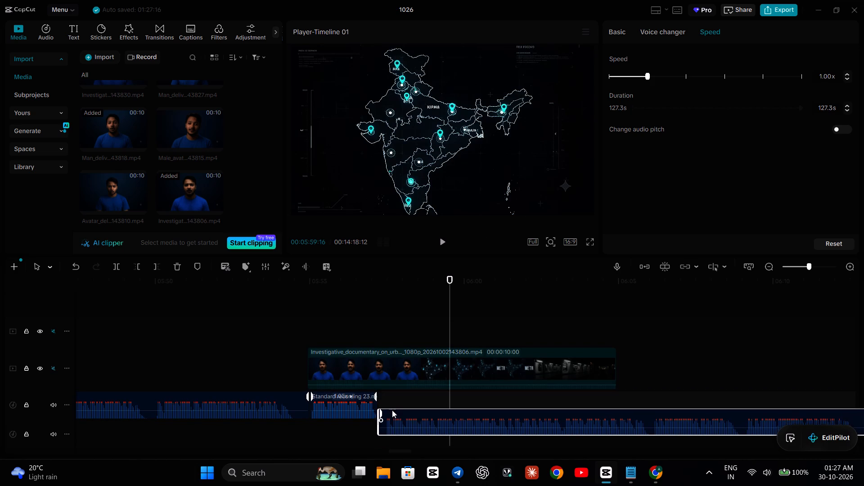
drag(392, 410, 391, 404)
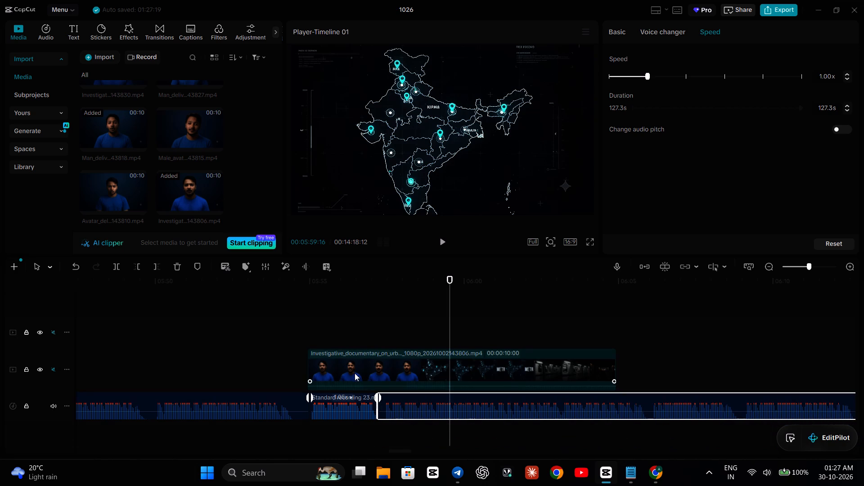
click(331, 333)
key(space)
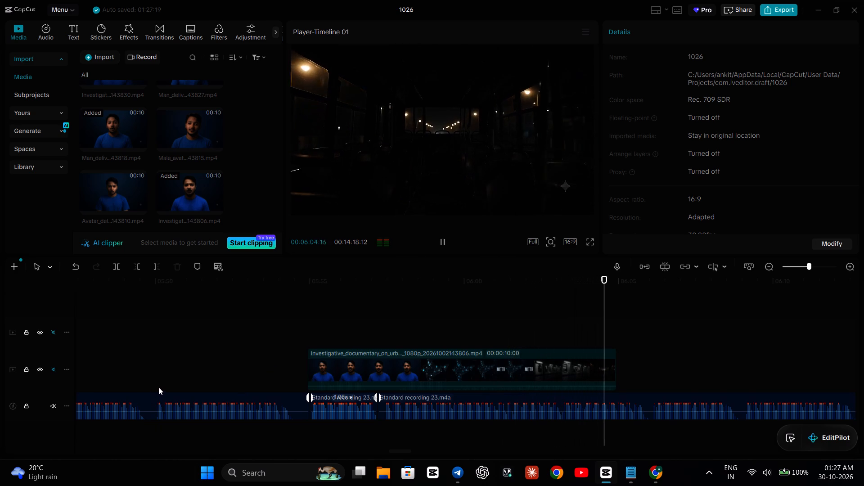
key(space)
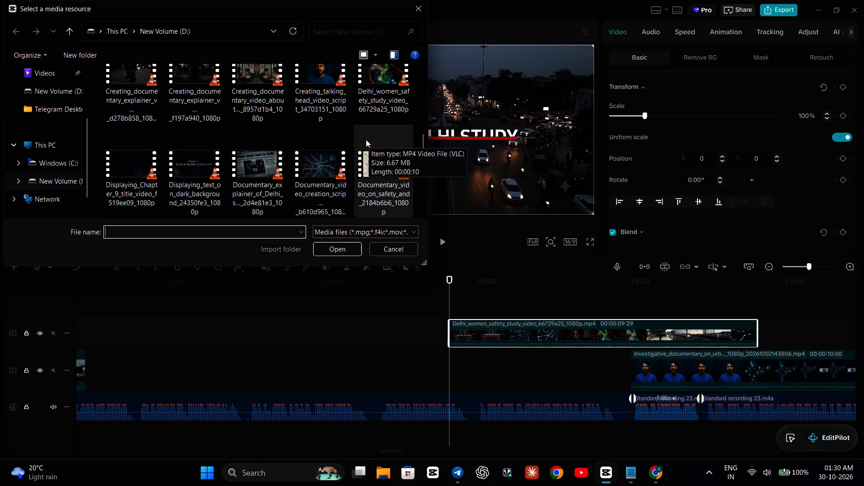
click(338, 165)
click(350, 254)
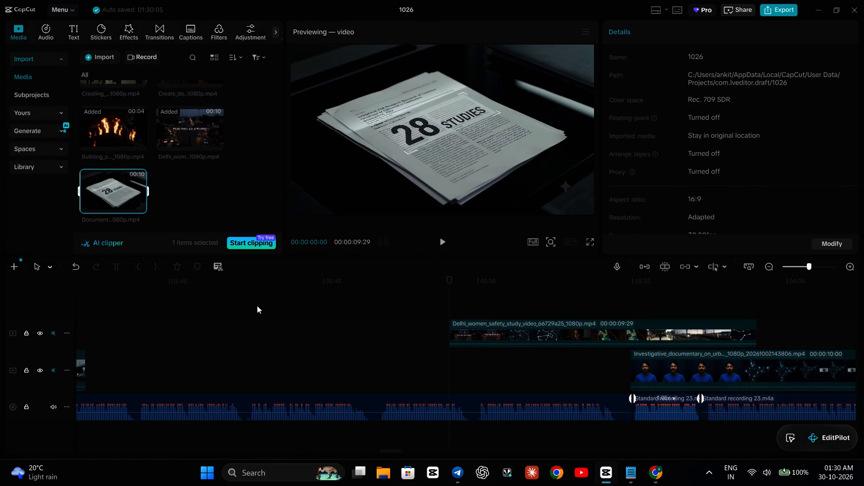
Add the imported 28 Studies documentary clip to the main track at 00:05:37:13, just after the presenter clip.
scroll(155, 326, right, 1)
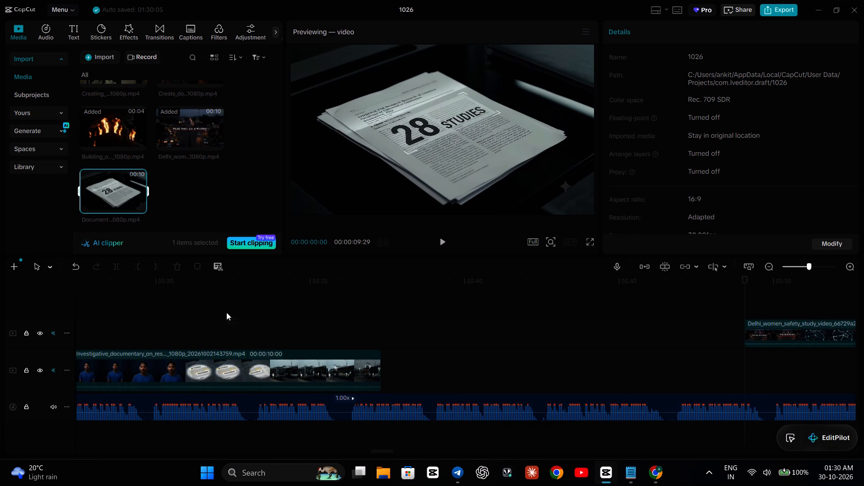
click(259, 308)
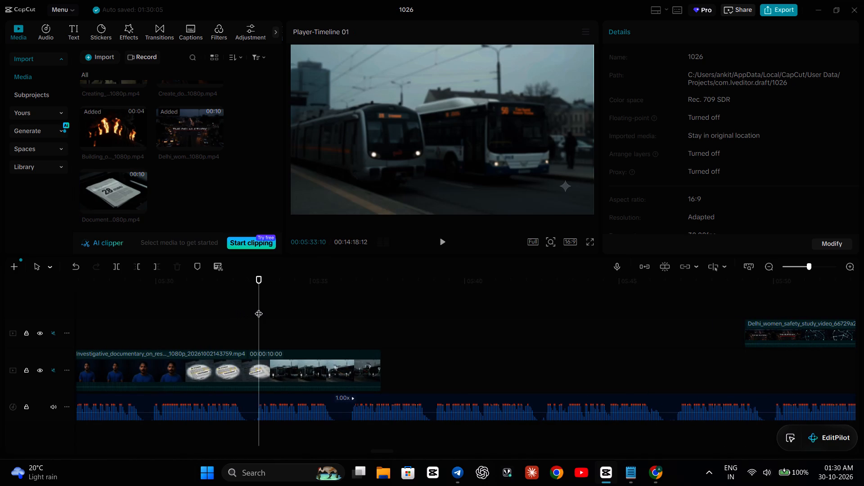
click(403, 311)
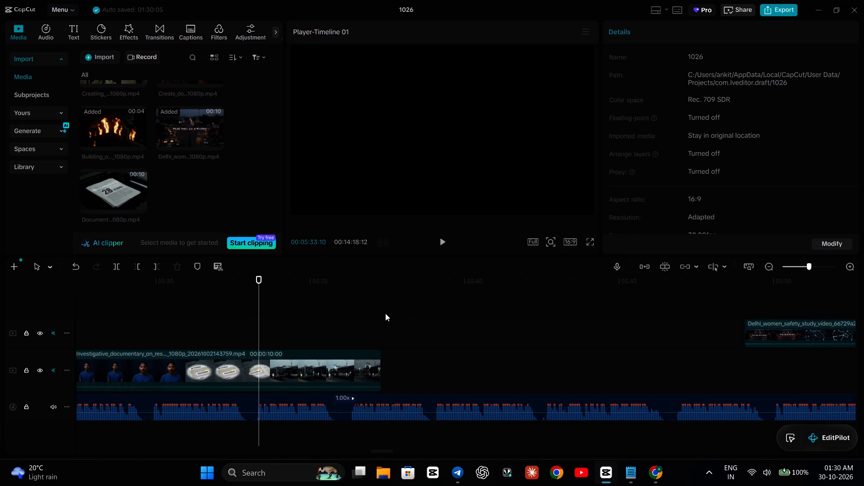
click(385, 313)
click(139, 200)
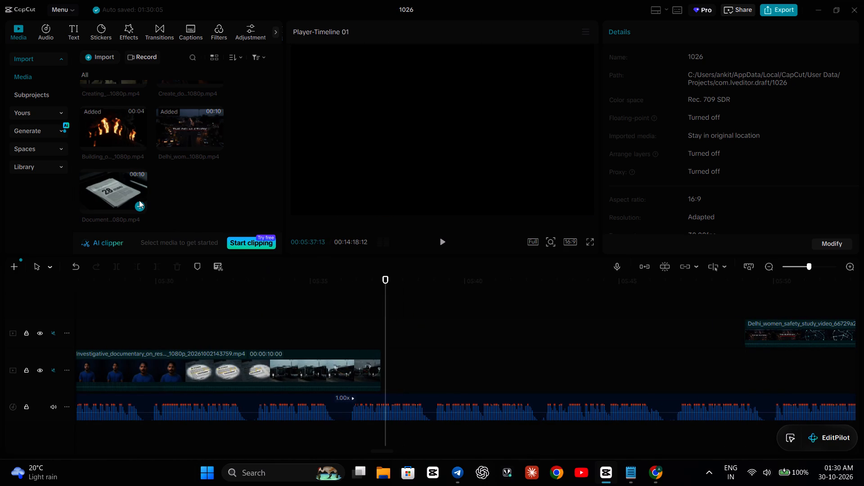
click(135, 207)
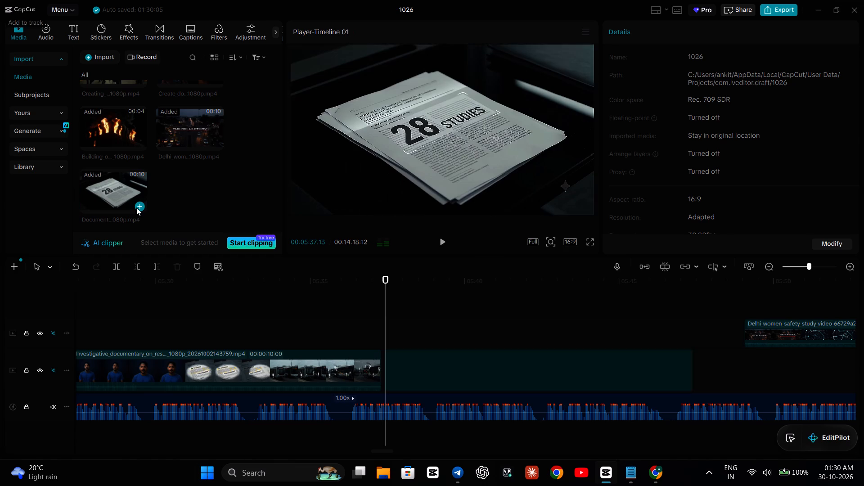
Play the timeline from about 00:05:29 to review the presenter clip leading into the 28 Studies clip.
scroll(365, 352, right, 1)
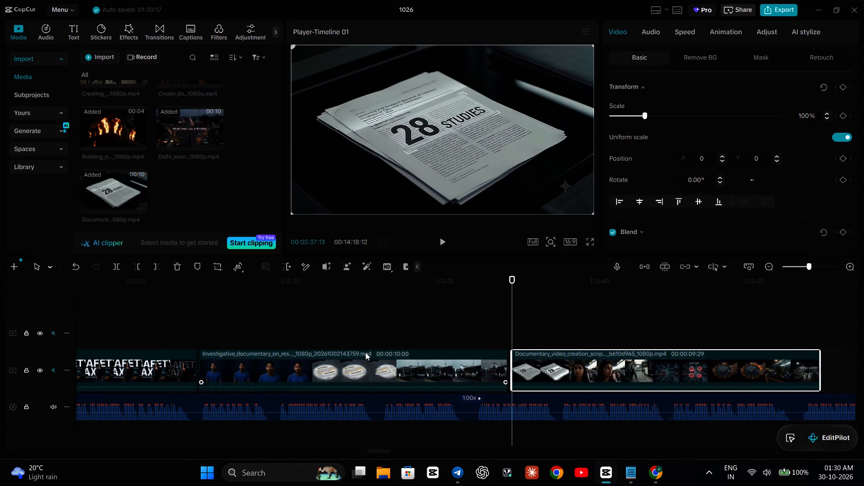
click(259, 322)
key(space)
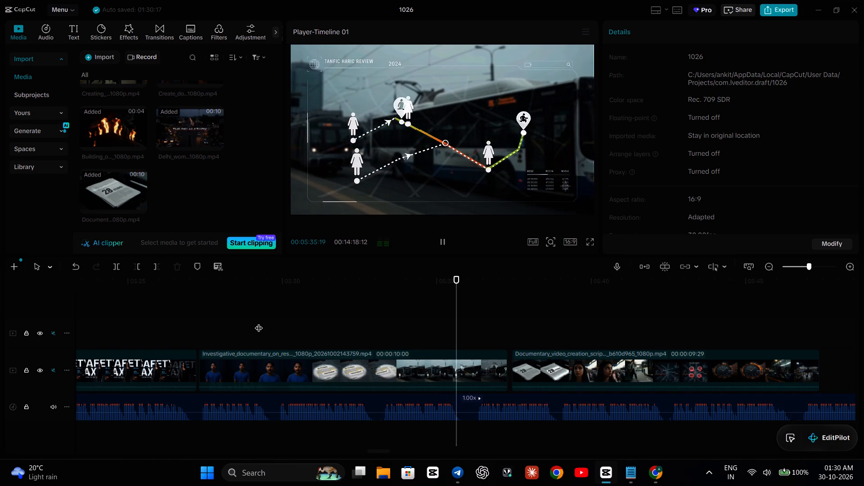
key(space)
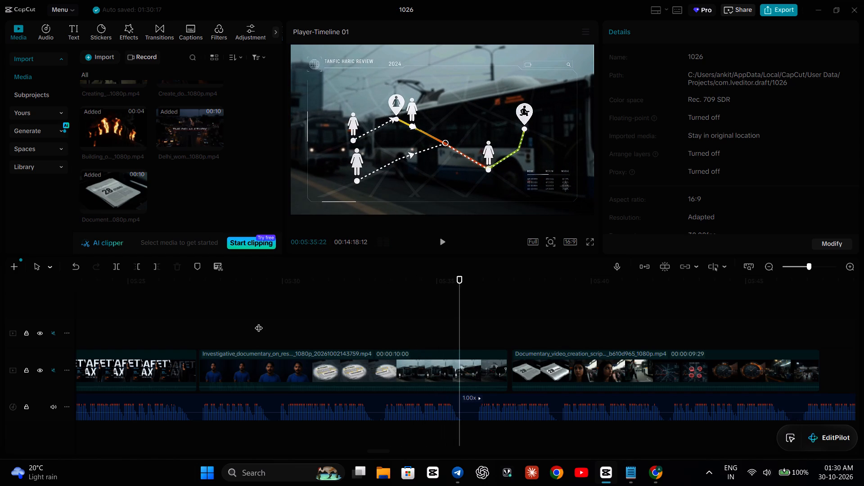
key(space)
key(space)
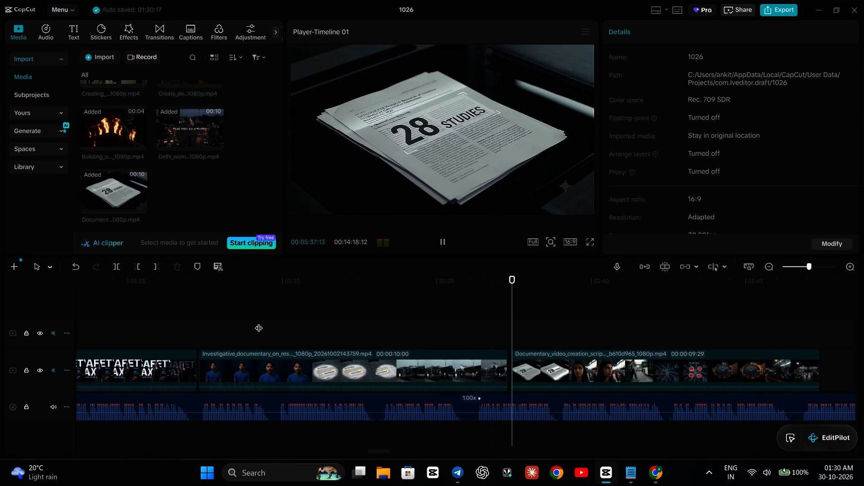
Play through to the Delhi women safety study clip and set its speed to 1.50x.
key(space)
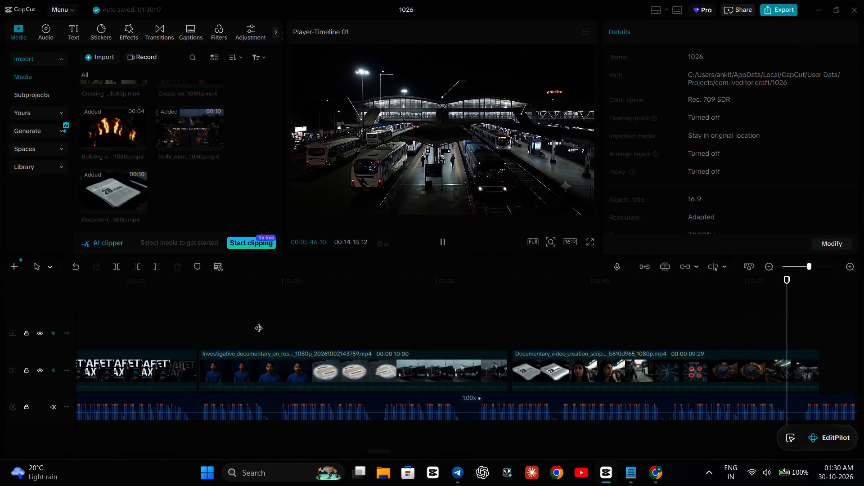
scroll(259, 322, left, 1)
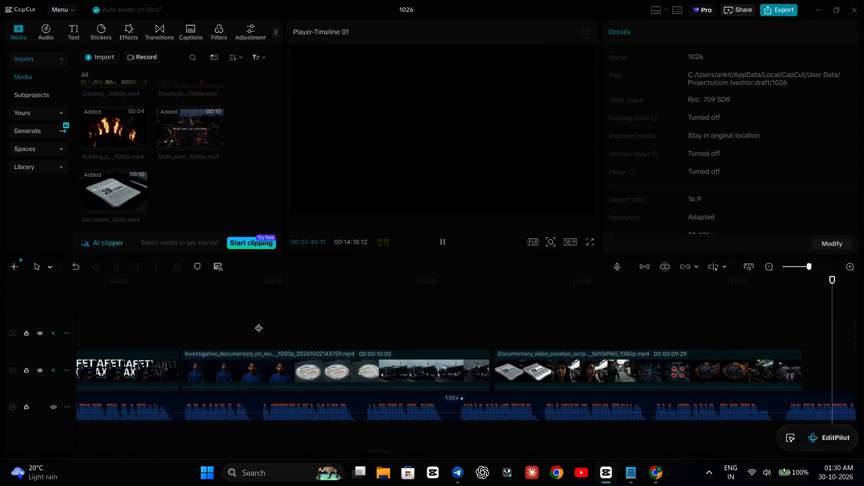
scroll(259, 322, left, 1)
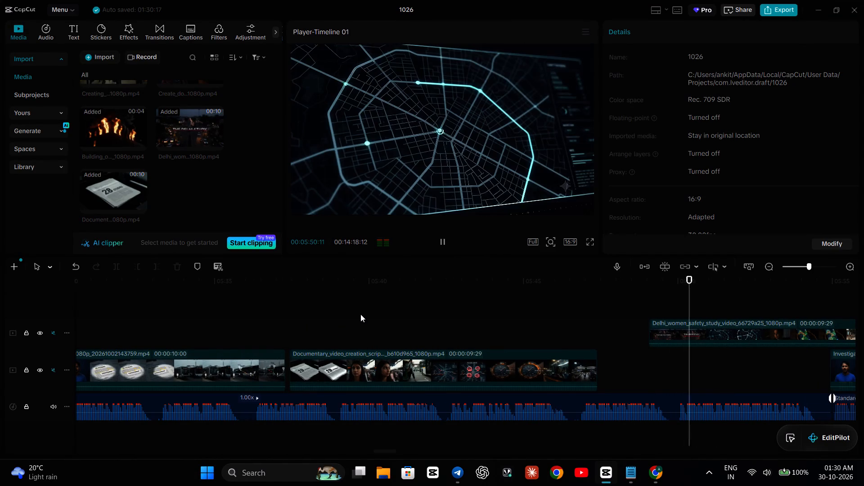
scroll(360, 314, left, 1)
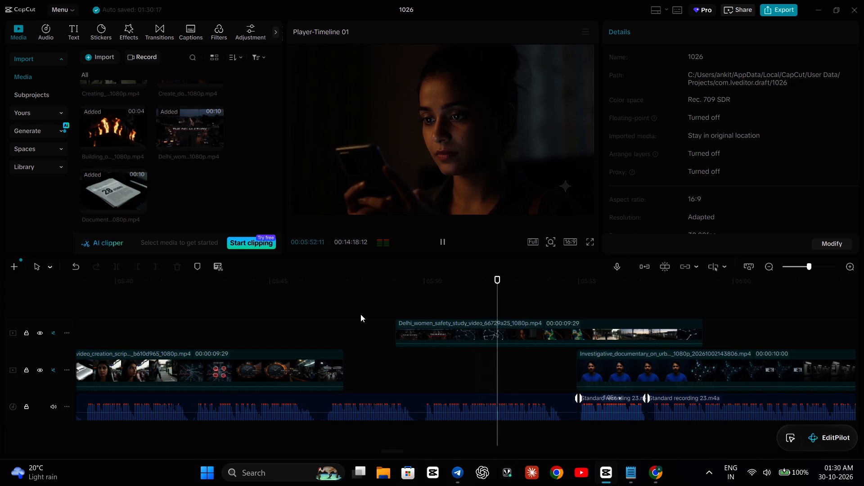
click(472, 335)
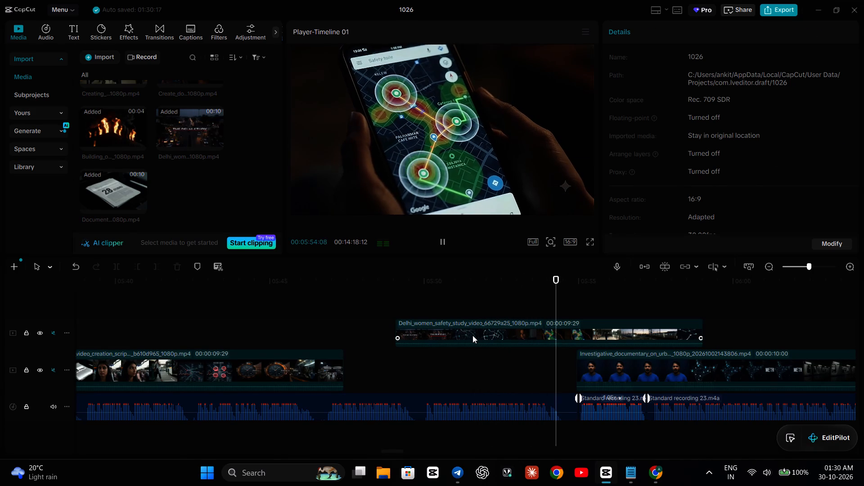
key(space)
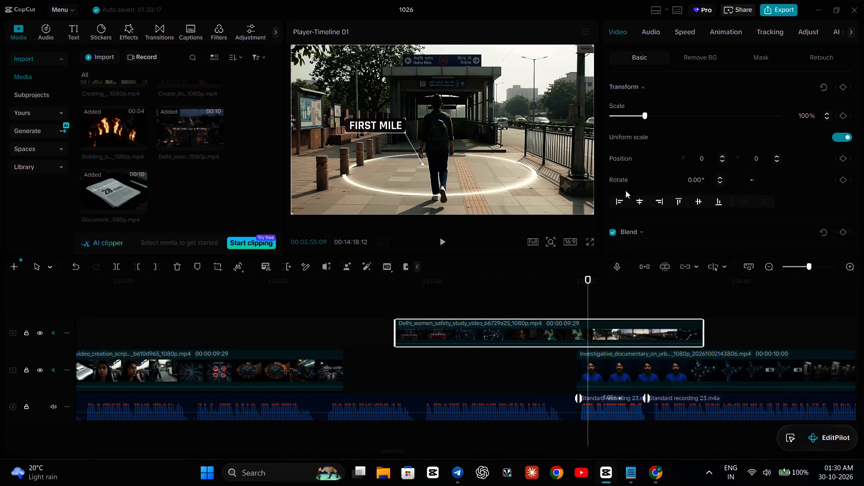
click(685, 34)
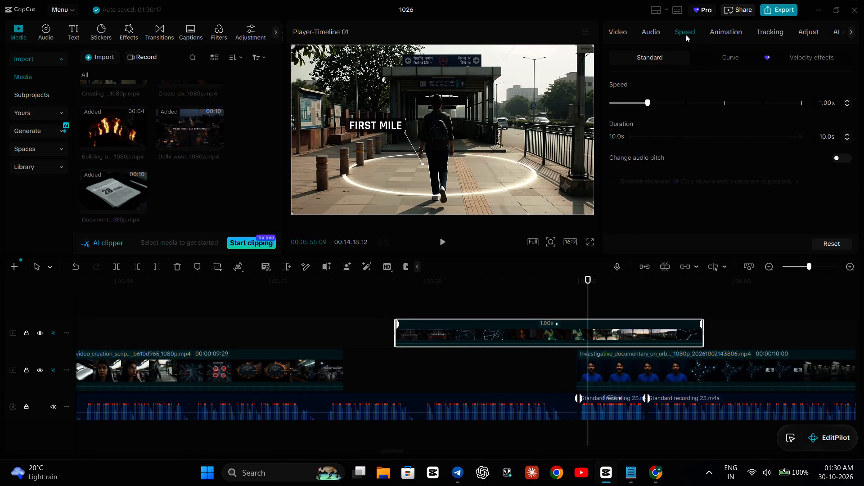
click(667, 100)
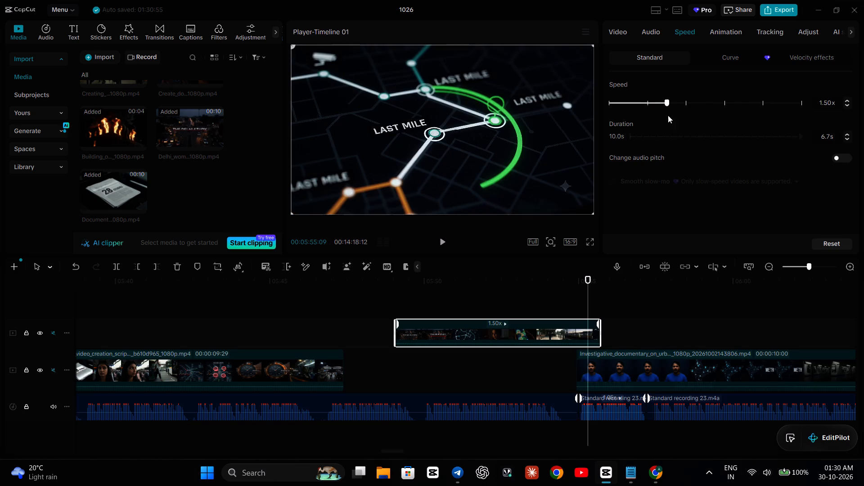
Move the Delhi women safety study clip down to the main track, directly after the 28 Studies clip.
drag(478, 332, 450, 359)
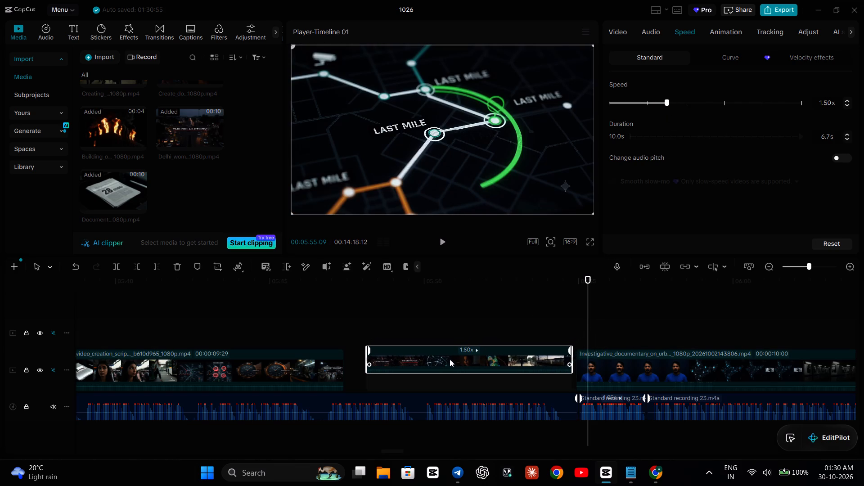
drag(450, 359, 454, 361)
drag(436, 363, 420, 366)
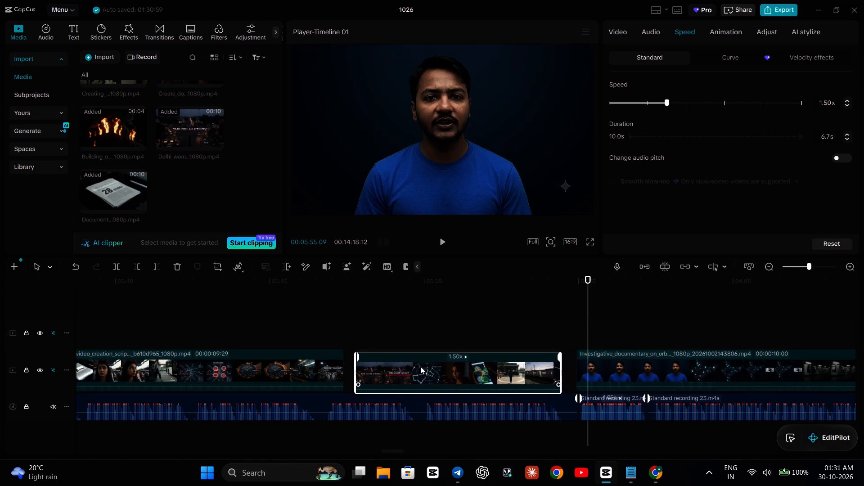
drag(420, 366, 410, 364)
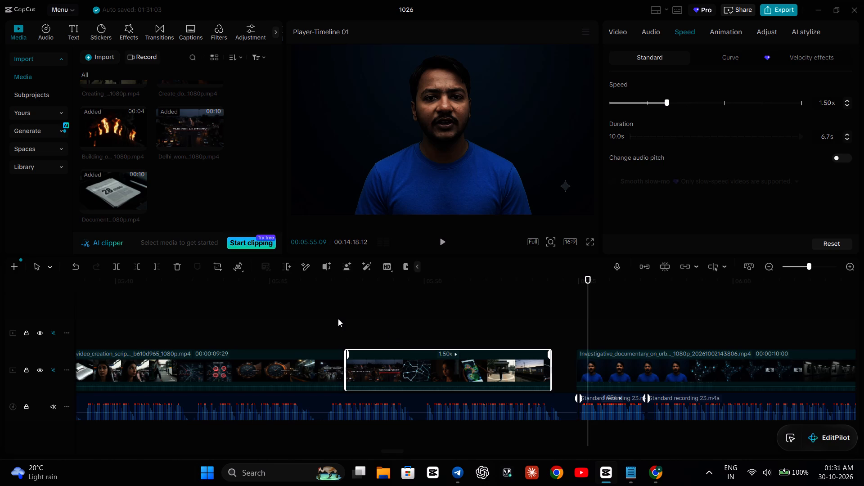
Review the narration around 00:05:33 to 00:05:38 and trim the end of the presenter clip to a duration of 00:00:07:01.
scroll(338, 319, right, 3)
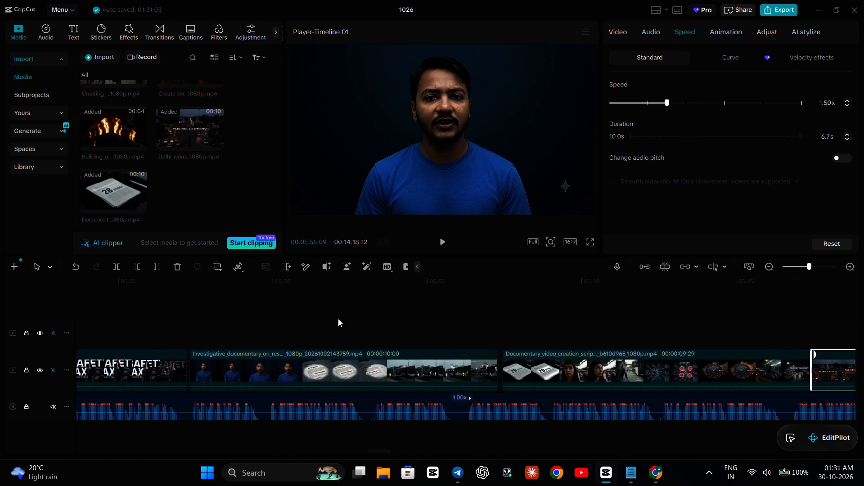
click(361, 316)
key(space)
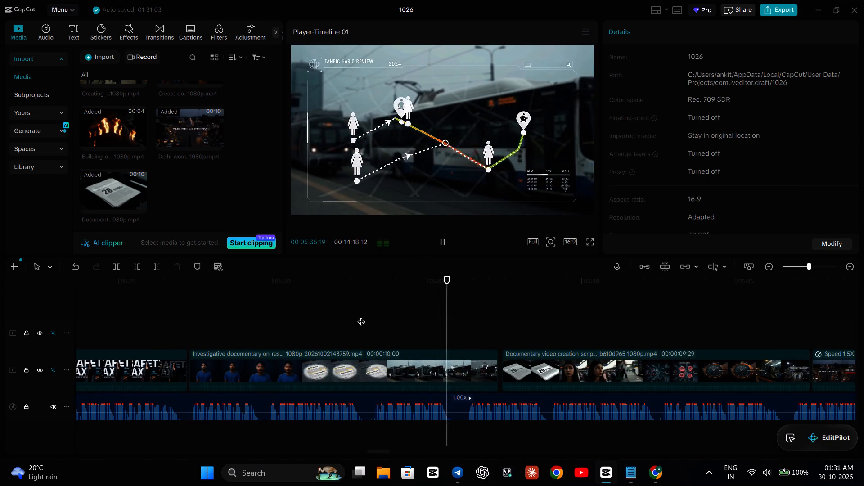
key(space)
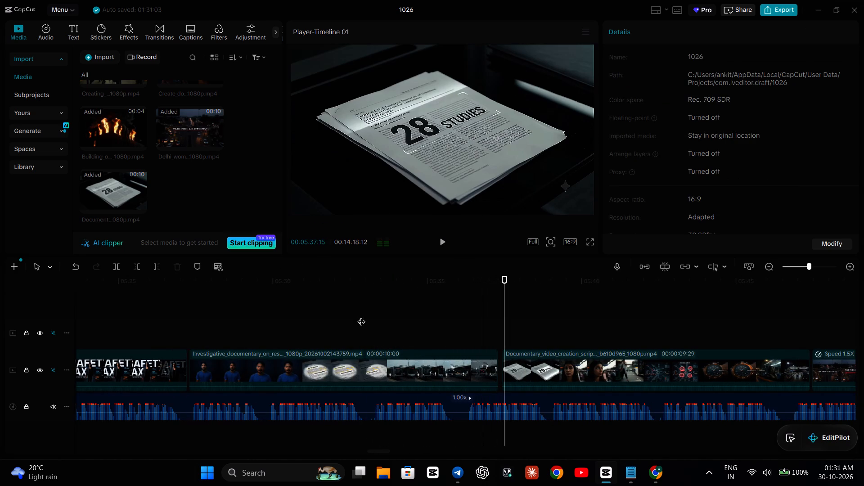
key(space)
key(space)
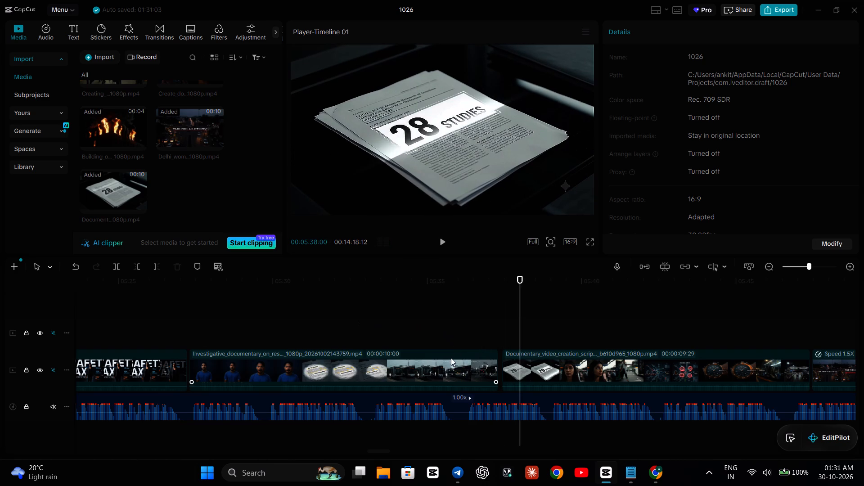
click(450, 358)
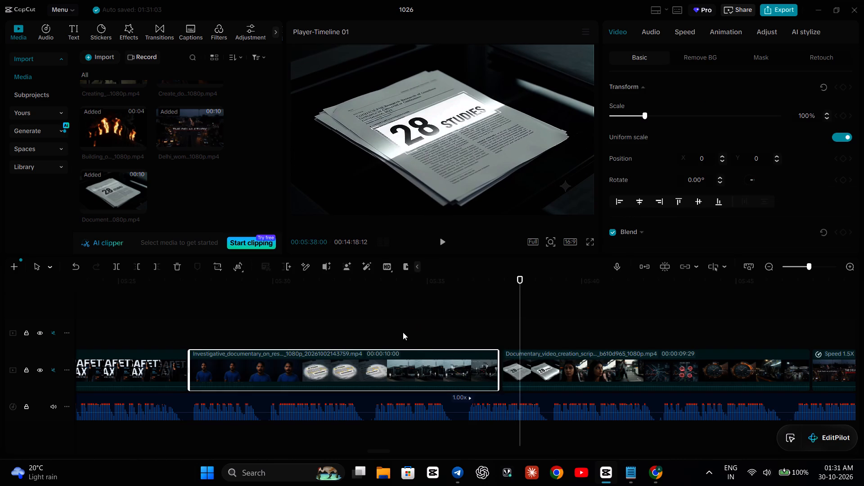
click(395, 325)
key(space)
key(space)
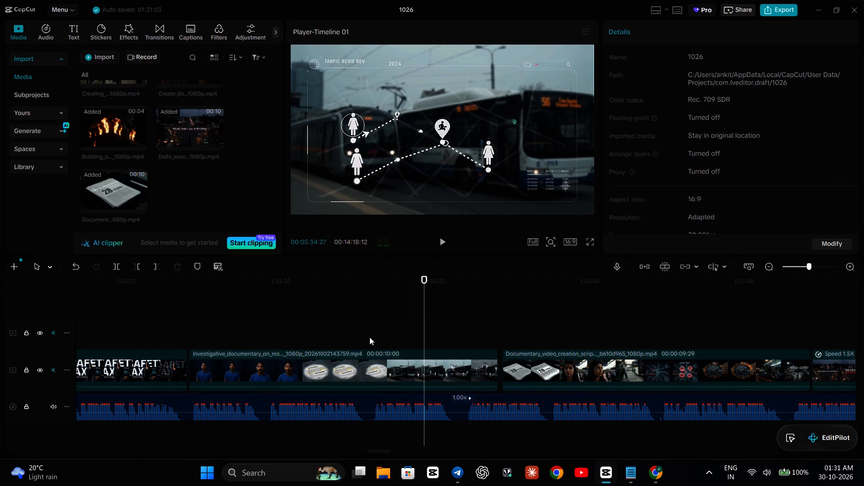
click(375, 329)
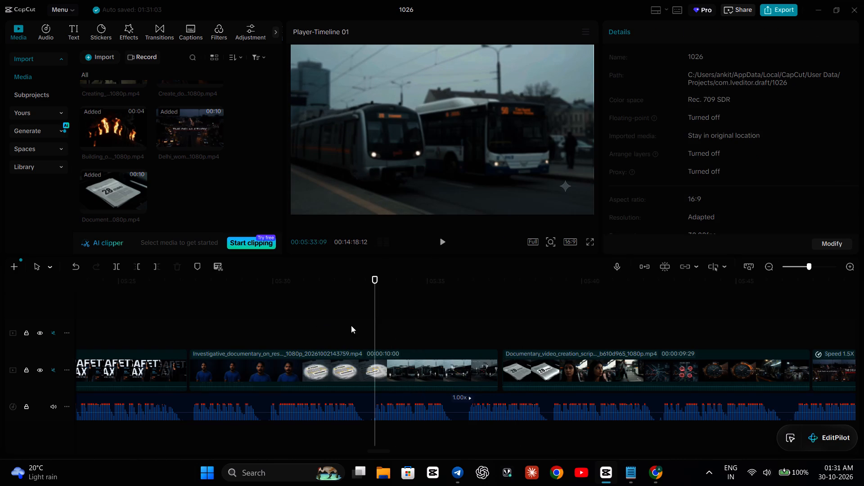
click(495, 369)
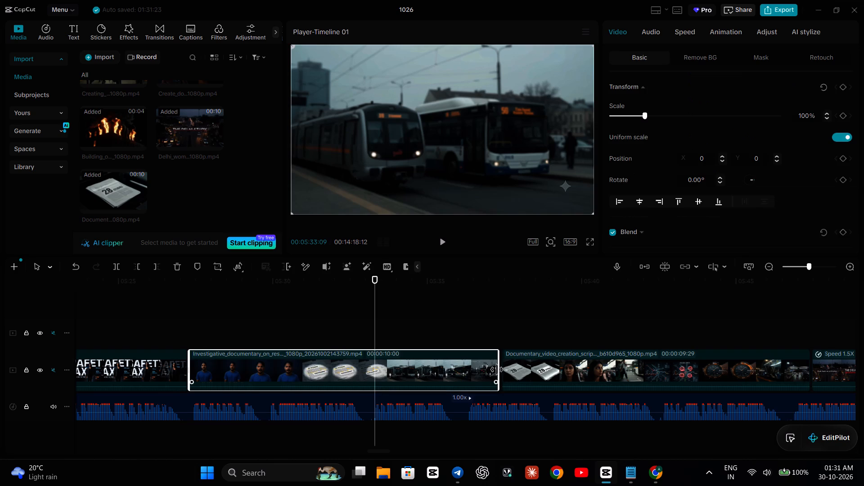
drag(497, 369, 411, 381)
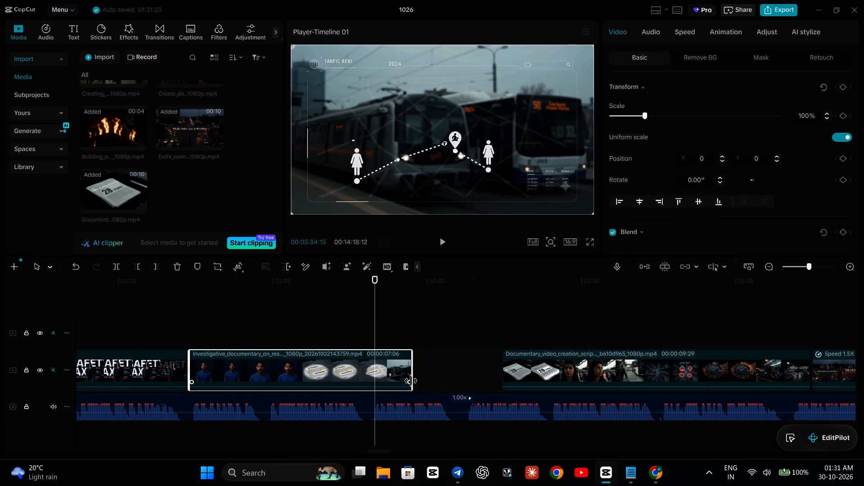
drag(411, 381, 406, 382)
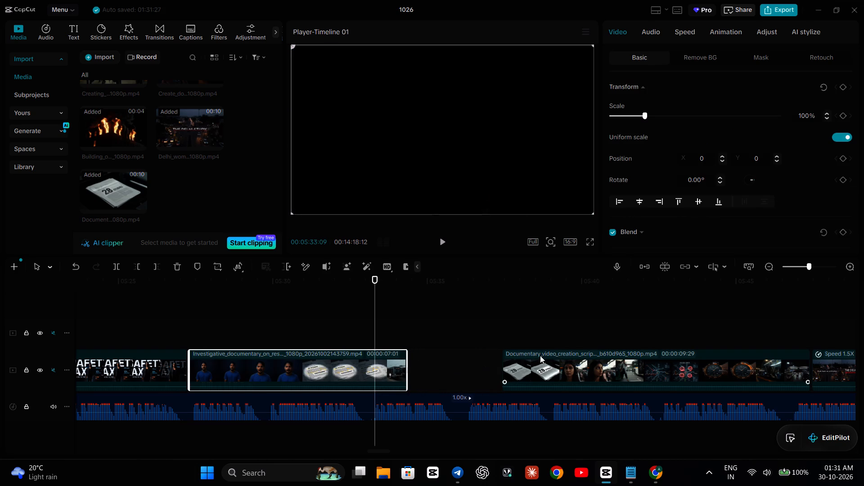
Move the 28 Studies clip earlier on the main track so it directly follows the trimmed presenter clip.
drag(540, 363, 457, 367)
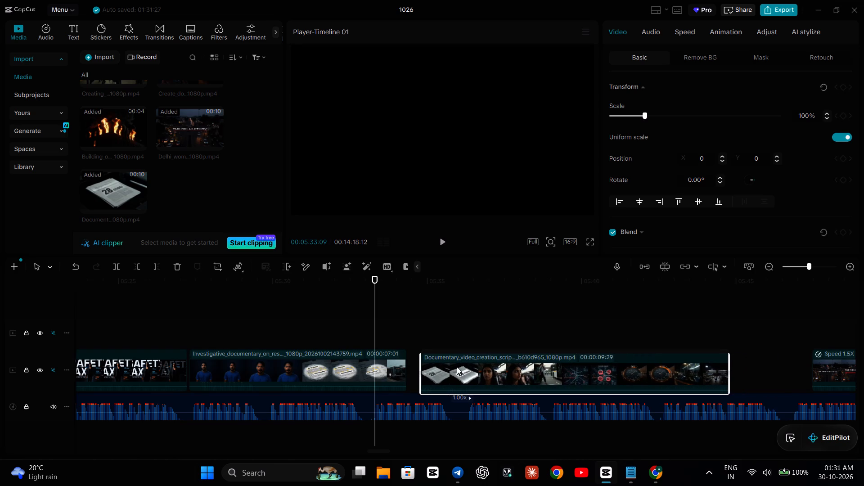
drag(457, 367, 443, 363)
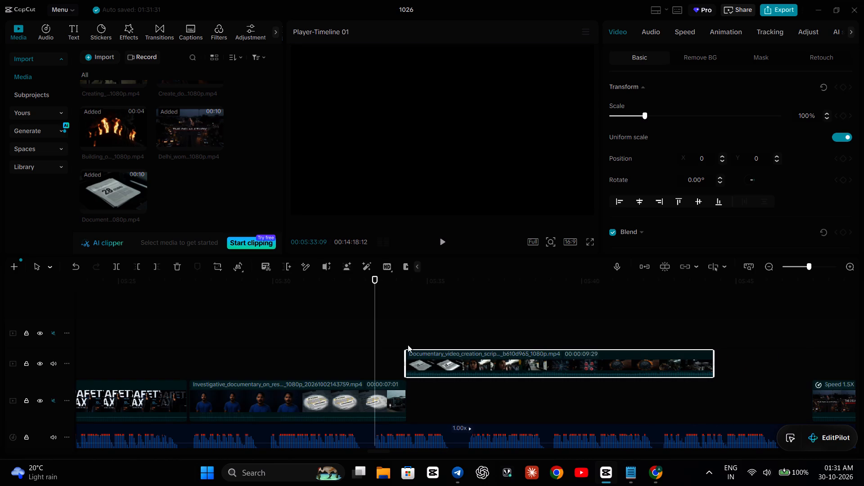
drag(436, 358, 437, 391)
drag(443, 362, 443, 390)
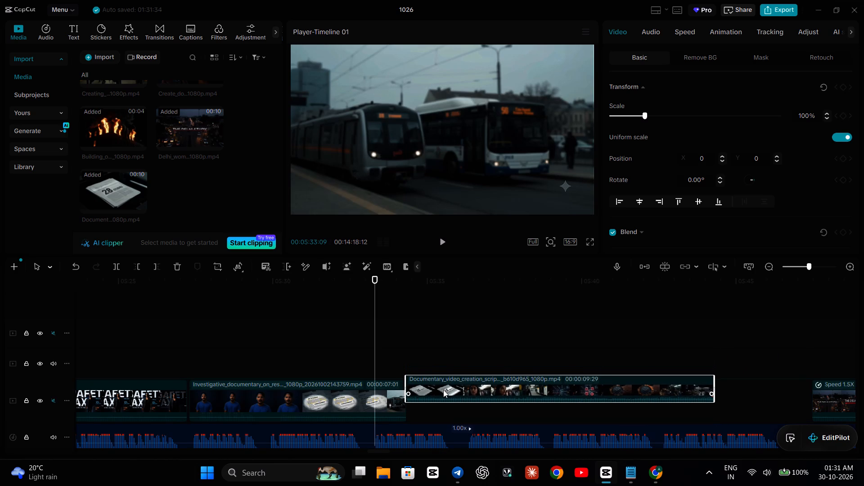
drag(443, 390, 444, 403)
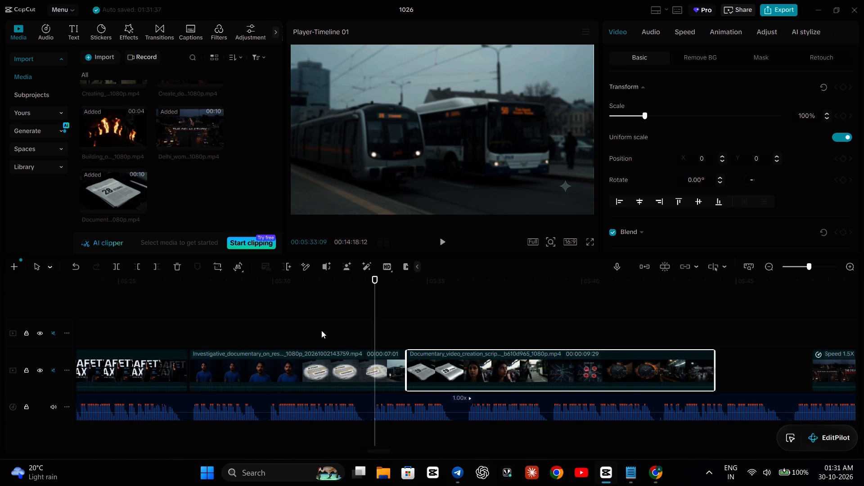
Play the 28 Studies clip against the narration and slow its speed to 0.90x.
click(321, 330)
key(space)
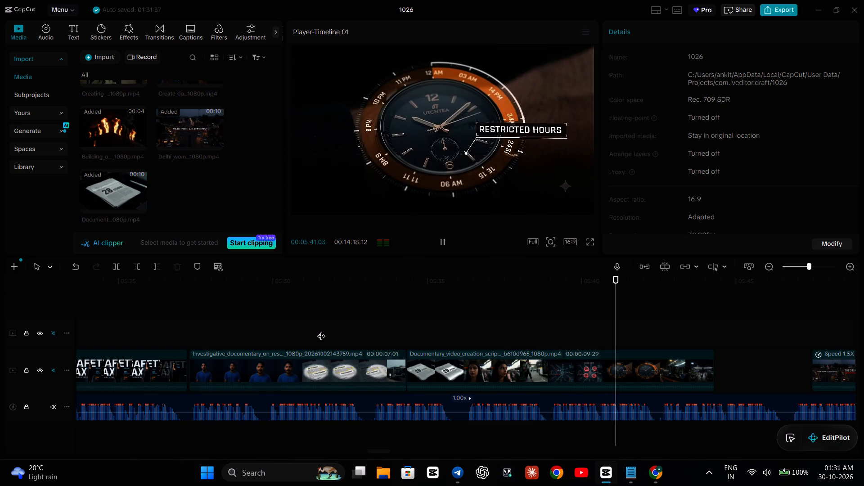
key(space)
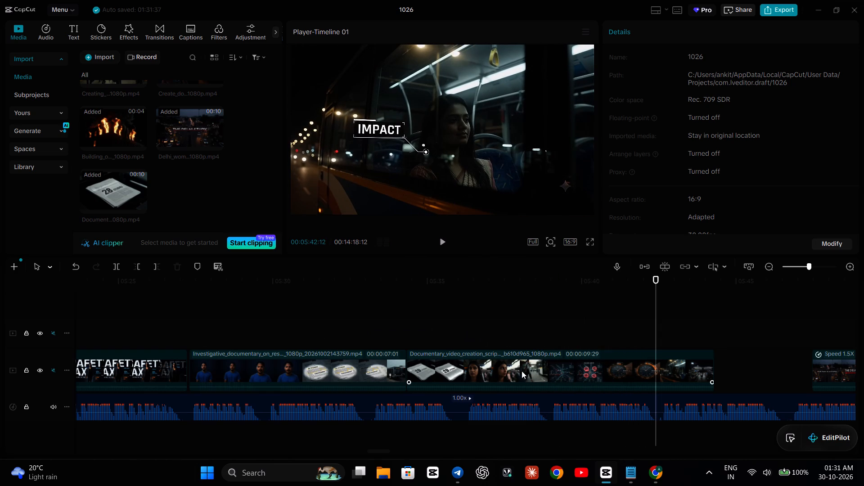
click(522, 377)
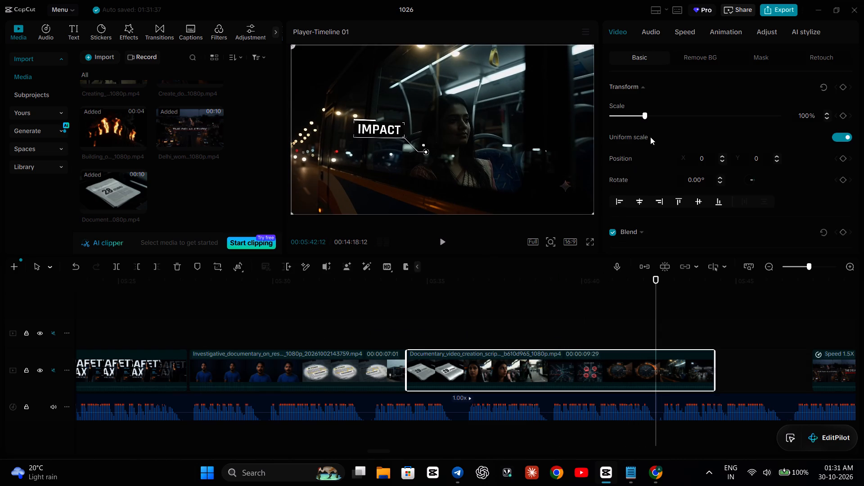
click(679, 30)
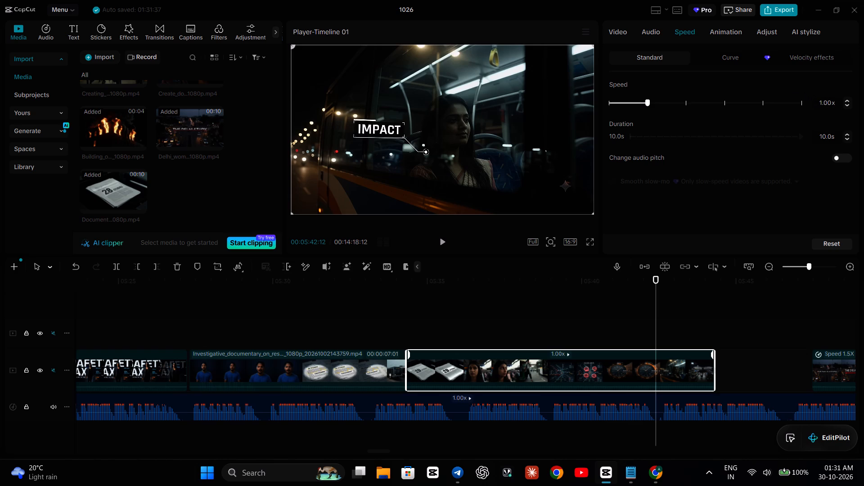
click(847, 105)
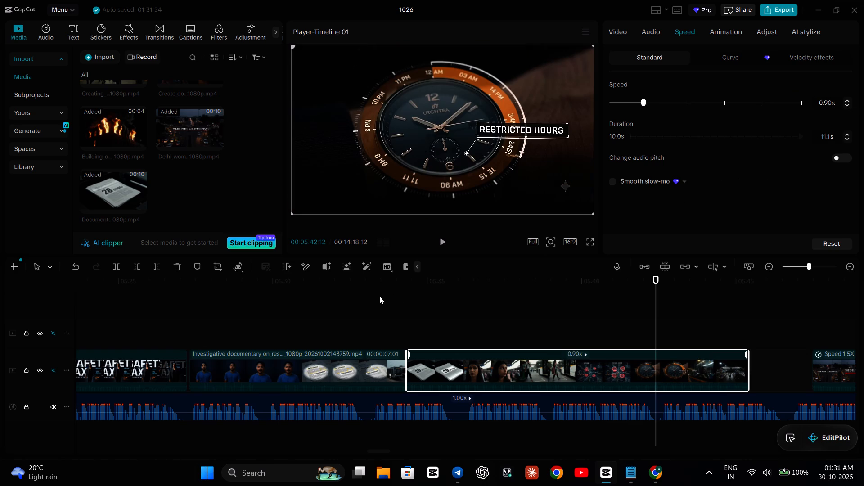
Replay the section from the presenter clip onward and slow the 28 Studies clip further to 0.80x.
click(372, 299)
key(space)
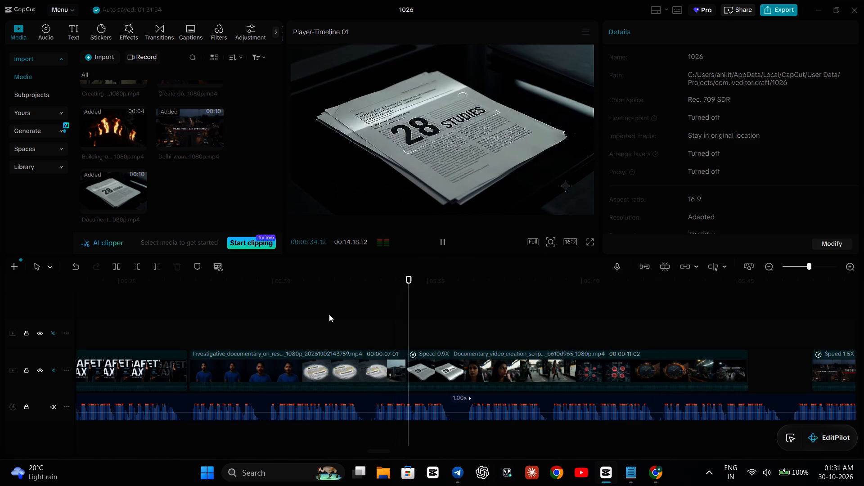
click(242, 318)
key(space)
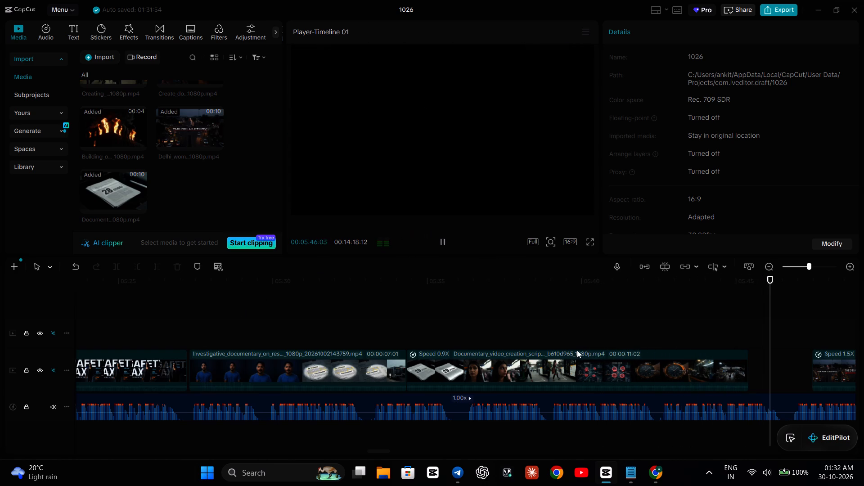
click(597, 362)
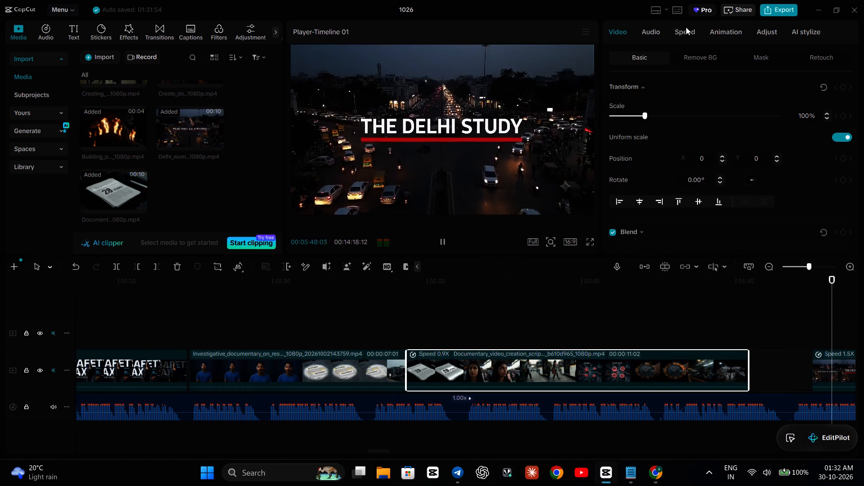
click(686, 27)
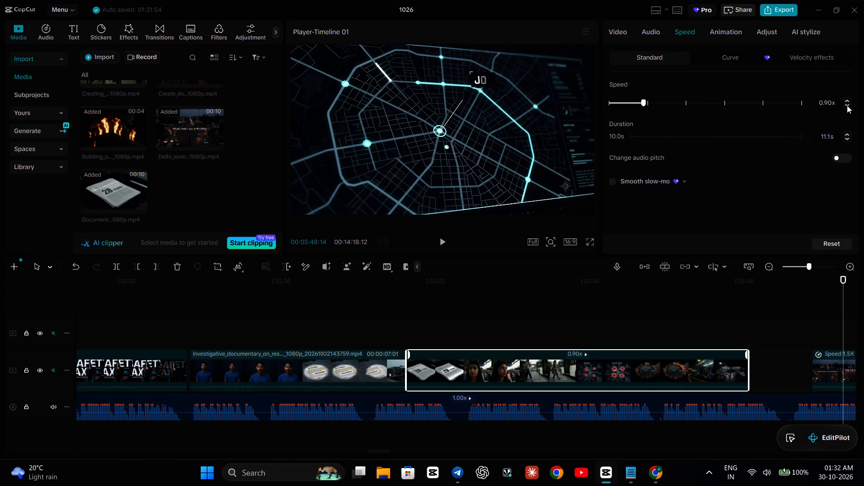
click(847, 105)
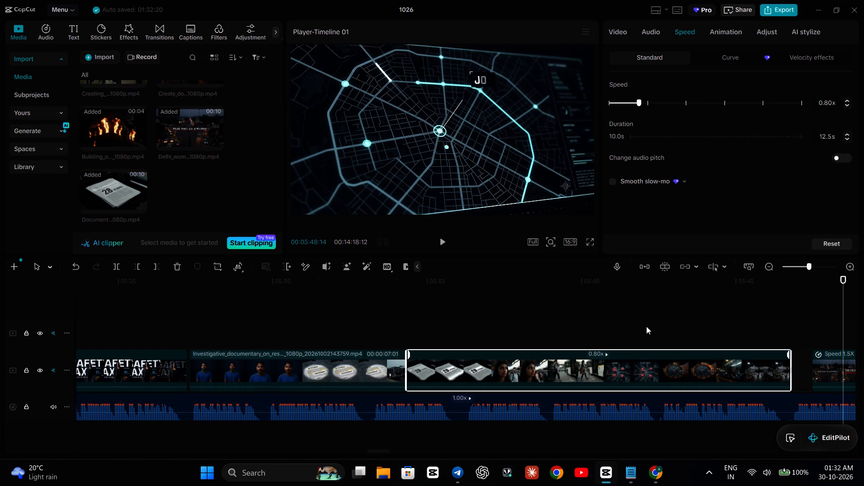
Slow the Delhi Study clip to 1.30x and place it on the main track close behind the 28 Studies clip.
scroll(646, 326, left, 2)
click(618, 356)
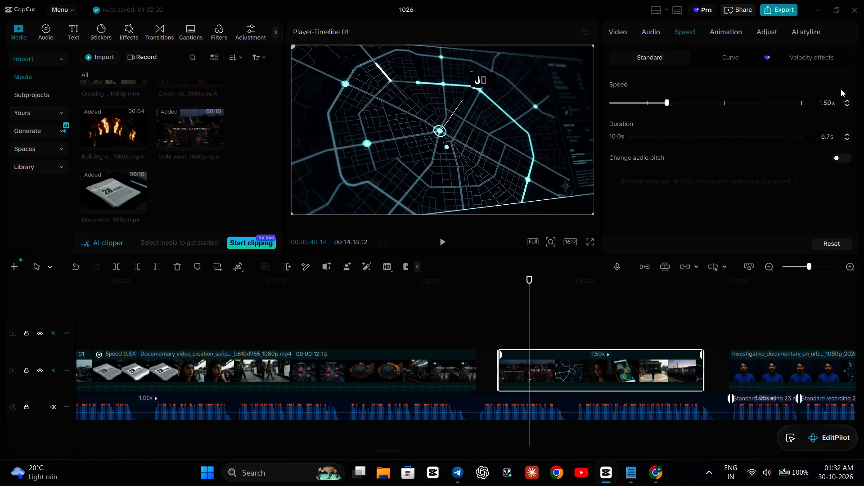
click(849, 104)
click(849, 104)
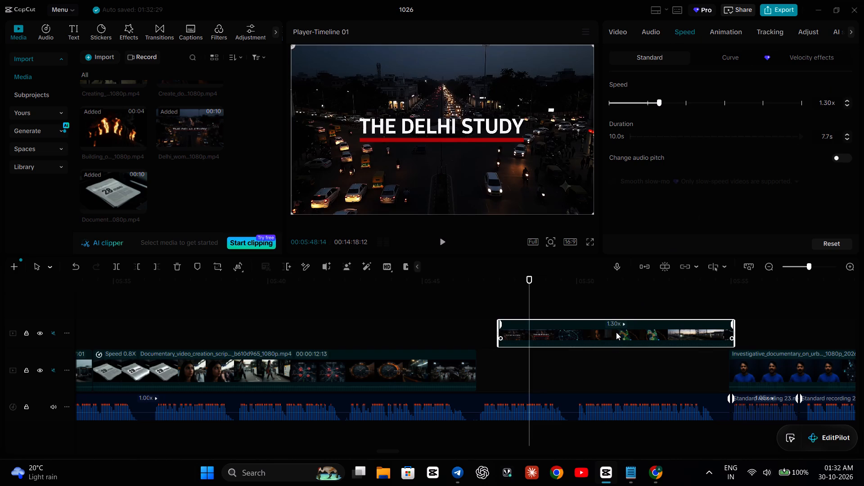
drag(616, 332, 599, 367)
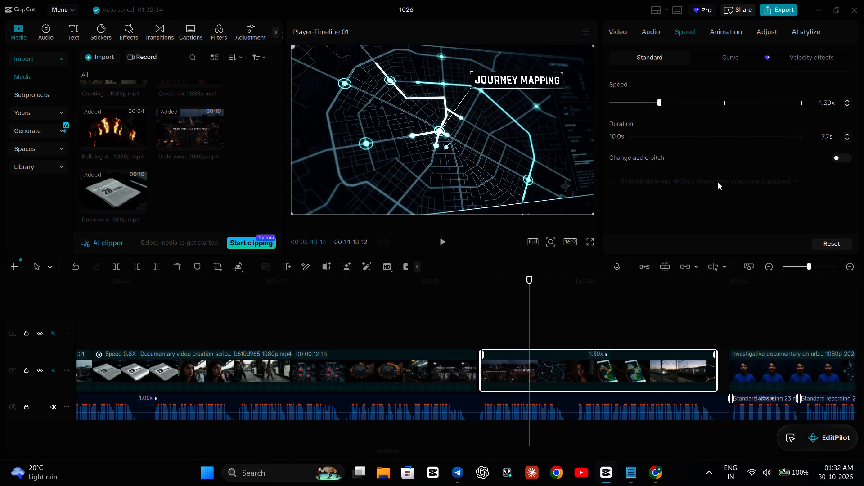
Set the Delhi Study clip's speed to 1.25x and snap its start to the end of the 28 Studies clip.
click(831, 100)
key(BackSpace)
key(BackSpace)
text(25)
key(Return)
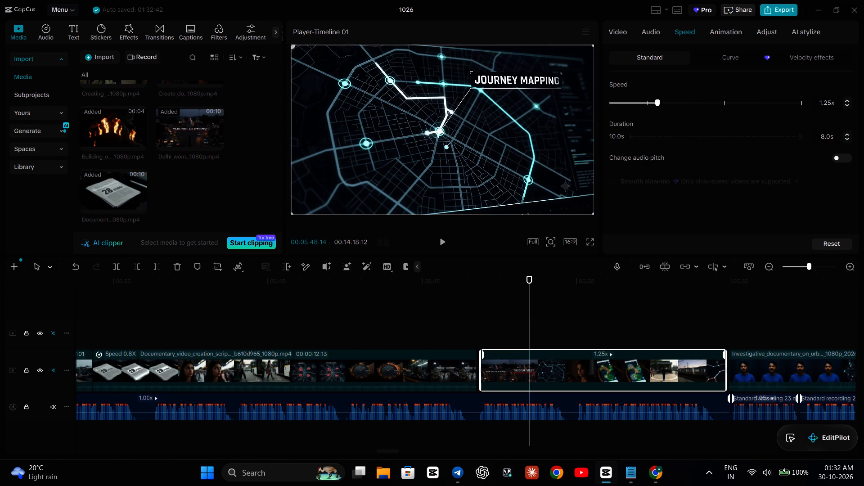
click(550, 367)
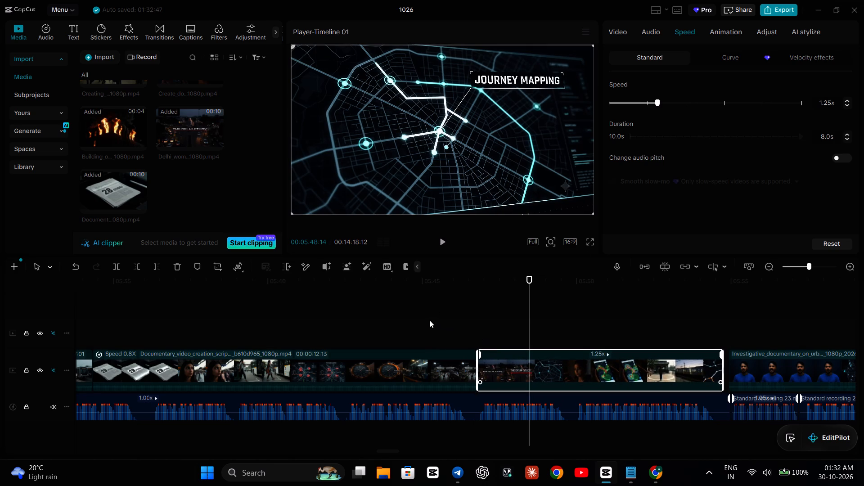
Set the Delhi Study clip's speed to 1.22x to fill the gap before the following presenter clip.
click(831, 100)
key(BackSpace)
key(2)
key(Return)
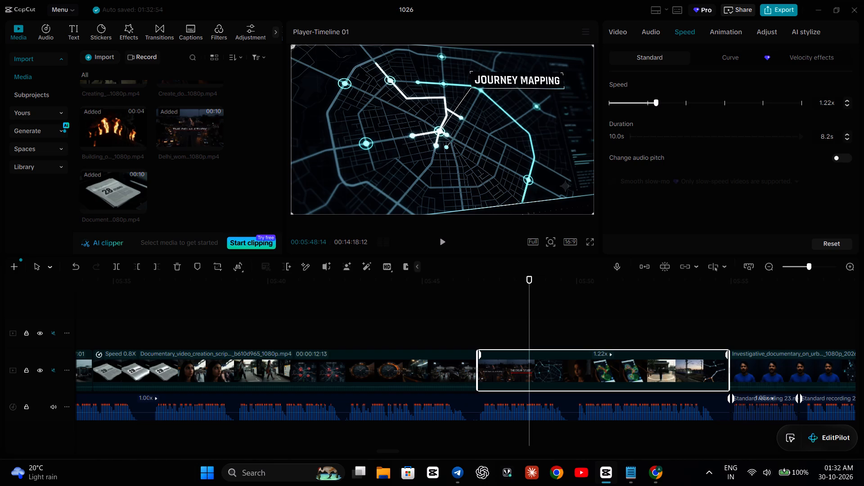
Play the 28 Studies and Delhi Study clips against the narration, and shorten the end of the preceding presenter clip.
click(263, 333)
key(space)
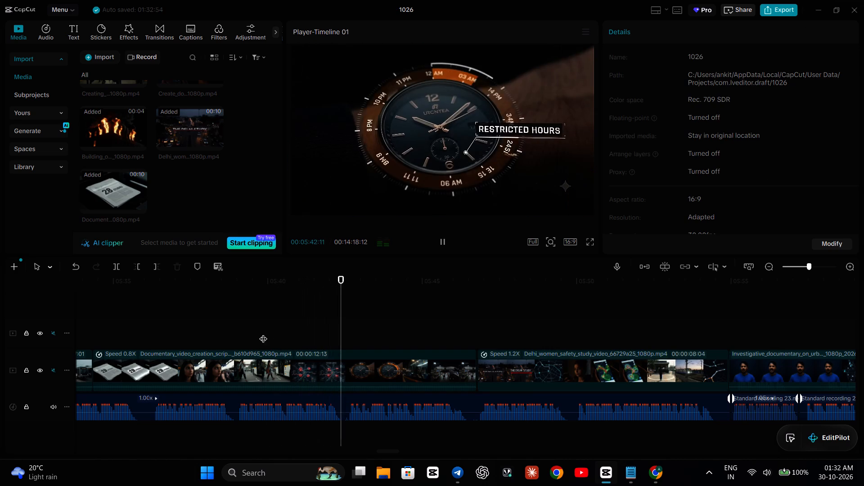
click(108, 319)
key(space)
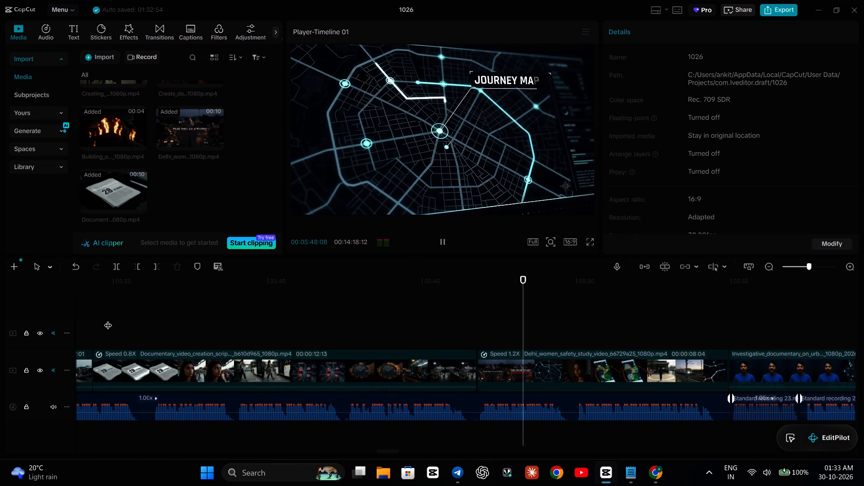
click(103, 327)
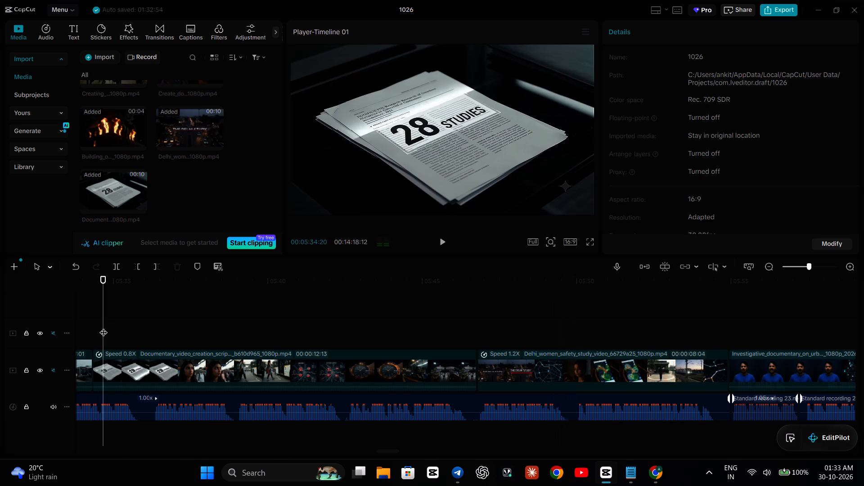
scroll(249, 310, right, 1)
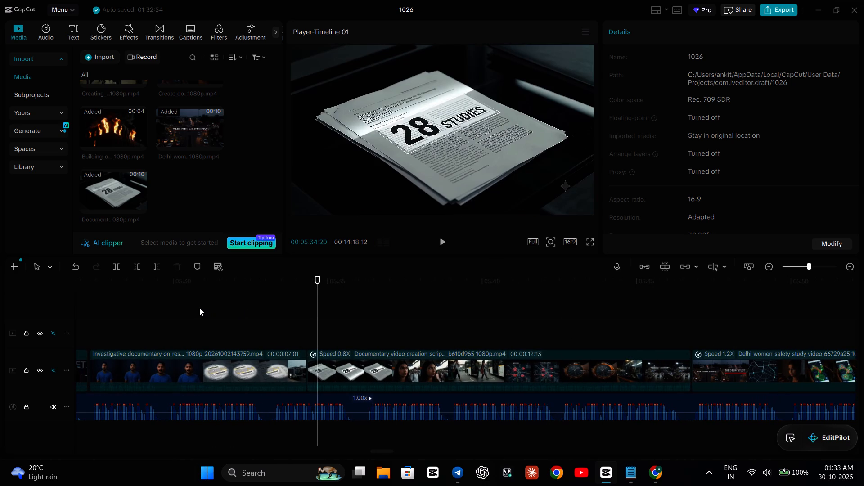
click(193, 307)
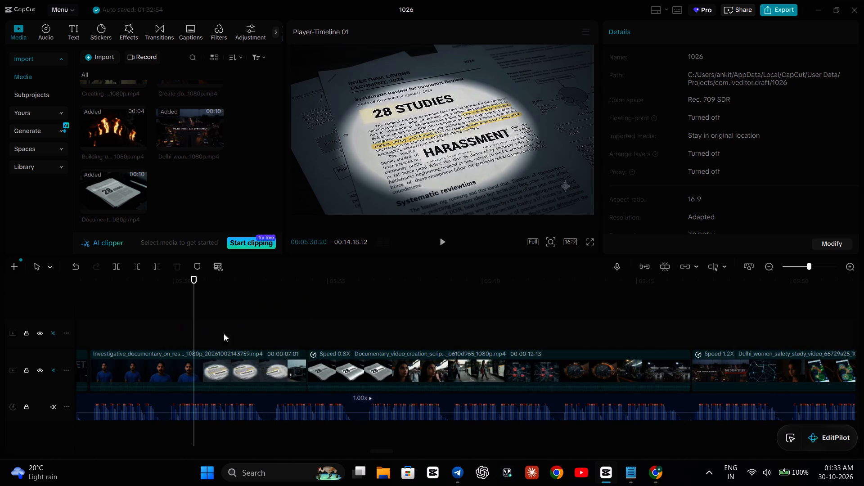
click(258, 353)
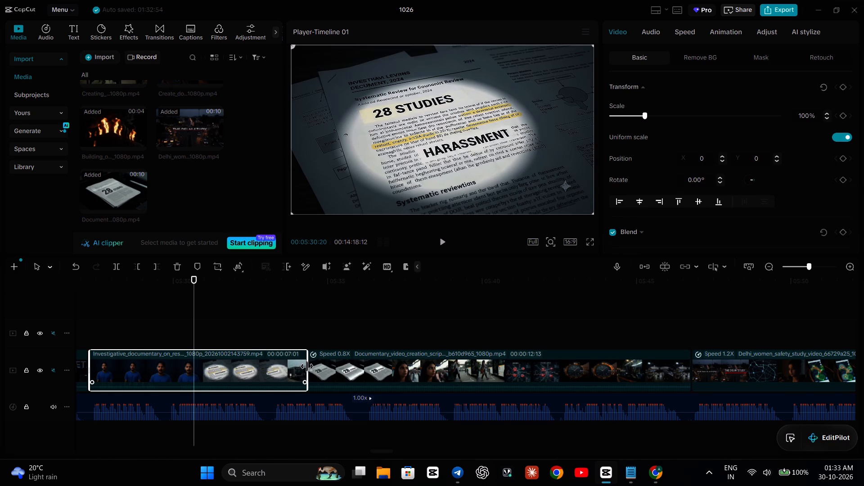
drag(307, 366, 261, 374)
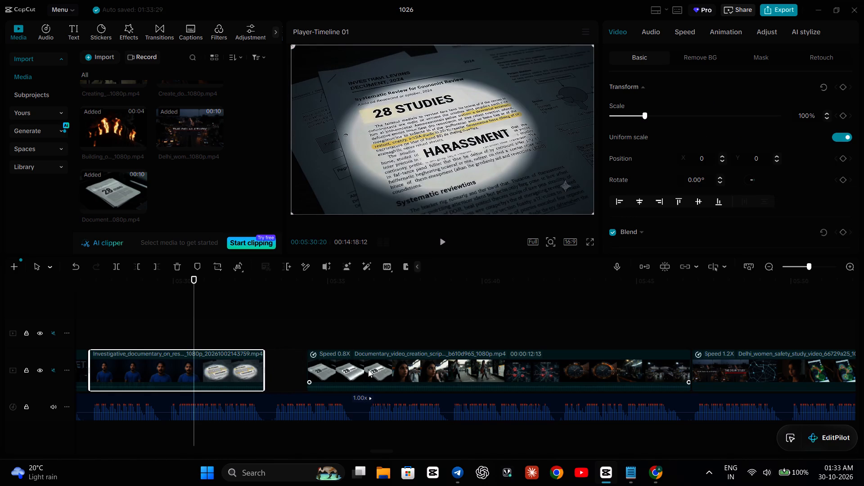
Move the 28 Studies clip earlier on the main track so it directly follows the shortened presenter clip.
drag(370, 369, 329, 370)
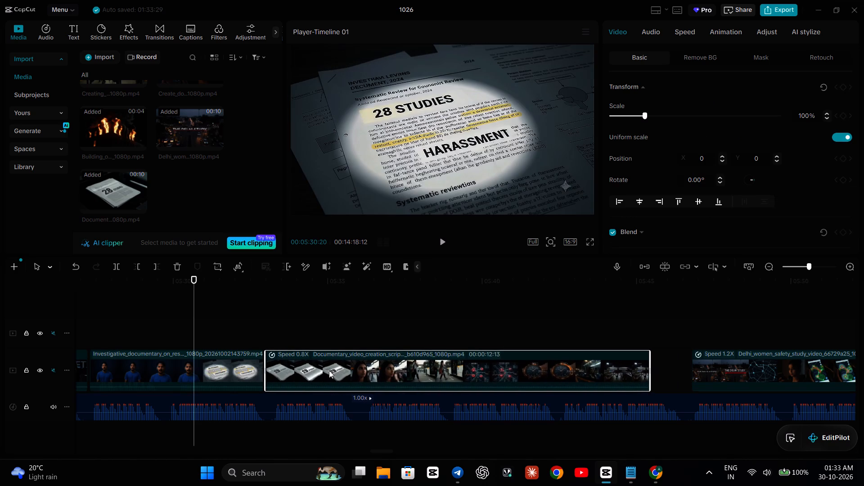
drag(329, 370, 328, 370)
Replay from the presenter clip at 00:05:30:20 through the 28 Studies clip, and shift the 28 Studies clip slightly later.
click(194, 307)
key(space)
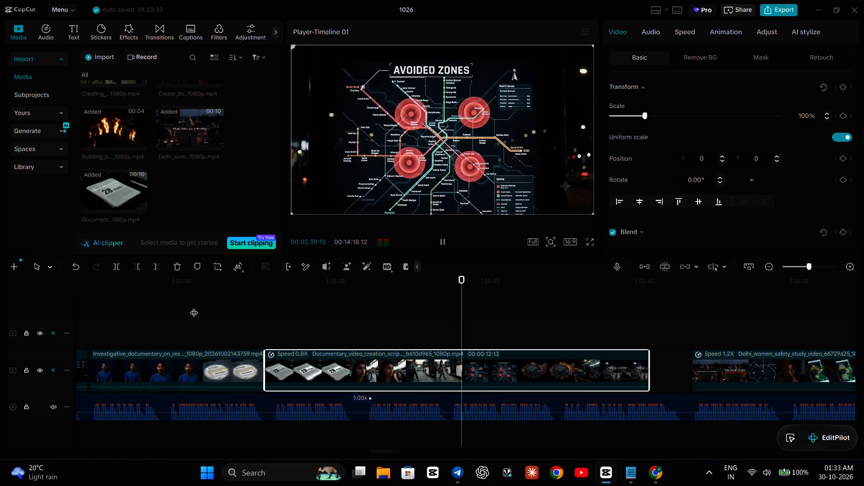
key(space)
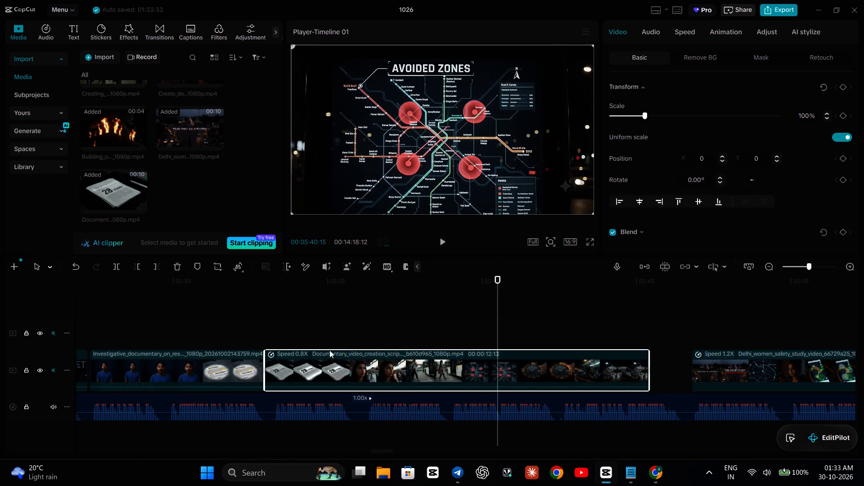
key(space)
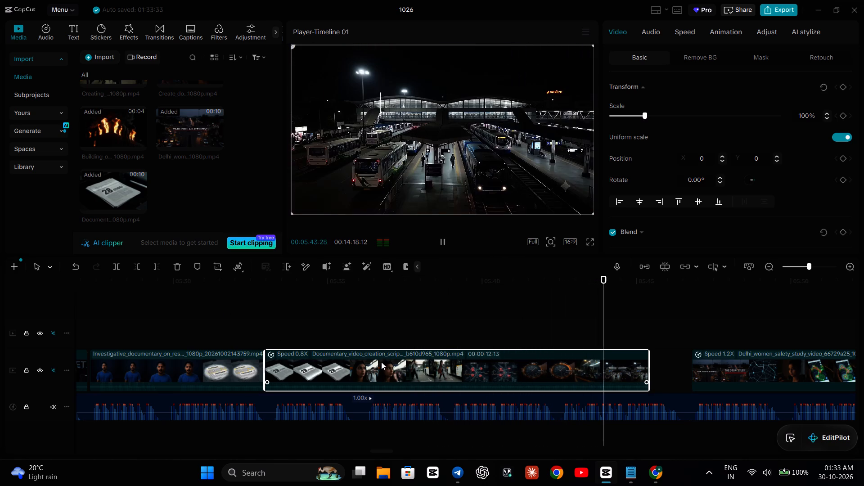
key(space)
key(space)
key(space)
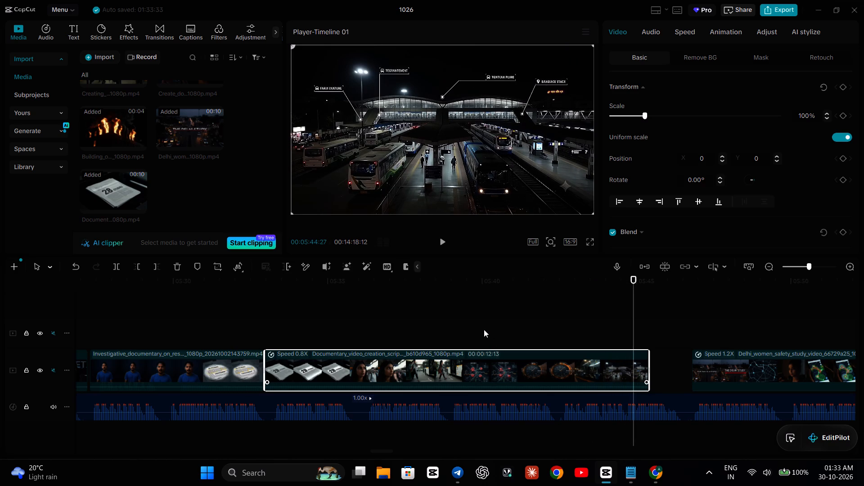
drag(461, 358, 474, 358)
Extend the end of the presenter clip to meet the start of the 28 Studies clip.
click(242, 362)
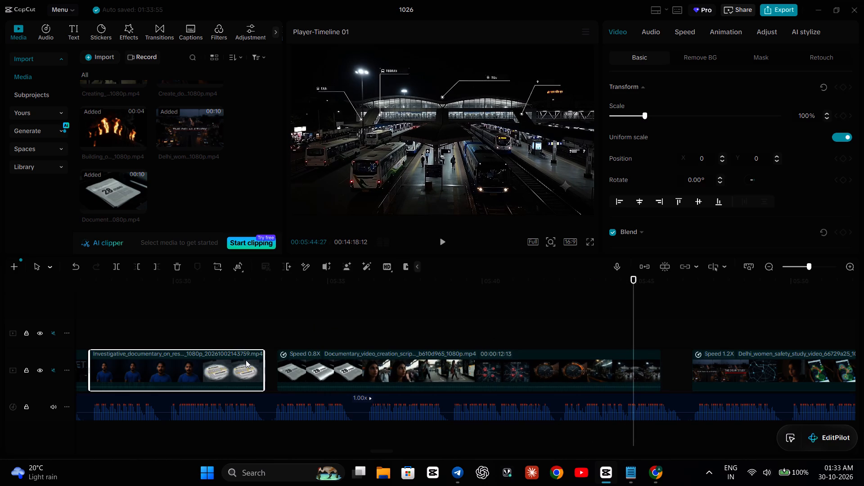
drag(262, 361, 277, 366)
Replay from the end of the presenter clip into the 28 Studies clip, and trim the presenter clip's end slightly.
click(251, 326)
key(space)
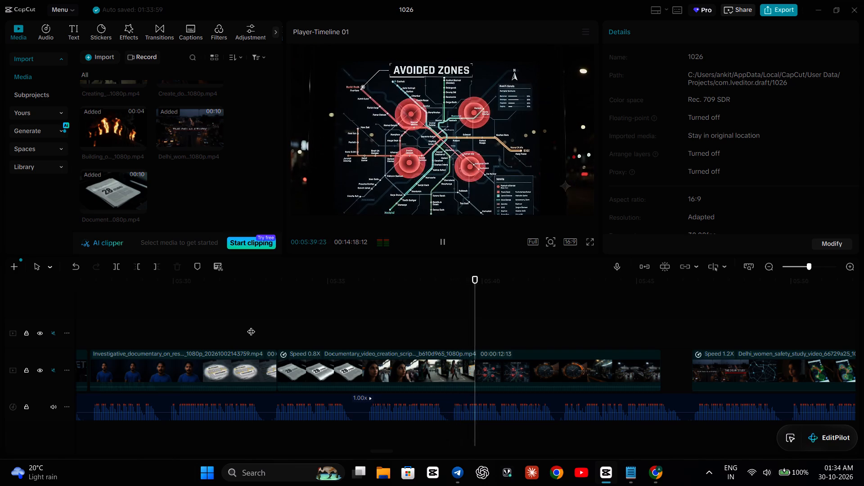
key(space)
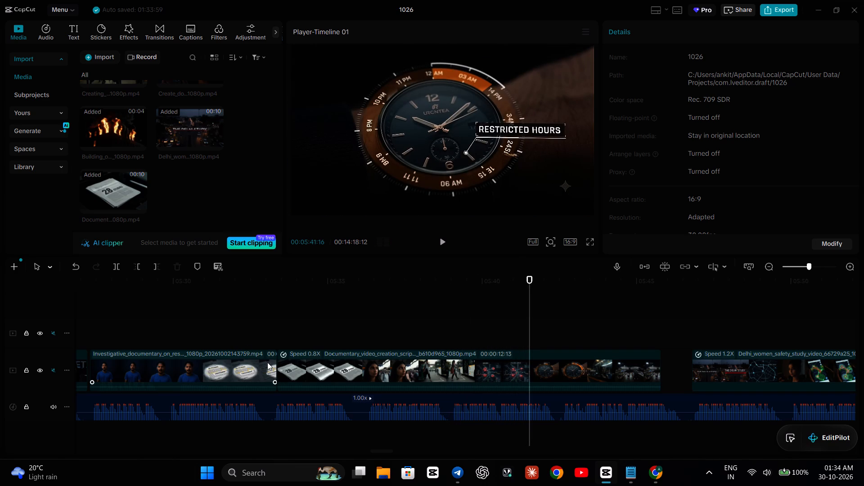
drag(275, 361, 269, 364)
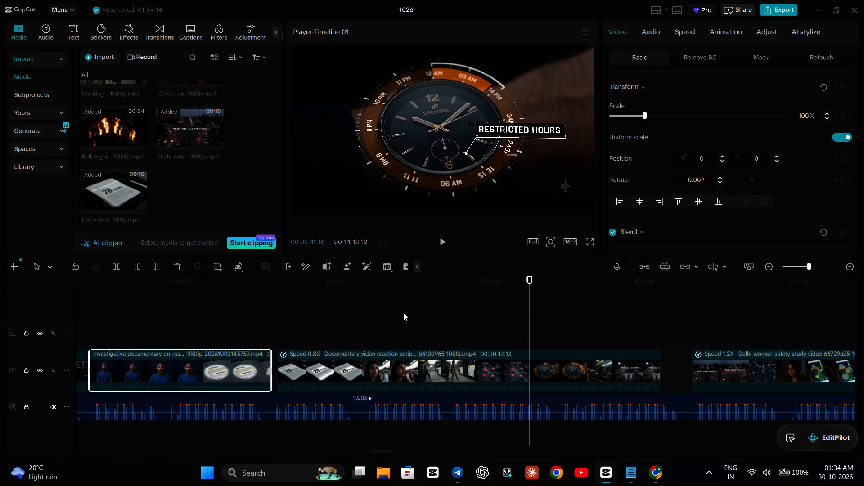
Step frame by frame through the Mode Change shot and play into the Avoided Zones map to check its timing against the narration.
click(411, 313)
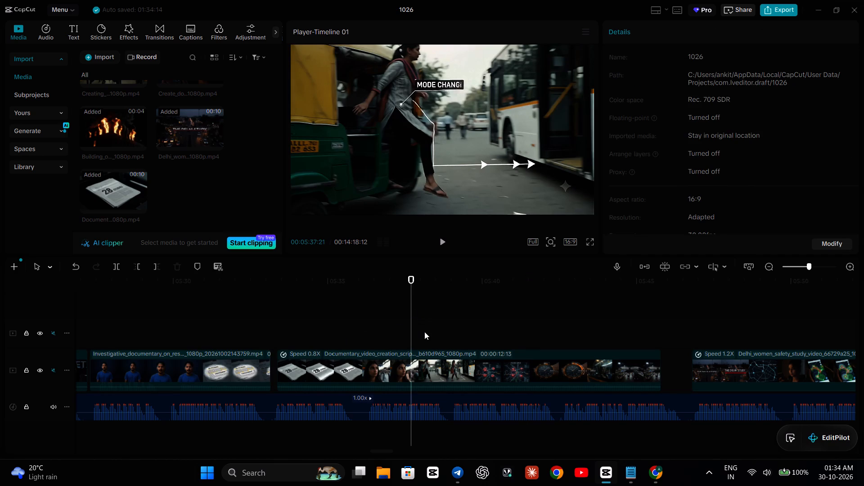
key(Right)
key(Right)
key(Right)
key(Right)
key(Right)
key(Right)
key(Right)
key(Right)
key(Right)
key(Right)
key(Right)
key(Right)
key(Right)
key(Right)
key(Right)
key(Right)
key(Right)
key(Right)
key(Right)
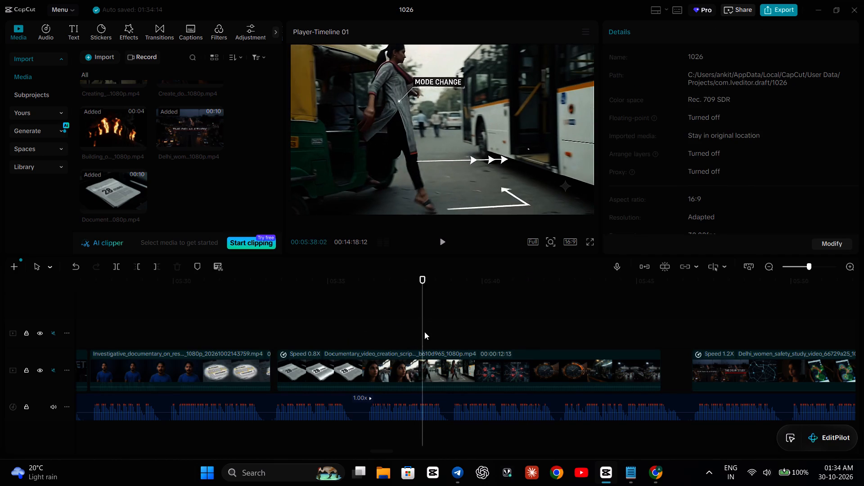
key(Right)
key(Right)
key(Right)
key(Right)
key(Right)
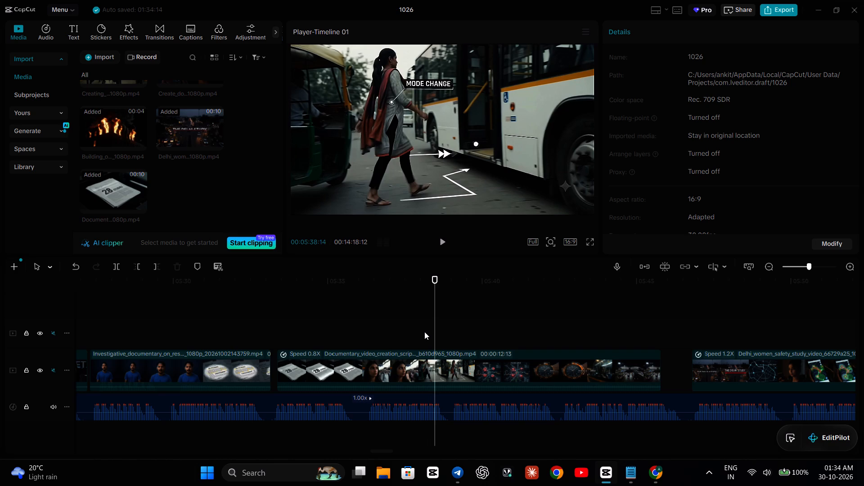
key(Right)
key(Right)
key(Right)
key(Right)
key(Right)
key(Right)
key(Right)
key(Right)
key(Right)
key(space)
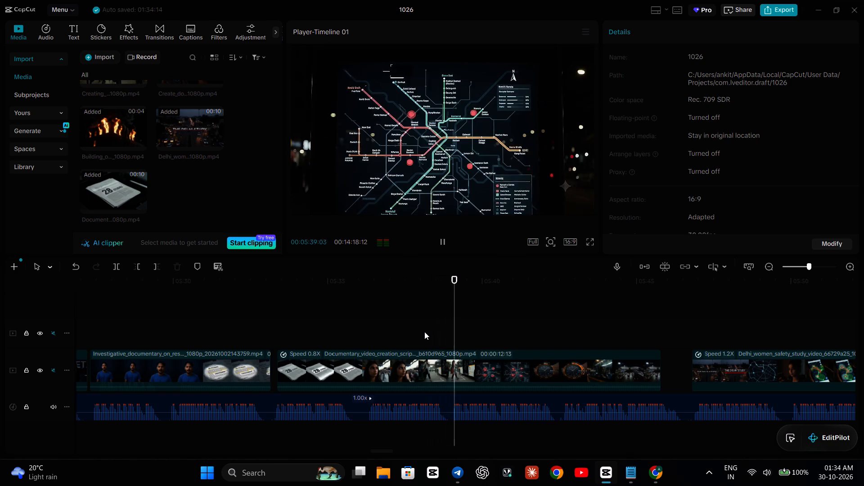
key(space)
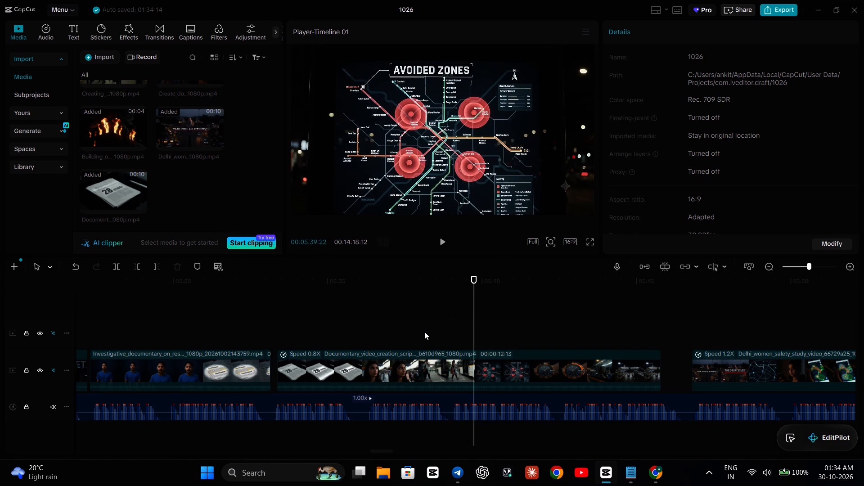
Play from the Avoided Zones map through the Restricted Hours watch into the Impact shot to check their timing against the narration.
key(space)
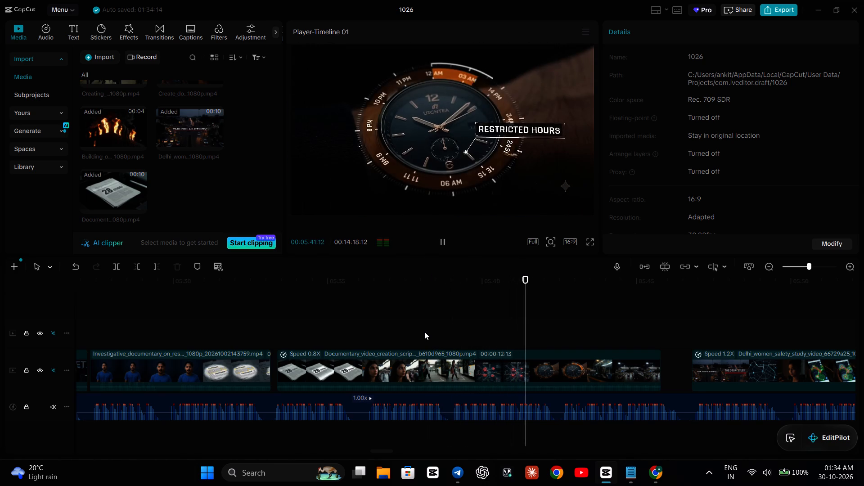
key(space)
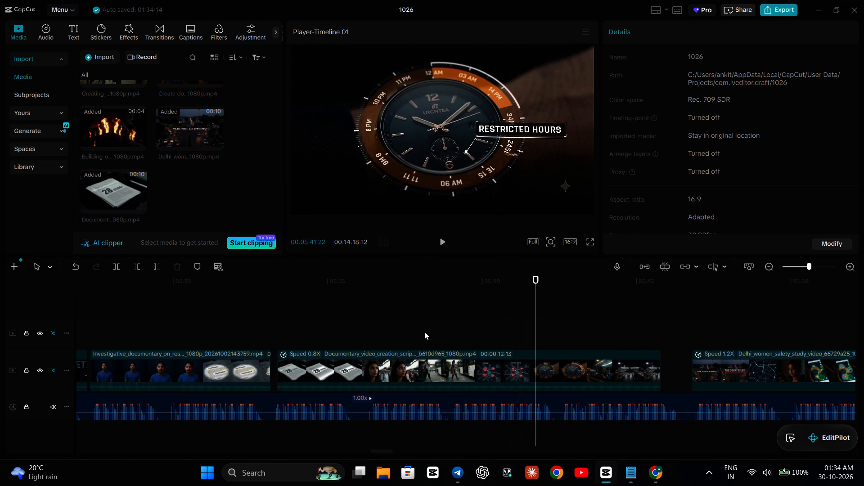
key(space)
key(space)
key(space)
key(space)
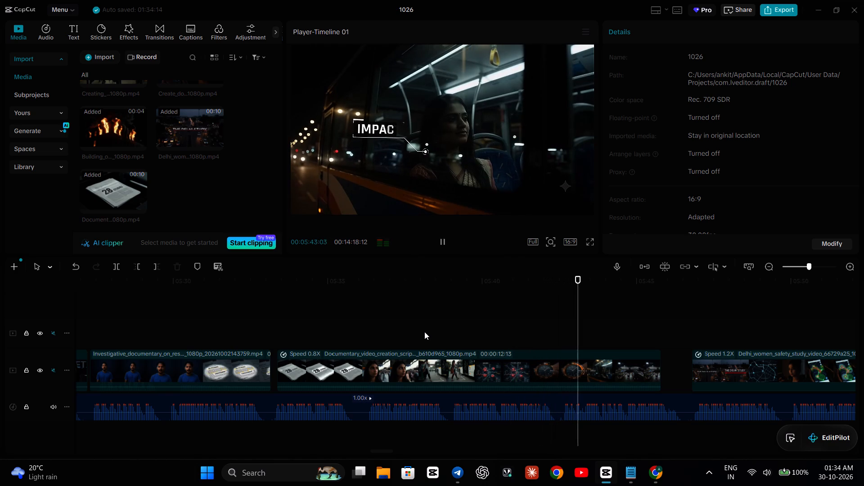
Step back frame by frame from the Impact shot through the Restricted Hours and Avoided Zones shots to the 28 Studies opening.
key(Left)
key(Left)
key(Left)
key(Left)
key(Left)
key(Left)
key(Left)
key(Left)
key(Left)
key(Left)
key(Left)
key(Left)
key(Left)
key(Left)
key(Left)
key(Left)
key(Left)
key(Left)
key(Left)
key(Left)
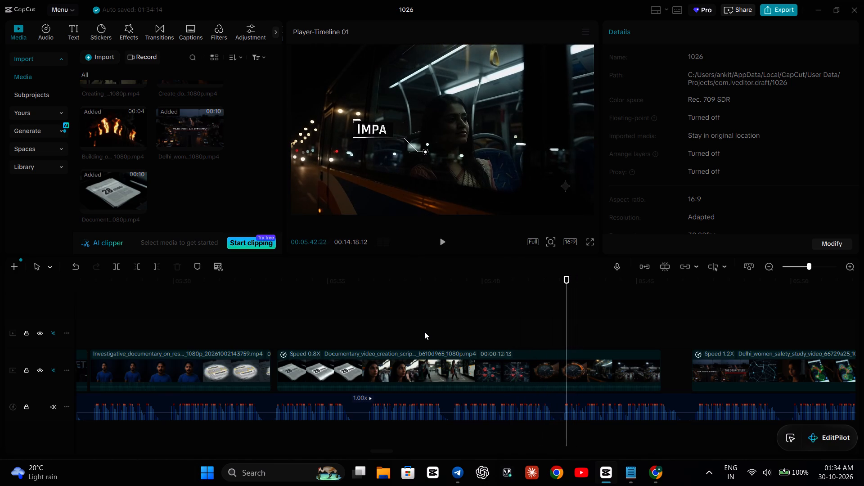
key(Left)
key(Left)
key(Left)
key(Left)
key(Left)
key(Left)
key(Left)
key(Left)
key(Left)
key(Left)
key(Left)
key(Left)
key(Left)
key(Left)
key(Left)
key(Left)
key(Left)
key(Left)
key(Left)
key(Left)
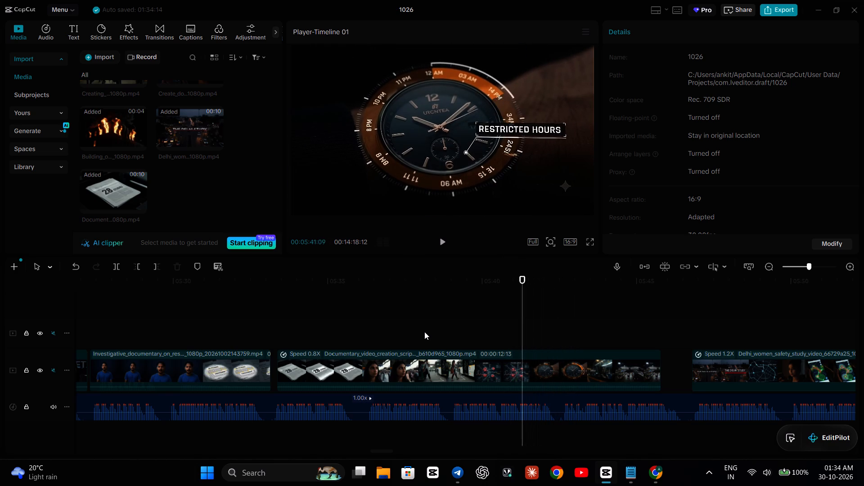
key(Left)
key(Left)
key(Left)
key(Left)
key(Left)
key(Left)
key(Left)
key(Left)
key(Left)
key(Left)
key(Left)
key(Left)
key(Left)
key(Left)
key(Left)
key(Left)
key(Left)
key(Left)
key(Left)
key(Left)
key(Left)
key(Left)
key(Left)
key(Left)
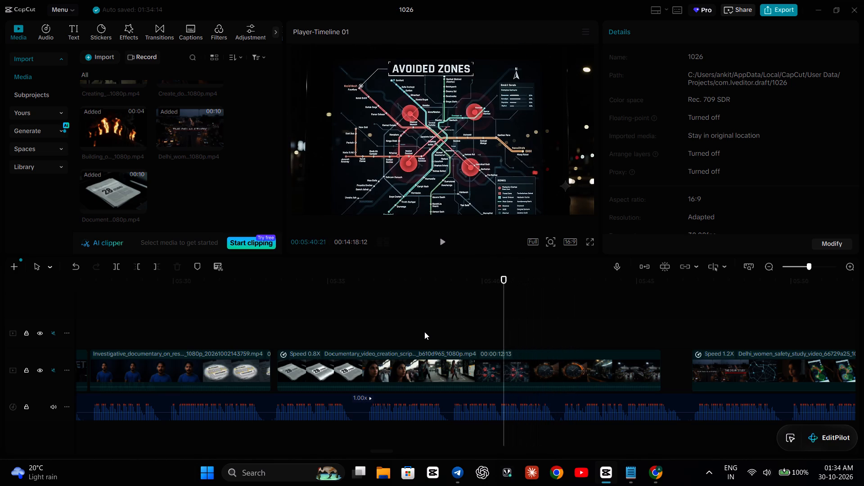
key(Left)
key(Left)
key(Left)
key(Left)
key(Left)
key(Left)
key(Left)
key(Left)
key(Left)
key(Left)
key(Left)
key(Left)
key(Left)
key(Left)
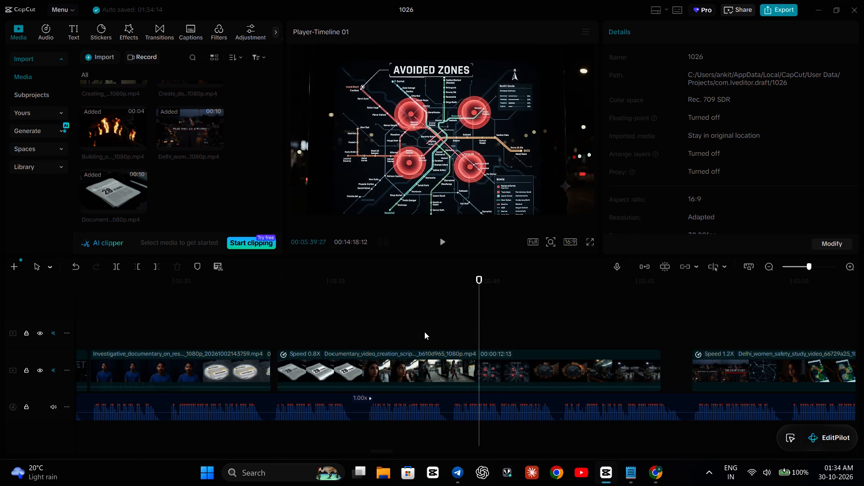
key(Left)
key(Left)
key(Left)
key(Left)
key(Left)
key(Left)
key(Left)
key(Left)
key(Left)
key(Left)
key(Left)
key(Left)
key(Left)
key(Left)
key(Left)
key(Left)
key(Left)
key(Left)
key(Left)
key(Left)
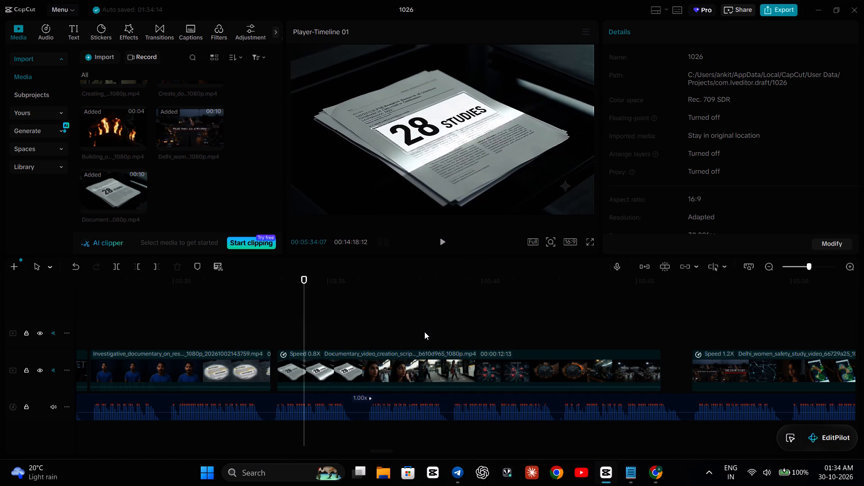
Replay the opening of the 28 Studies clip and step back to the highlighted Harassment document near the presenter clip's end.
key(space)
key(space)
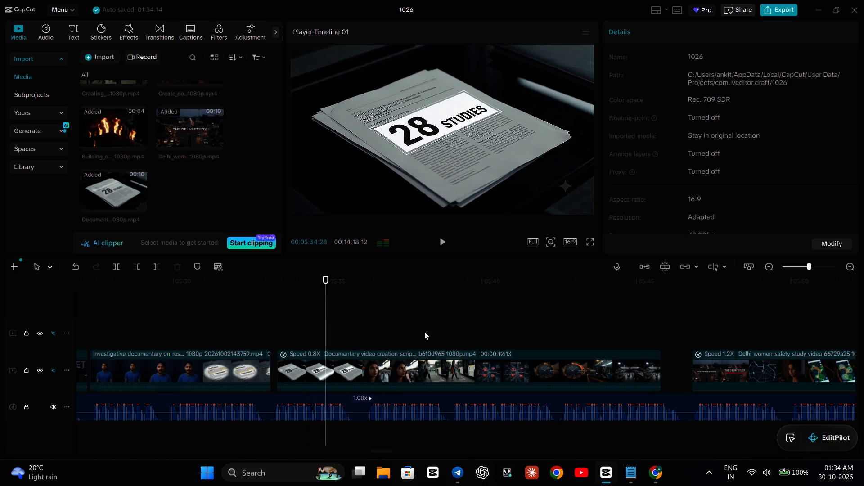
key(Left)
key(Left)
key(Left)
key(Left)
key(Left)
key(Left)
key(Left)
key(Left)
key(Left)
key(Left)
key(Left)
key(Left)
key(Left)
key(Left)
key(Left)
key(Left)
key(Left)
key(Left)
key(Left)
key(Left)
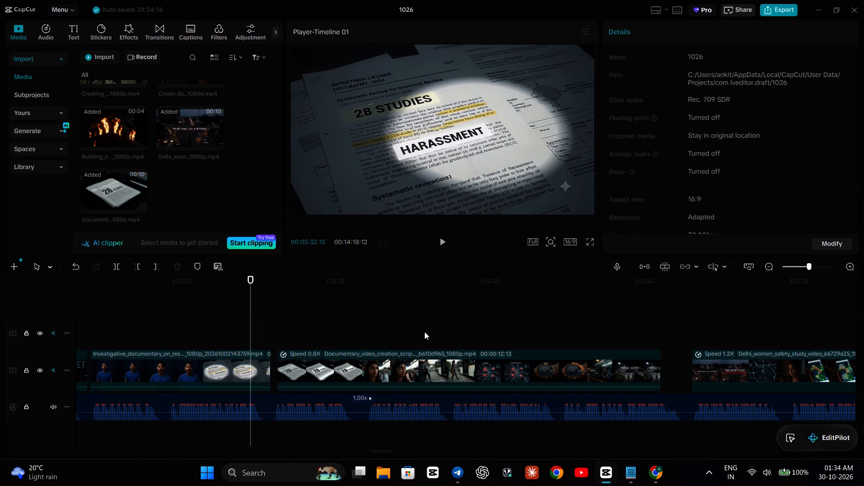
Lift the 28 Studies clip onto the track above, slightly later, and extend the presenter clip's end into the freed space.
drag(475, 358, 505, 322)
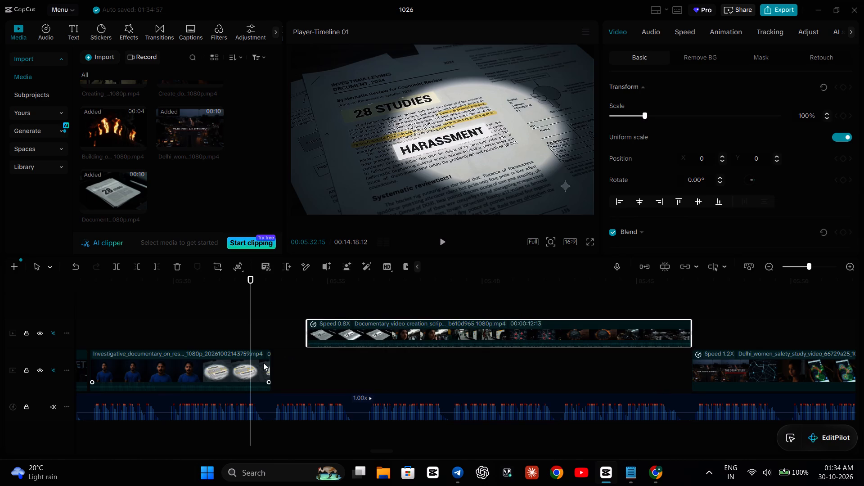
click(260, 365)
drag(271, 365, 283, 368)
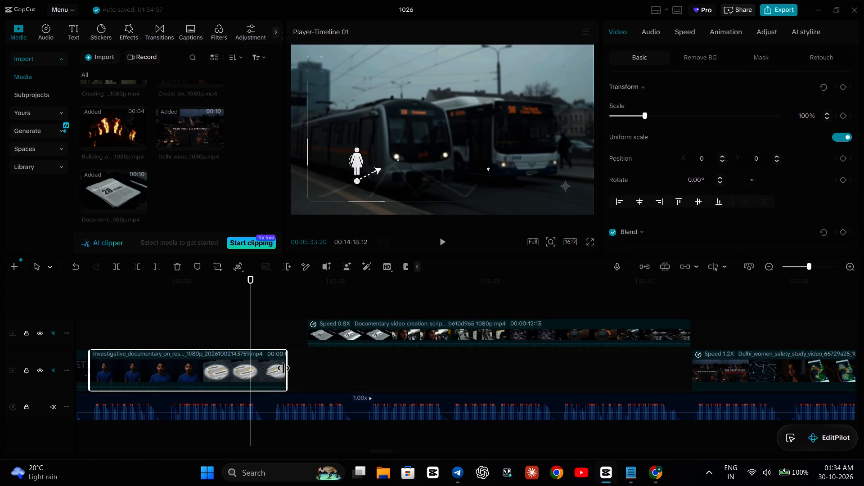
drag(283, 368, 298, 372)
Replay the extended ending, trim the presenter clip back slightly, and place the 28 Studies clip directly after it on the main track.
key(space)
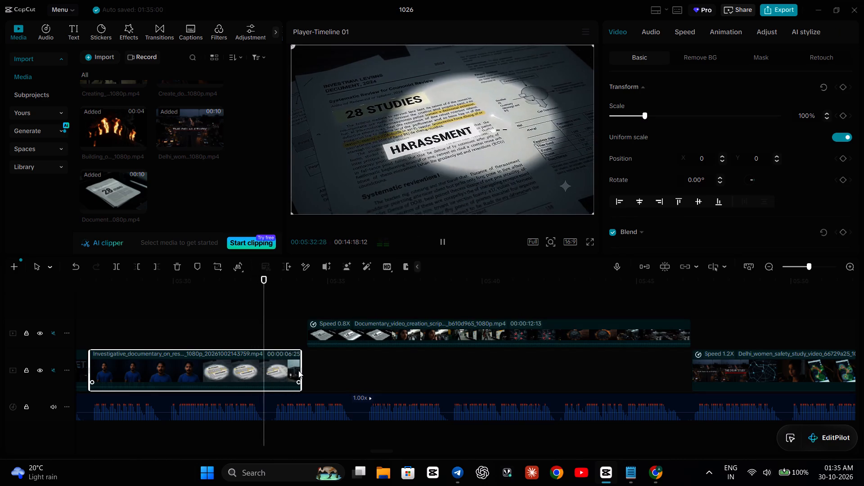
key(space)
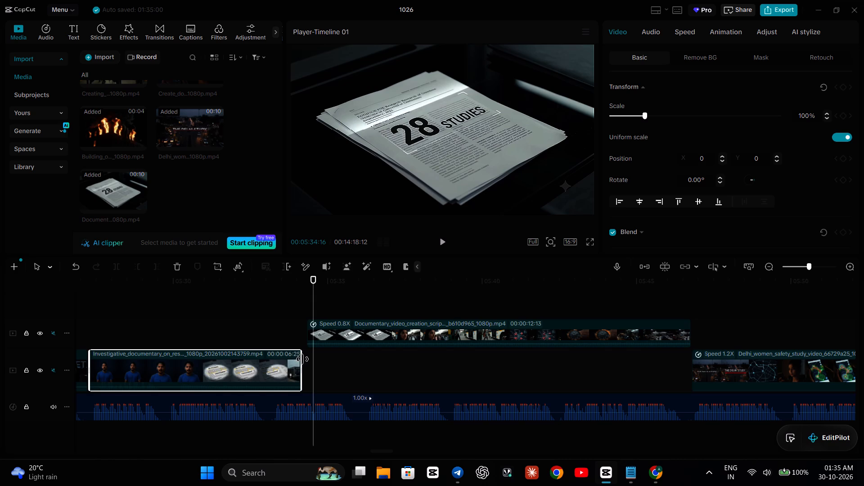
drag(300, 360, 290, 368)
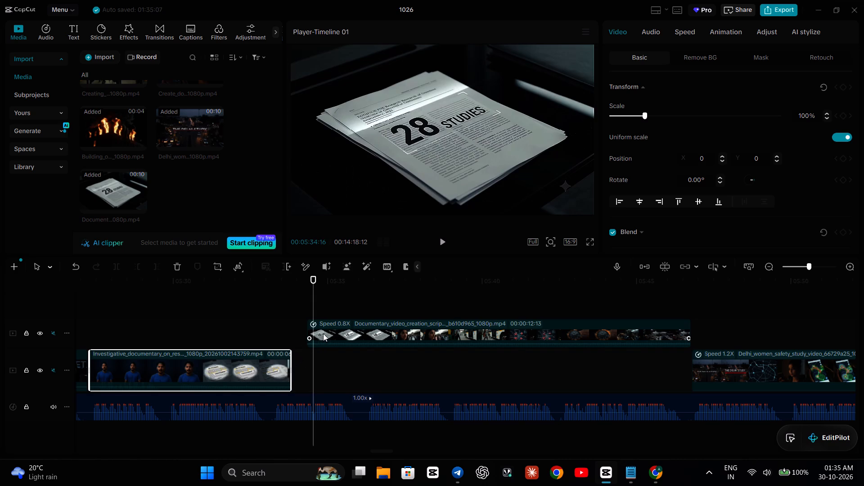
drag(323, 333, 307, 364)
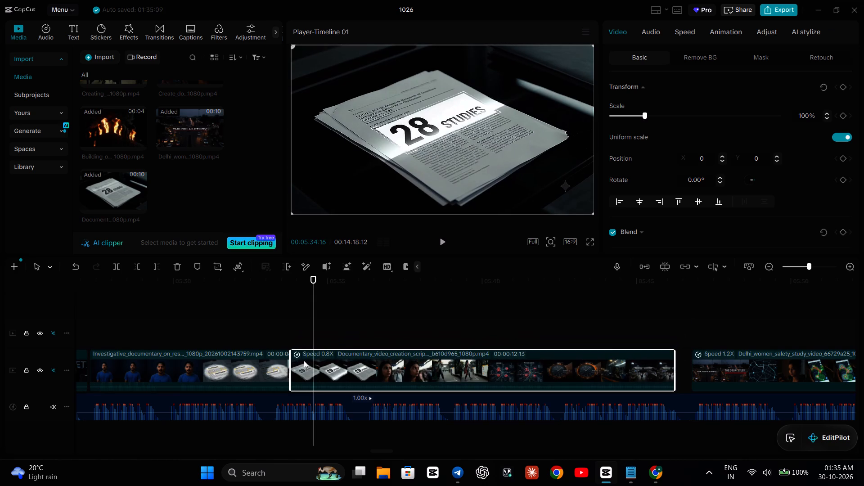
Play the repositioned 28 Studies clip through the Delhi Harassment shot into the Mode Change shot to check its sync with the narration.
key(space)
key(space)
key(space)
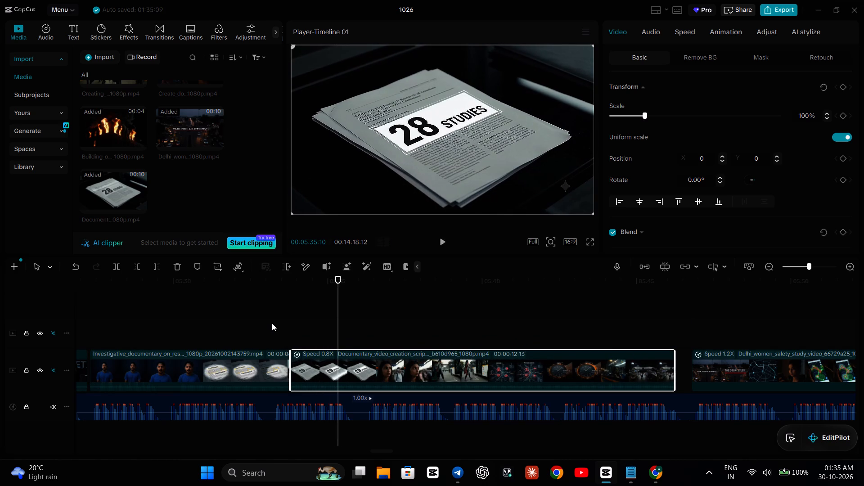
key(space)
key(space)
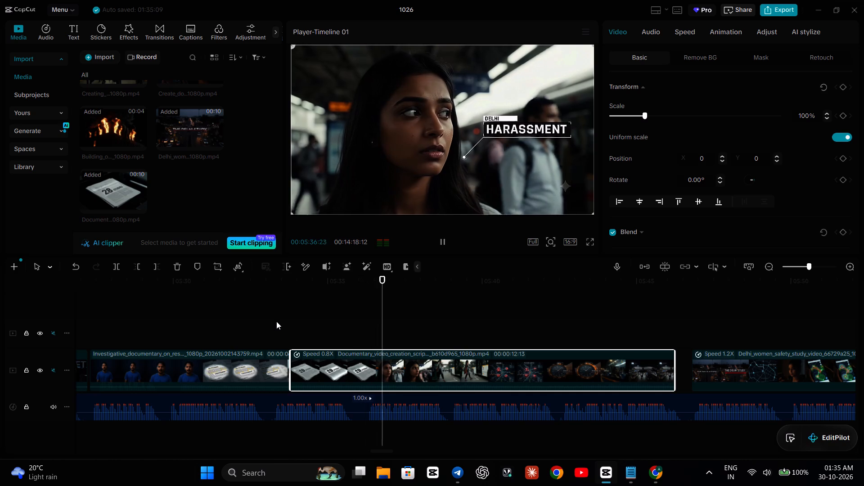
key(space)
key(space)
key(space)
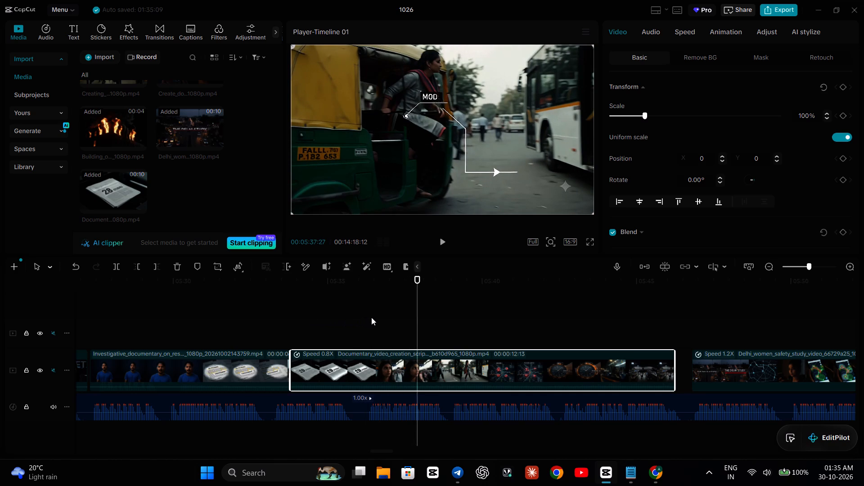
Split the 28 Studies clip at 00:05:37:15, where the Delhi Harassment shot changes to the auto-rickshaw shot.
click(385, 312)
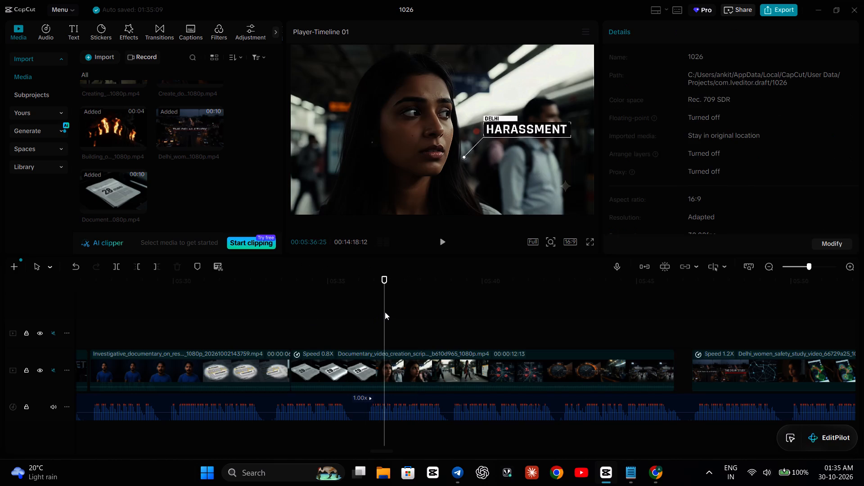
click(394, 310)
key(space)
key(space)
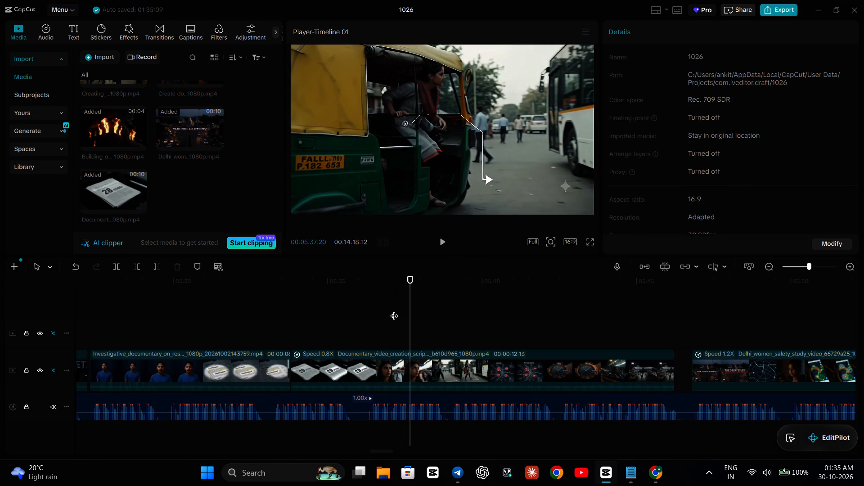
key(Left)
key(Left)
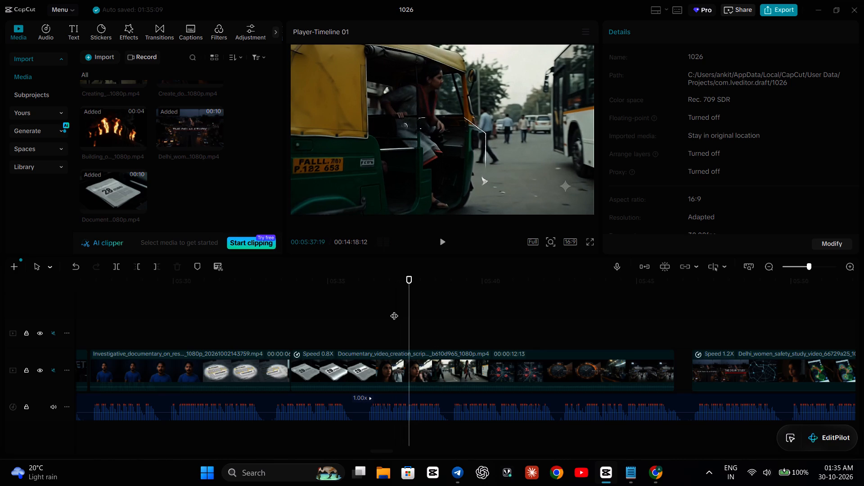
key(Left)
key(Left)
key(Left)
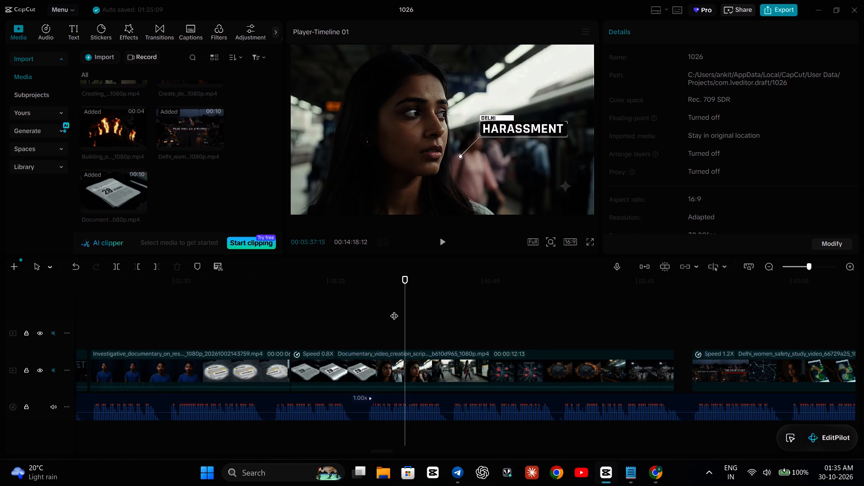
click(399, 364)
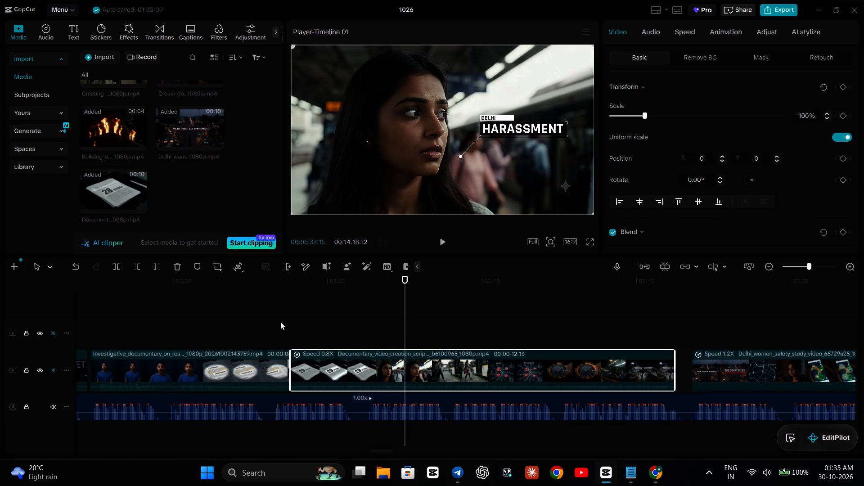
click(115, 267)
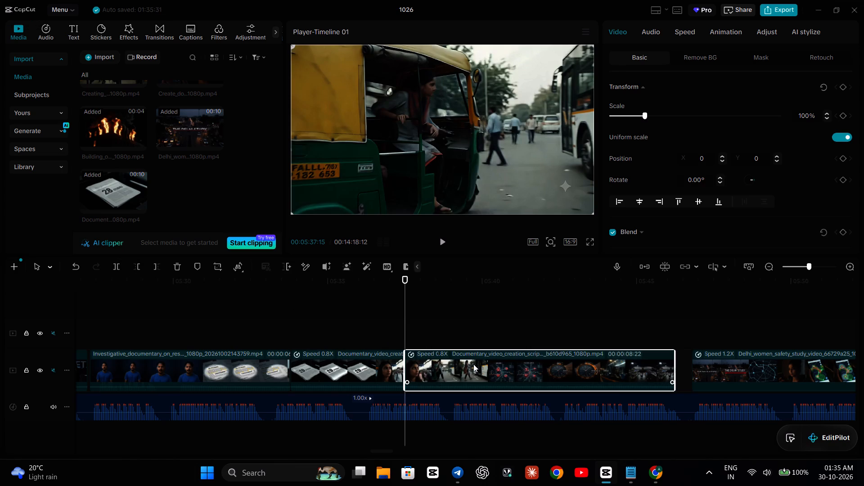
Replay the section after the split through to the night station shot, and return to the Avoided Zones map at 00:05:40:01.
key(space)
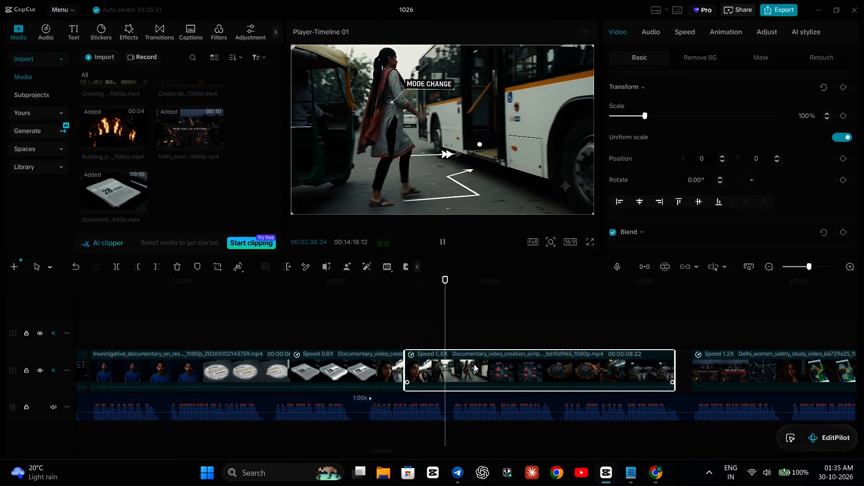
key(space)
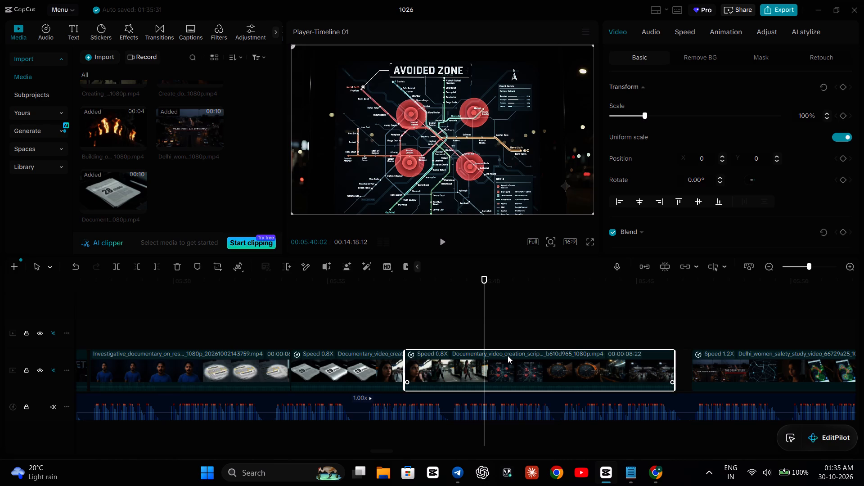
key(space)
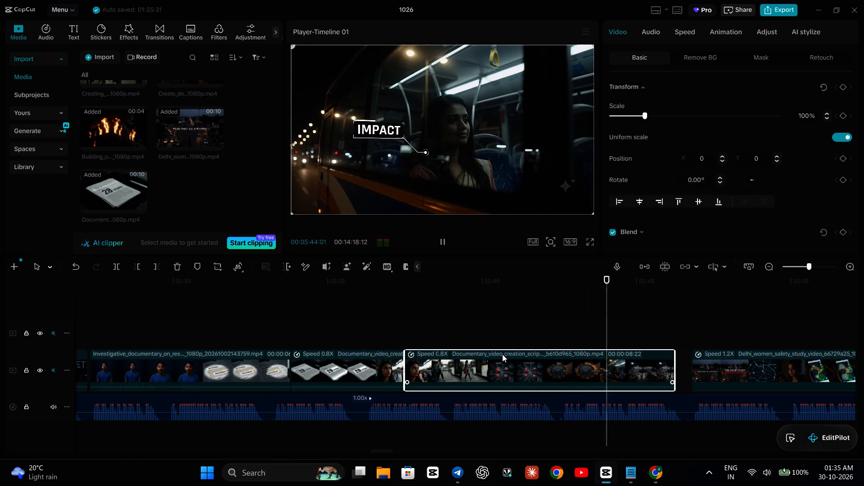
key(space)
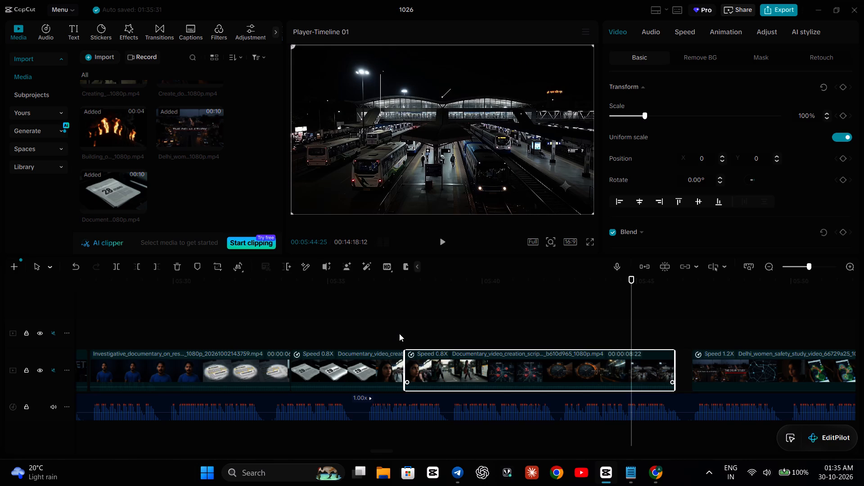
click(483, 316)
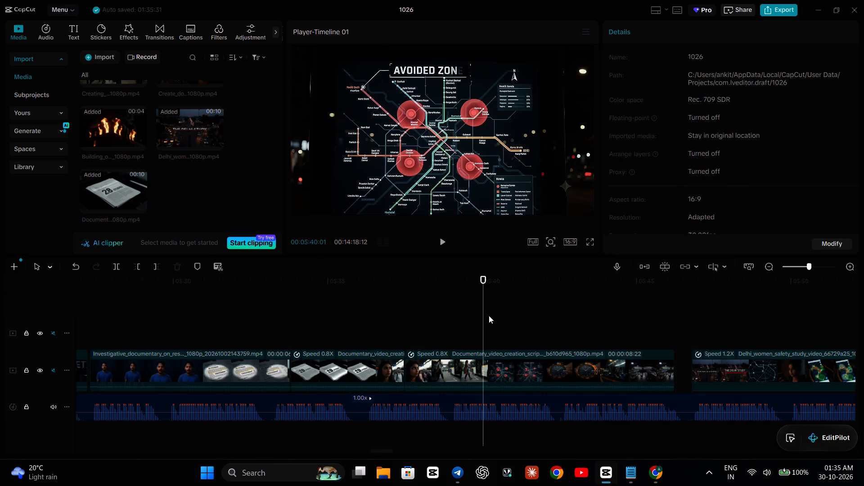
Split the 28 Studies clip at 00:05:39:12, early in the Avoided Zones map shot before its title appears.
key(Right)
key(Right)
key(Right)
key(Right)
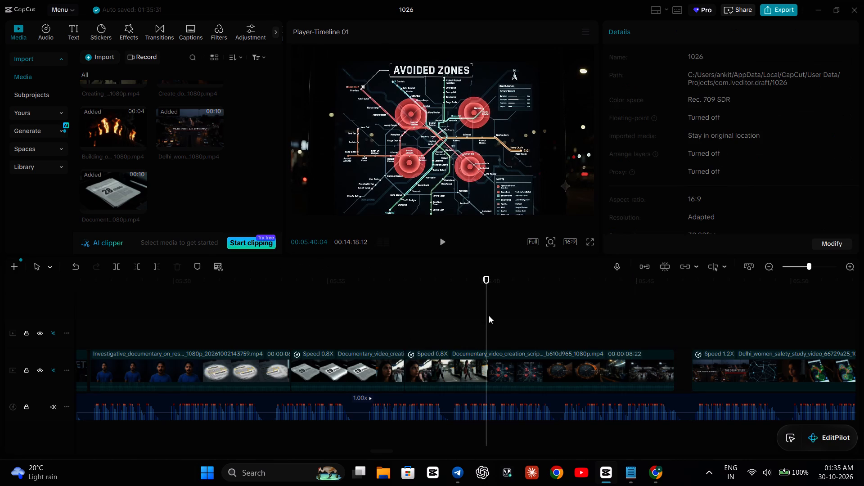
key(Right)
key(Left)
key(Left)
key(Left)
key(Left)
key(Left)
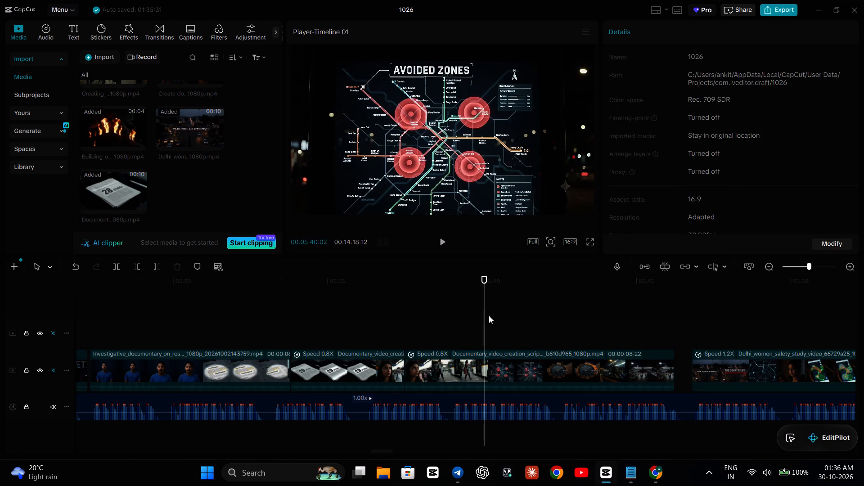
key(Left)
key(Left)
key(Left)
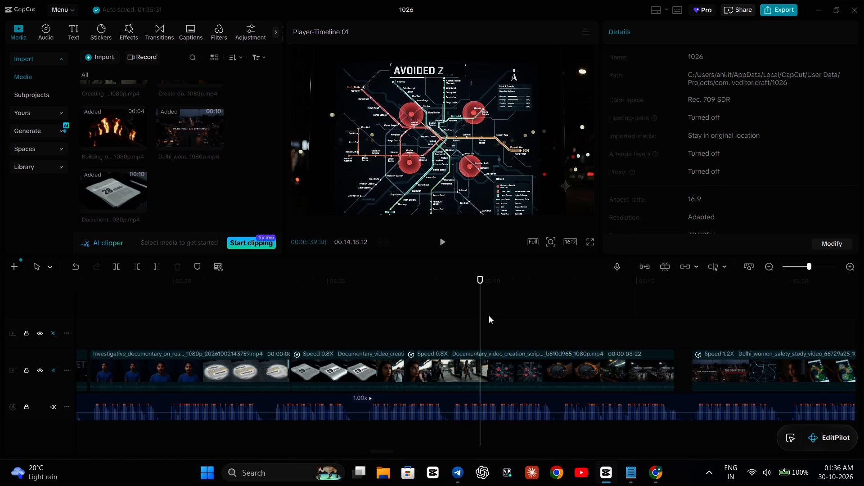
key(Left)
key(Left)
key(Left)
key(Left)
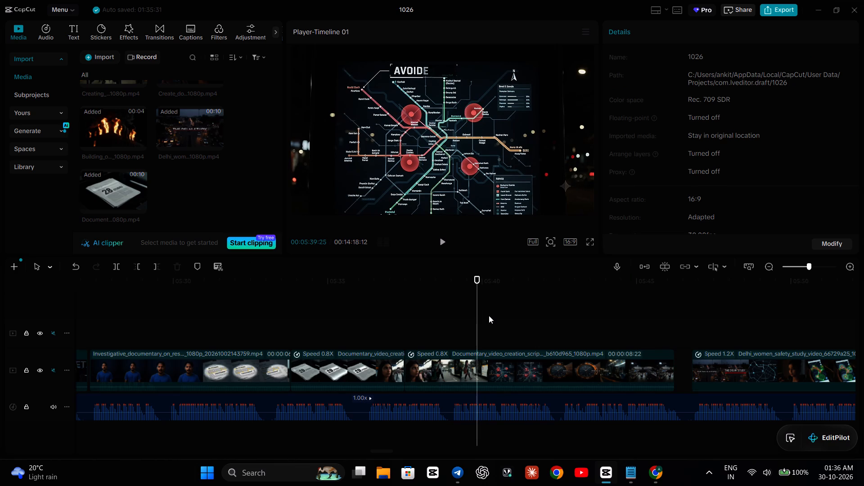
key(Left)
key(Left)
key(Left)
key(Left)
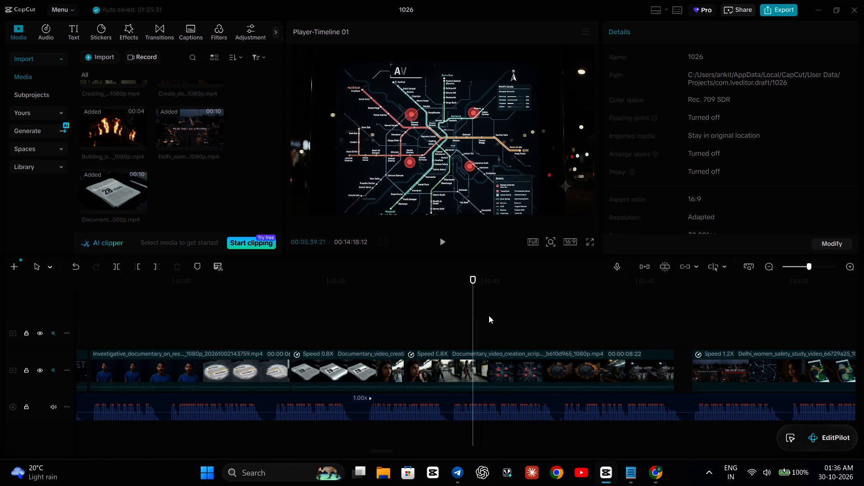
key(Left)
key(Left)
key(Left)
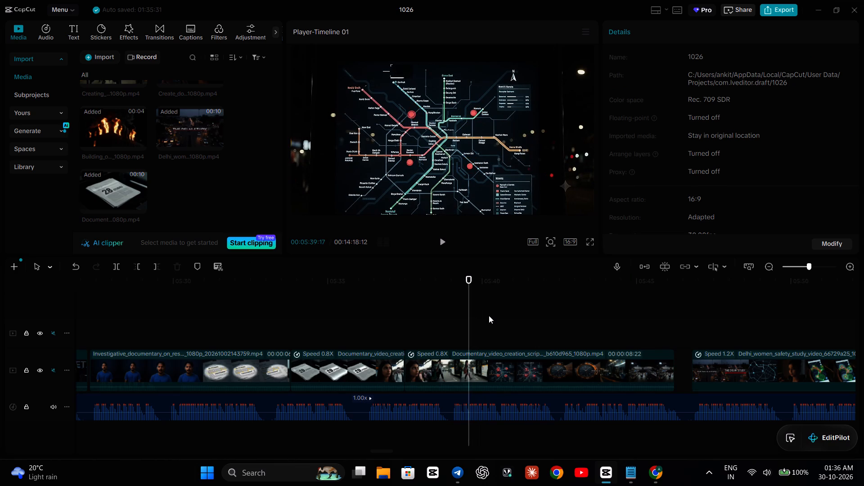
key(Left)
key(Left)
key(Left)
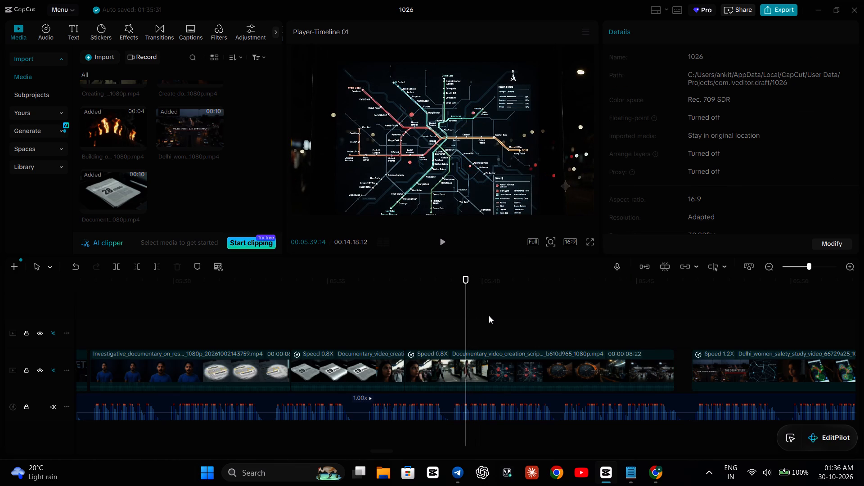
key(Left)
key(Left)
key(Left)
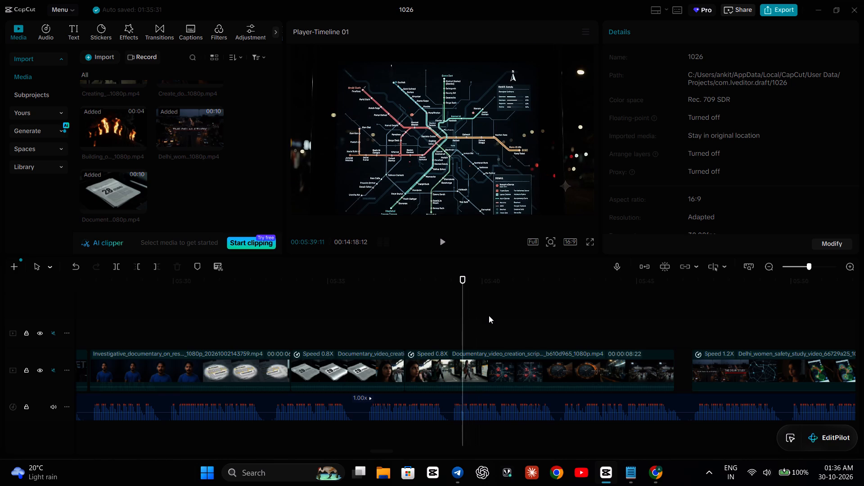
key(Right)
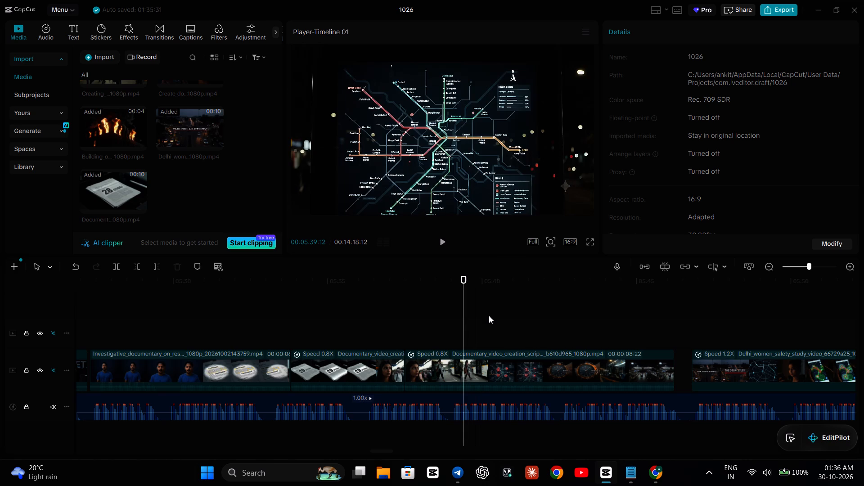
click(444, 355)
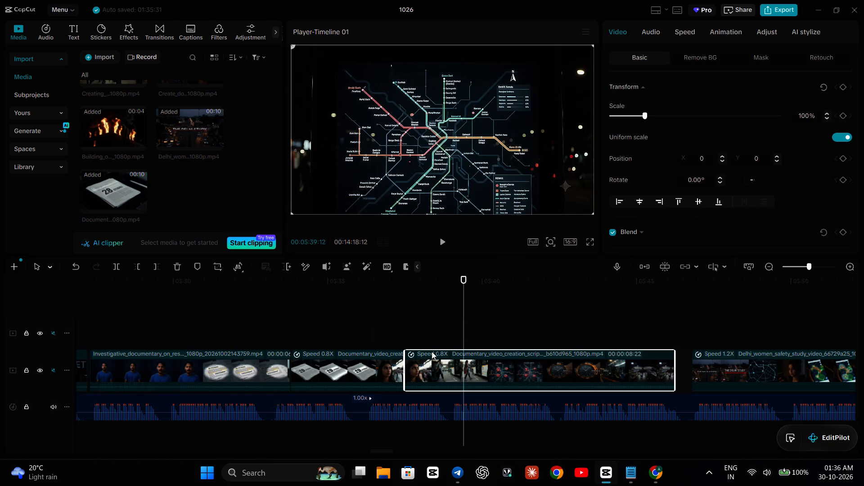
click(121, 266)
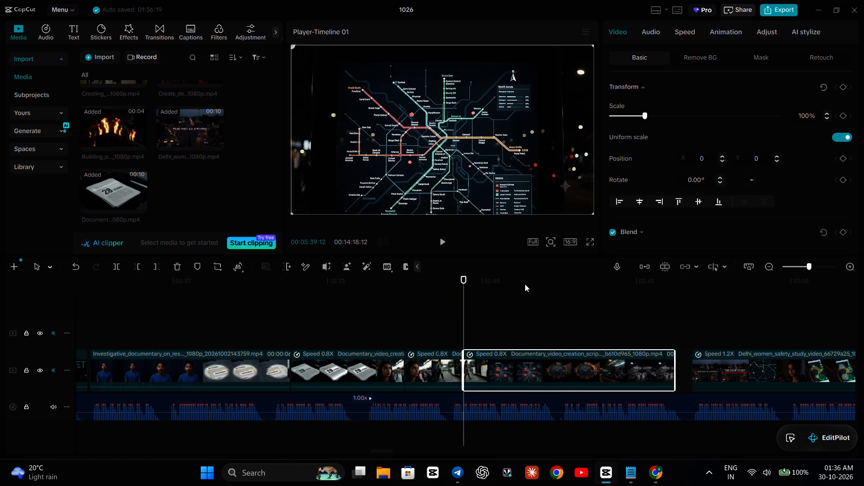
Split the clip again at 00:05:41:10, at the end of the Avoided Zones map just before the watch shot.
key(Right)
key(Right)
key(Right)
key(Right)
key(Right)
key(Right)
key(Right)
key(Right)
key(Right)
key(Right)
key(Right)
key(Right)
key(Right)
key(Right)
key(Right)
key(Right)
key(Right)
key(Right)
key(Right)
key(Right)
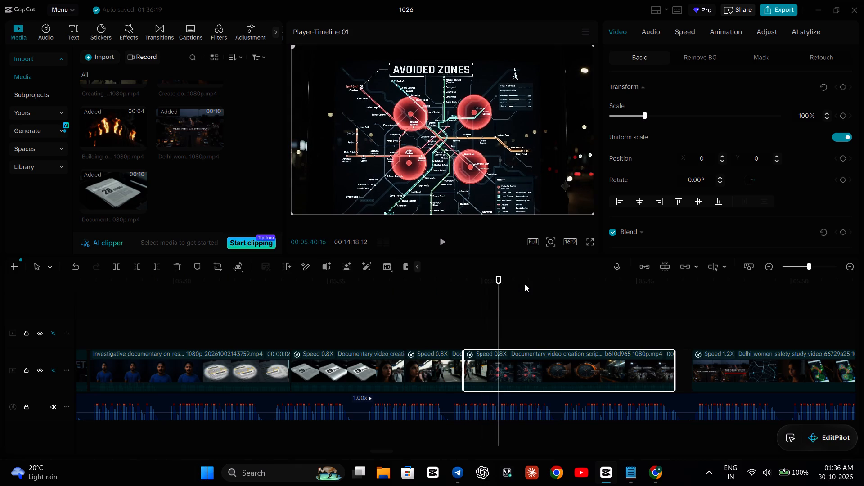
key(Right)
key(Right)
key(Right)
key(Right)
key(Right)
key(Right)
key(Right)
key(Right)
key(Right)
key(Right)
key(Right)
key(Right)
key(Right)
key(Right)
key(Right)
key(Right)
key(Right)
key(Right)
key(Right)
key(Right)
key(Right)
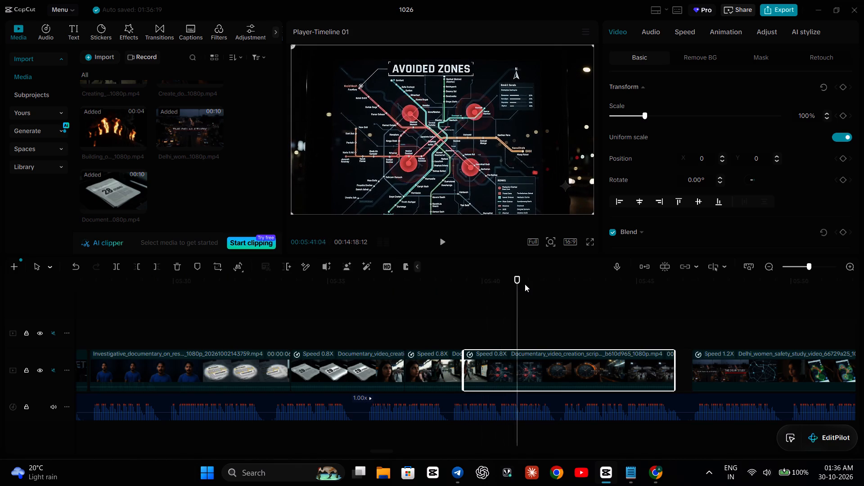
key(Right)
key(Right)
key(Right)
key(Right)
key(Right)
key(Right)
key(Right)
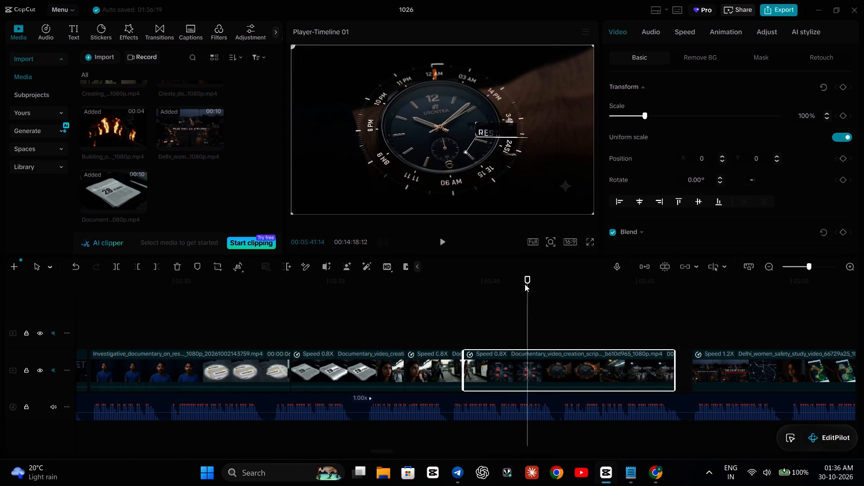
key(Left)
key(Left)
key(Left)
key(Left)
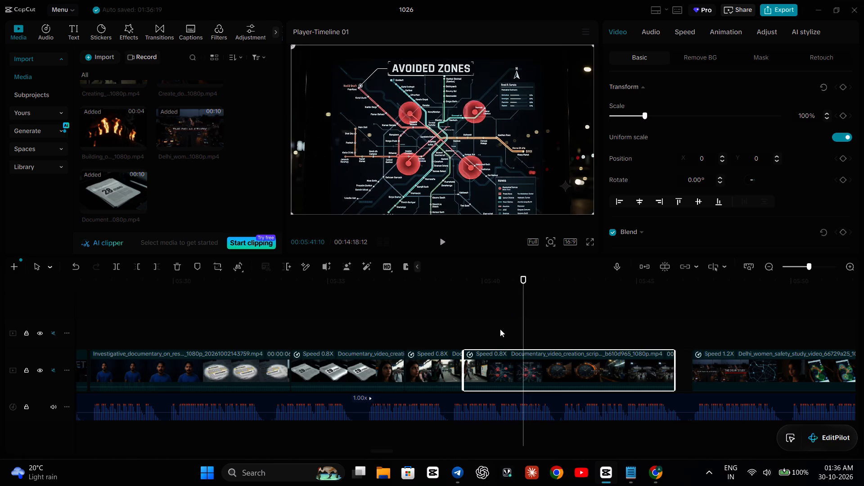
click(498, 360)
click(121, 268)
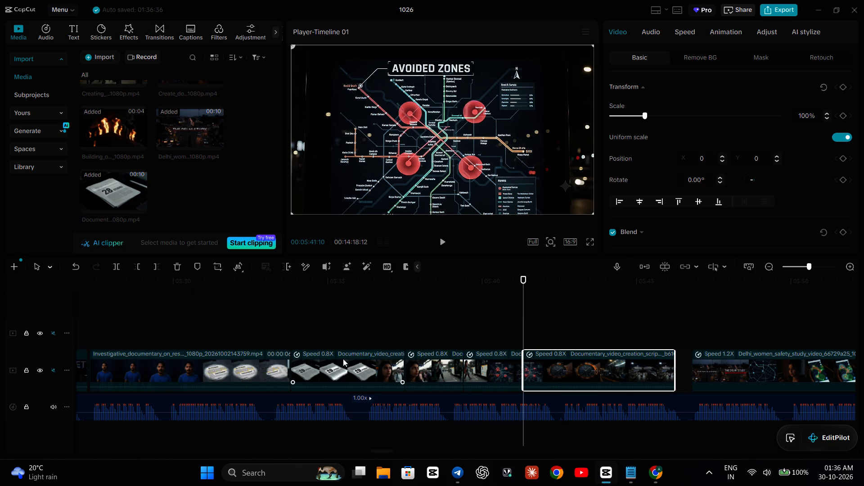
Move the auto-rickshaw segment onto an upper track and slide the Avoided Zones map segment directly after the Delhi Harassment shot.
click(264, 323)
key(space)
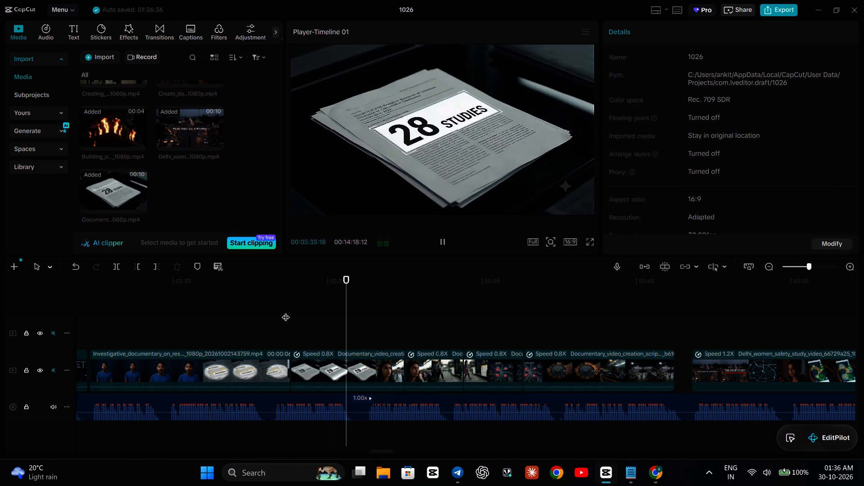
key(space)
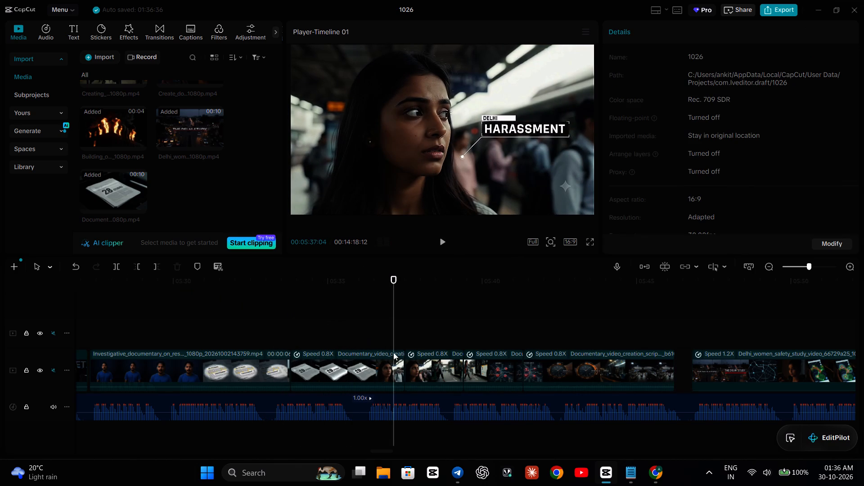
drag(440, 365, 561, 308)
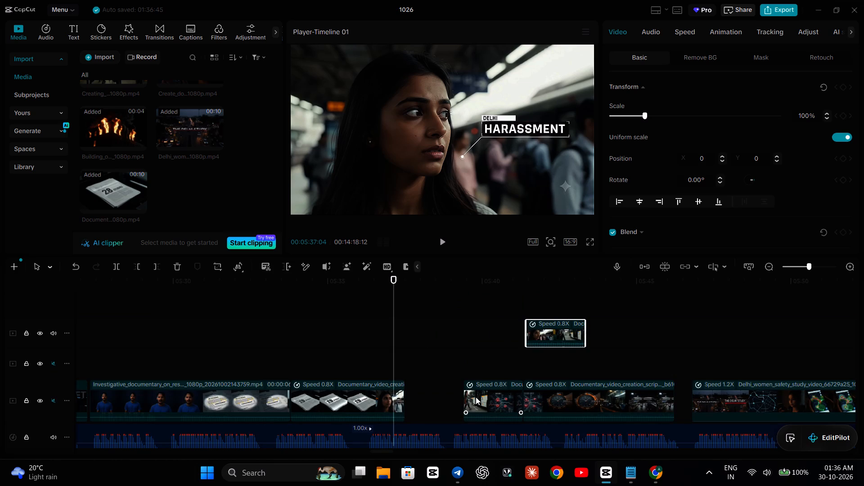
drag(476, 397, 417, 401)
Play on from the moved map segment to the night station shot to check the sync with the narration.
key(space)
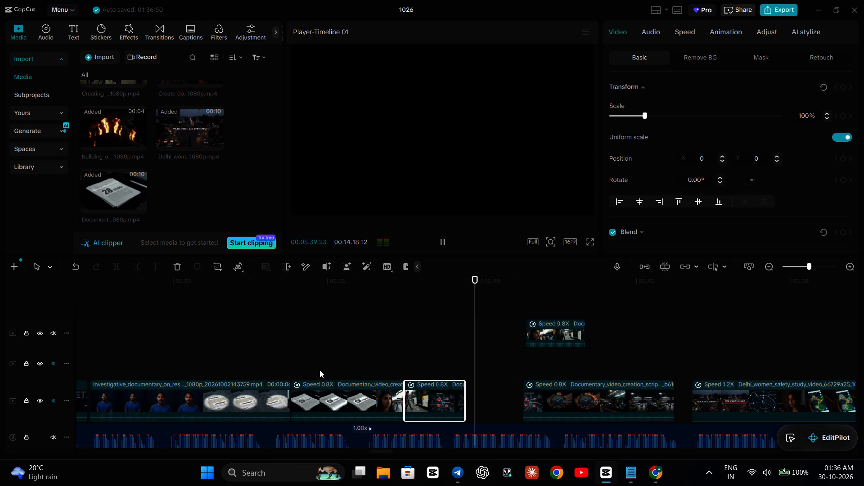
key(space)
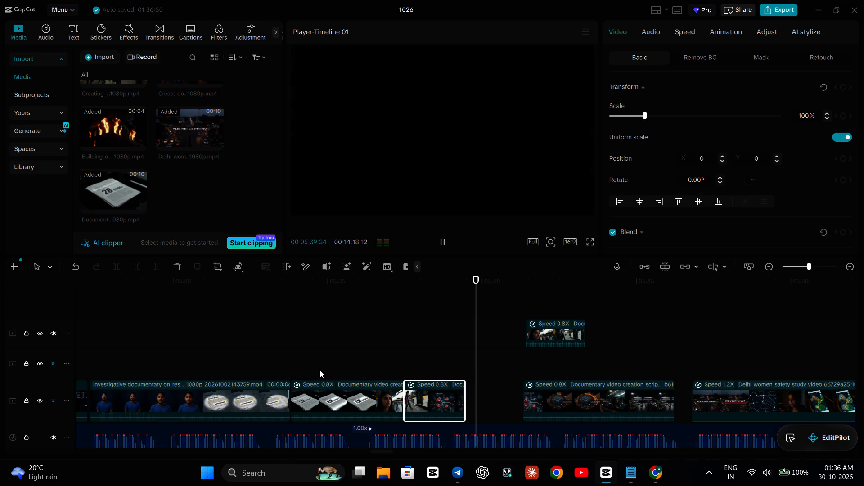
scroll(367, 350, down, 1)
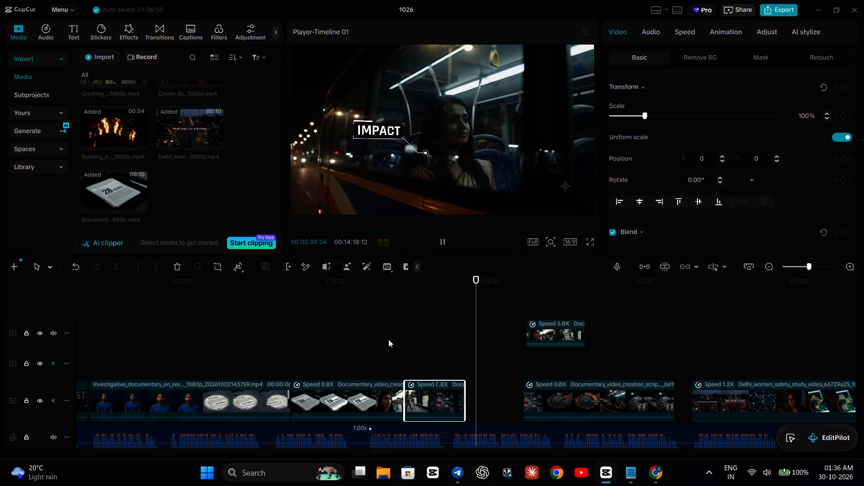
scroll(390, 338, down, 1)
key(space)
key(space)
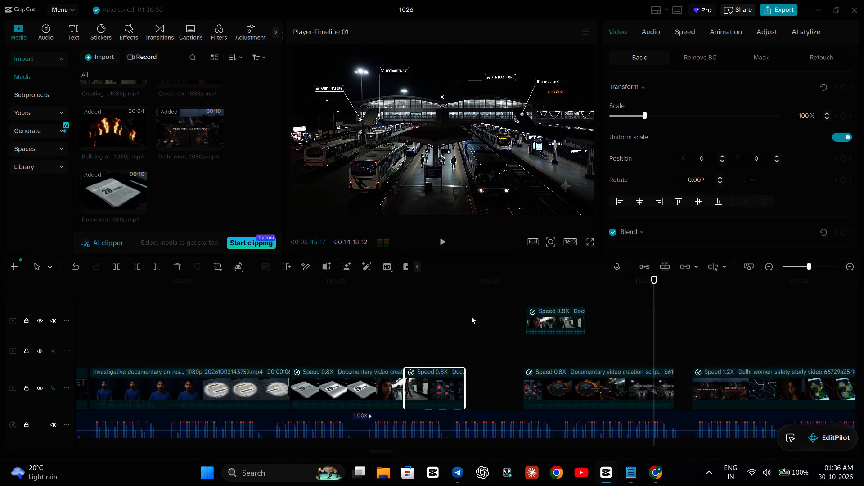
Place the auto-rickshaw segment on the main track in the gap between the Avoided Zones map and the watch segment.
click(538, 314)
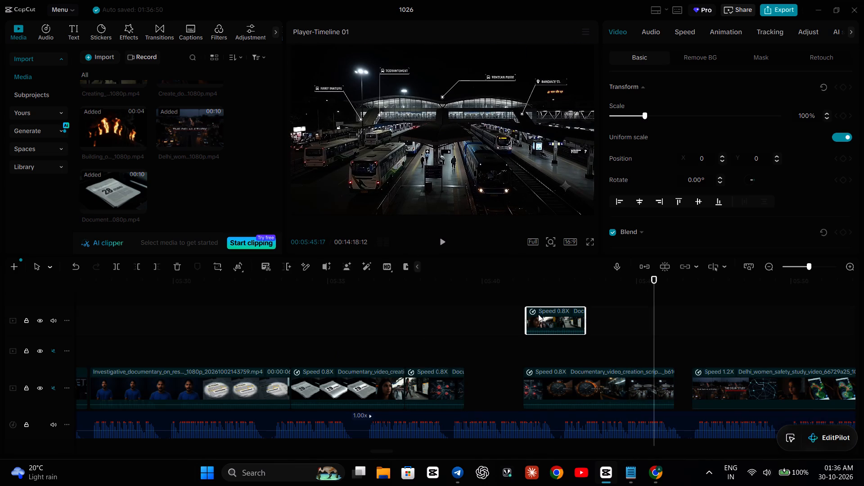
drag(517, 329, 513, 338)
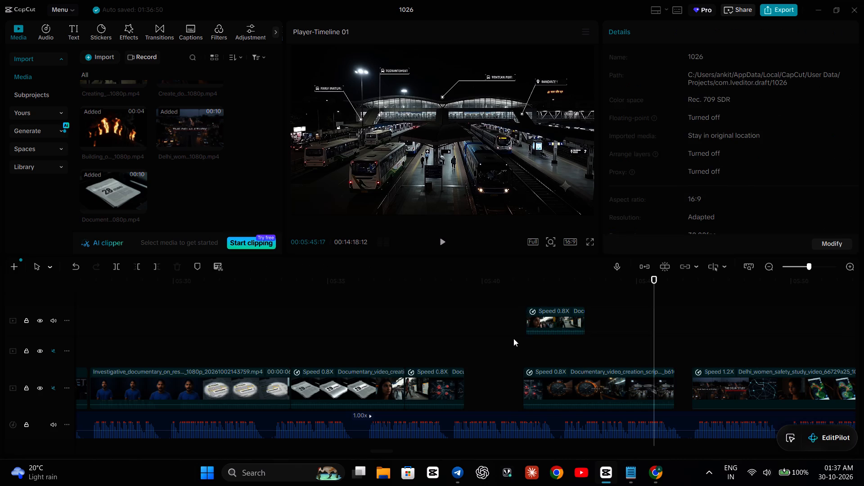
drag(559, 318, 508, 387)
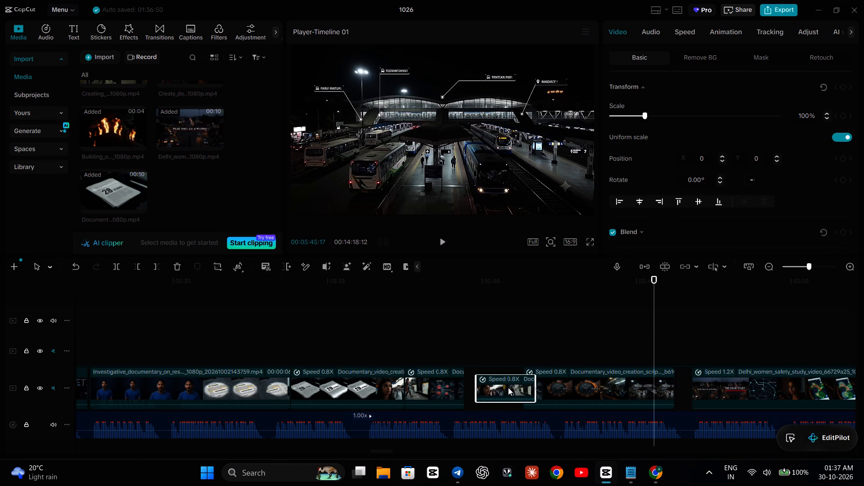
drag(508, 387, 497, 388)
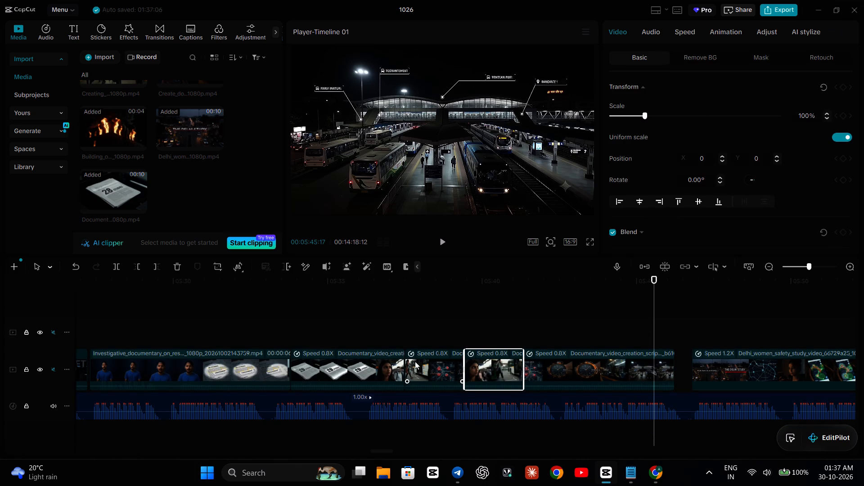
Replay the reordered segments through to the night station shot, and return to the Impact bus shot at 00:05:43:26.
click(364, 334)
key(space)
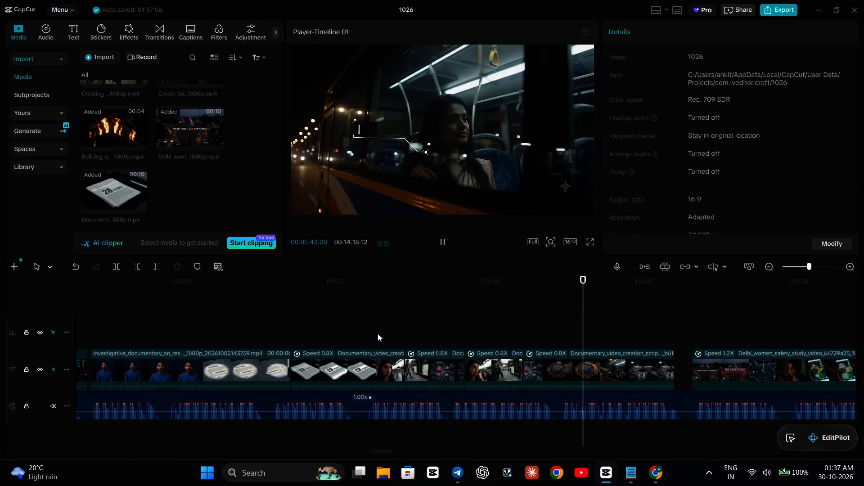
key(space)
key(space)
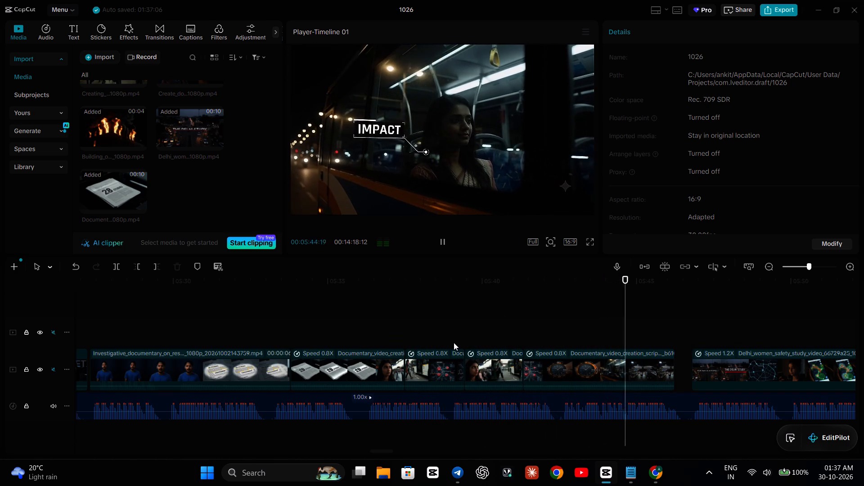
key(space)
key(space)
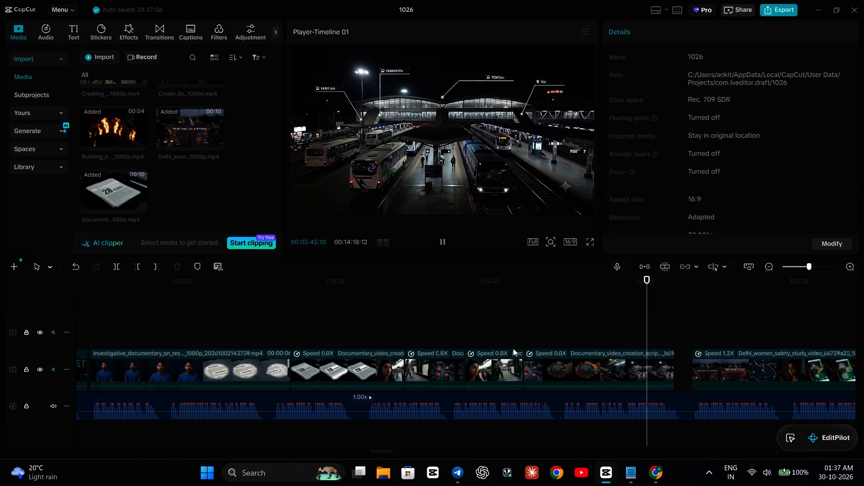
key(space)
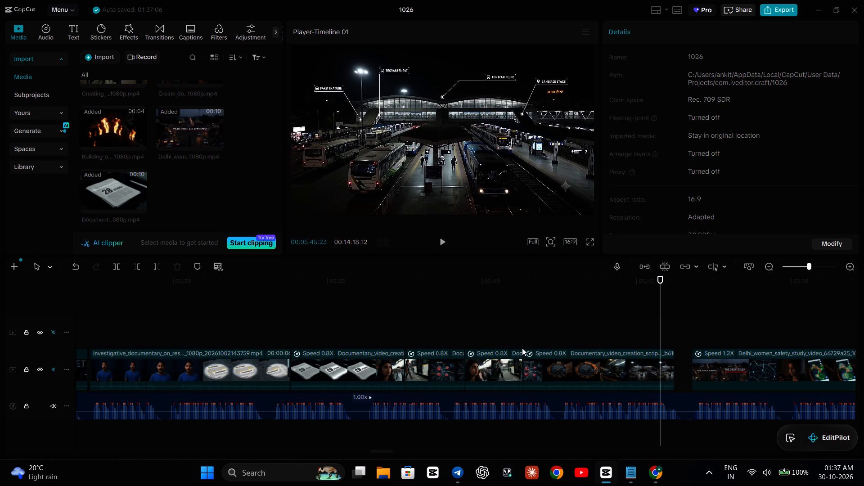
click(619, 333)
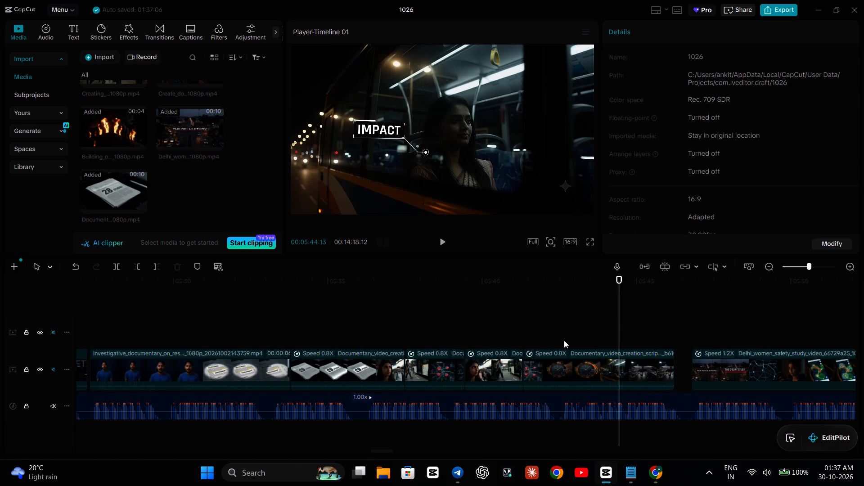
click(556, 340)
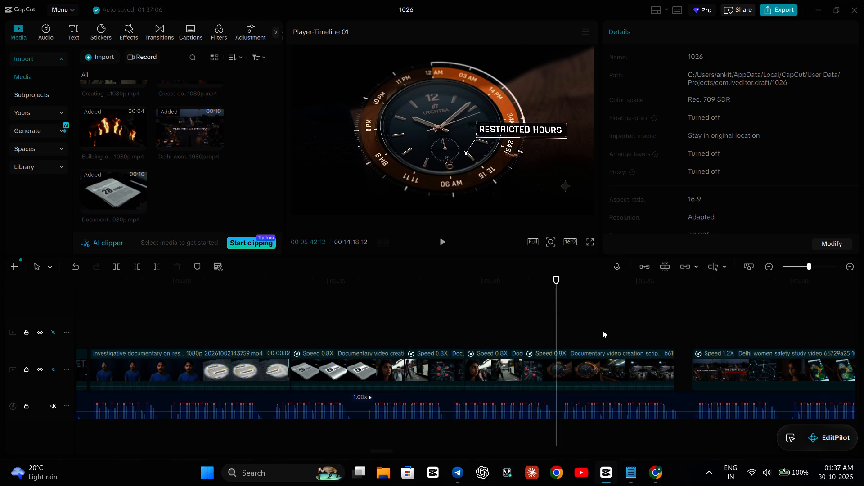
click(603, 330)
key(Left)
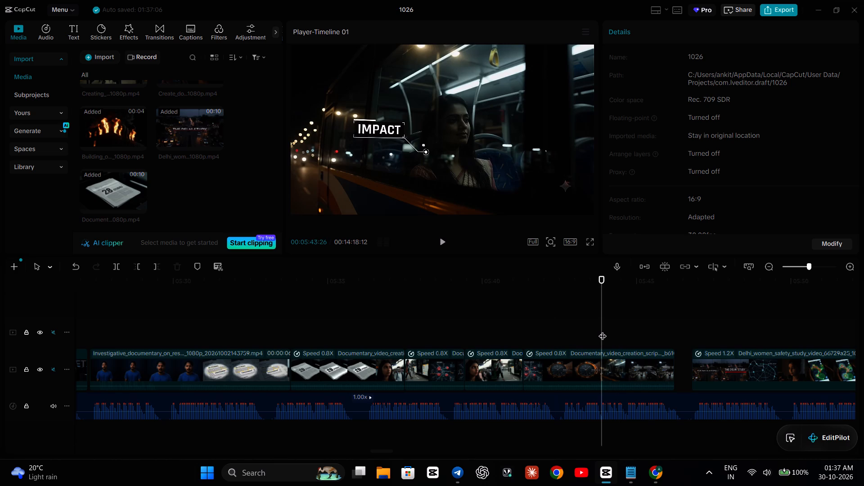
Split the Restricted Hours watch segment from the Impact bus shot at their cut, at 00:05:43:03.
key(Left)
key(Left)
key(Left)
key(Left)
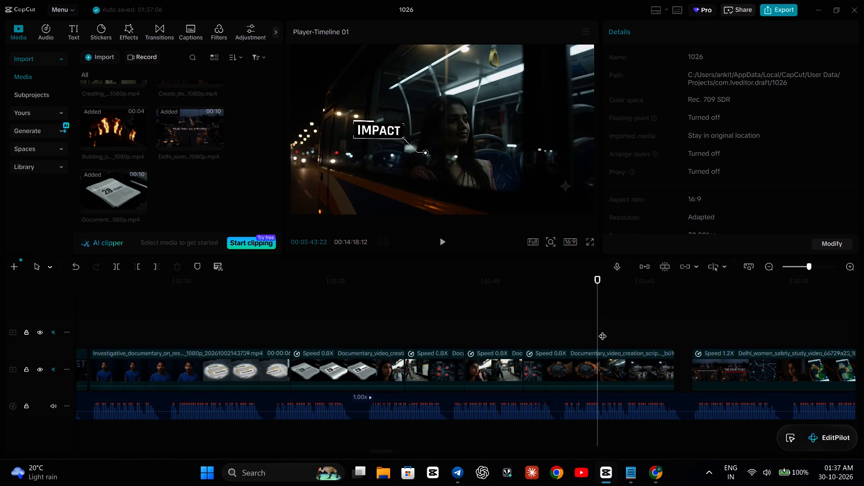
key(Left)
key(Left)
key(Left)
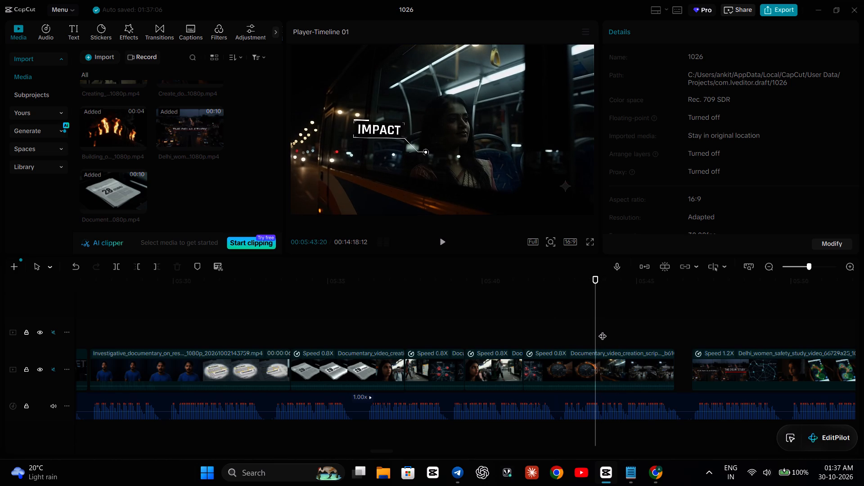
key(Left)
key(Left)
key(Left)
key(Left)
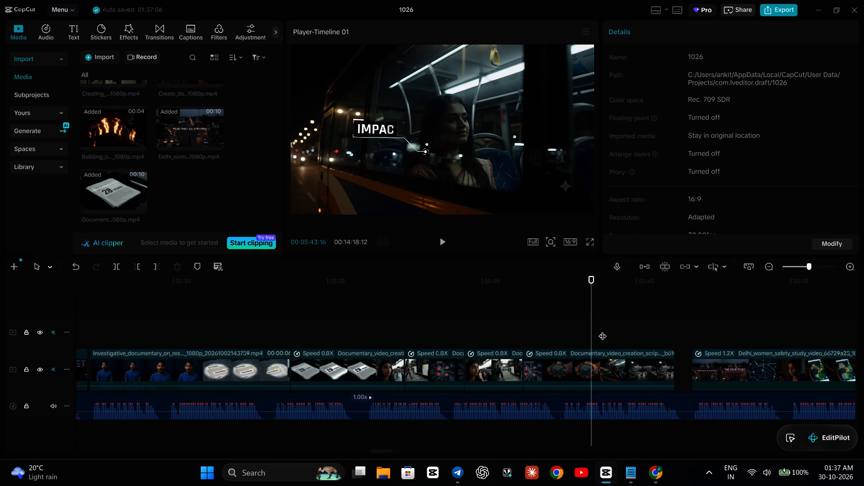
key(Left)
key(Left)
key(Left)
key(Left)
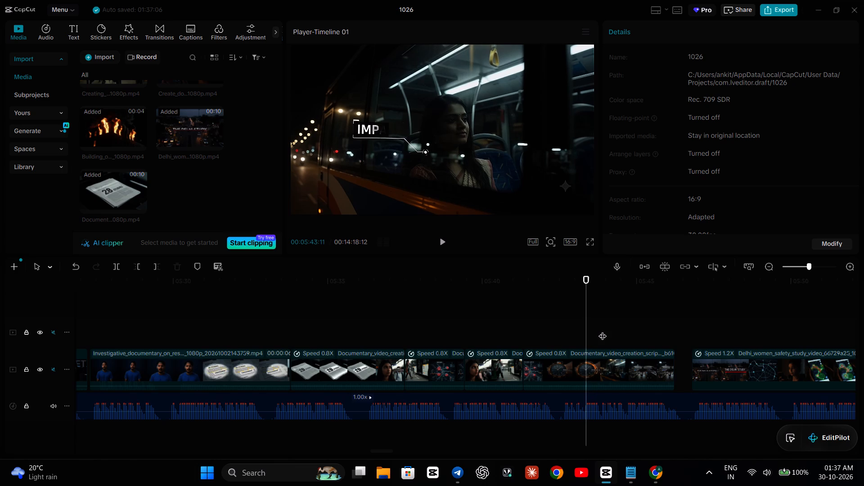
key(Left)
key(Left)
key(Left)
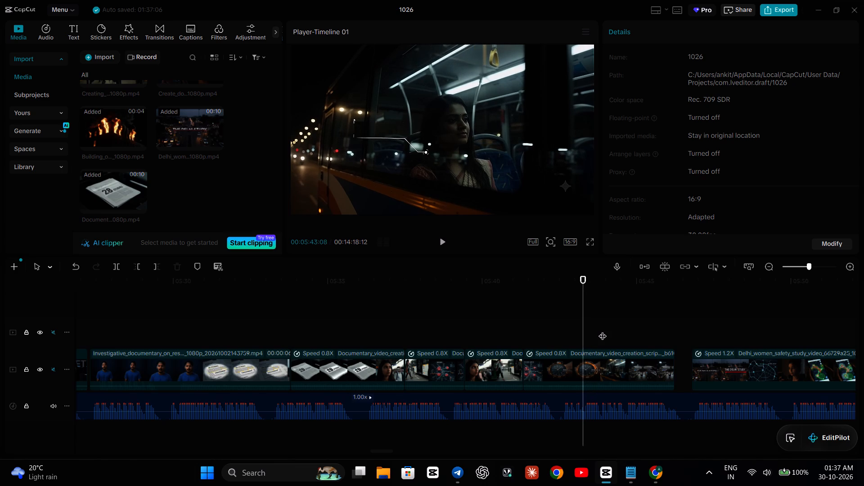
key(Left)
key(Left)
key(Left)
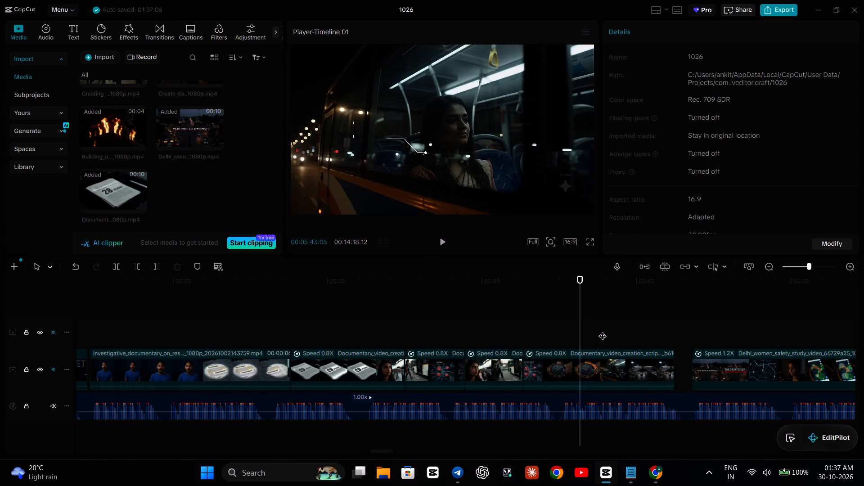
key(Left)
key(Left)
key(Left)
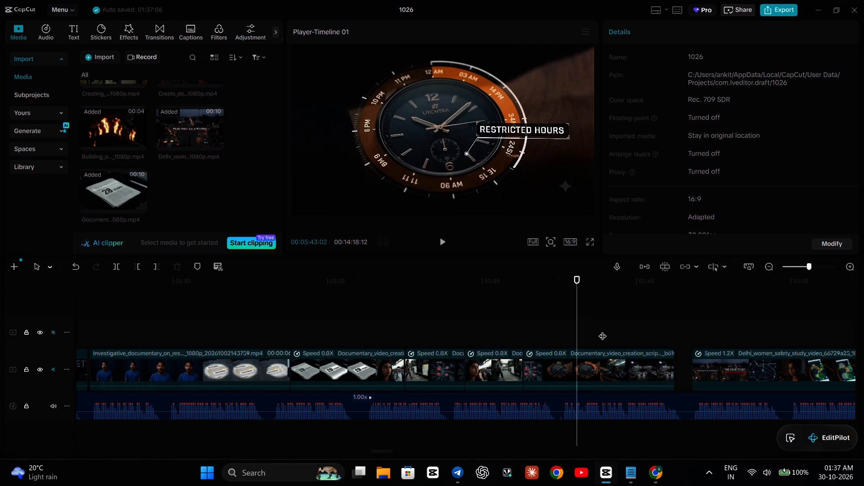
key(Right)
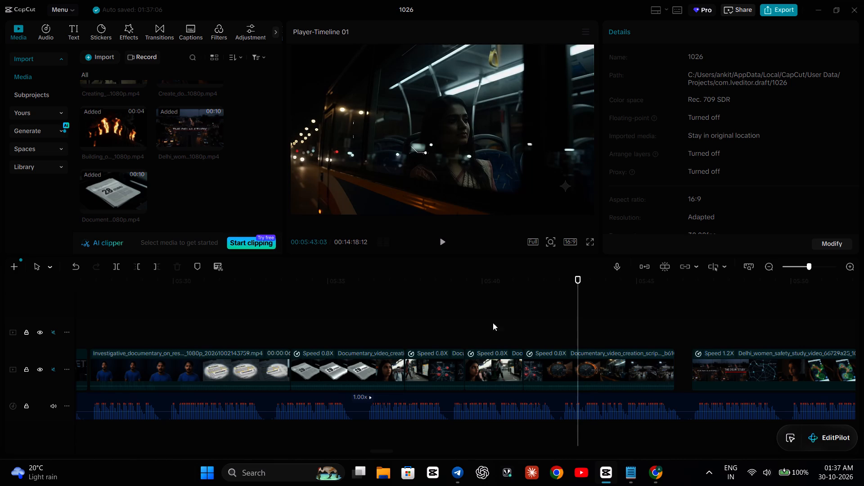
click(555, 357)
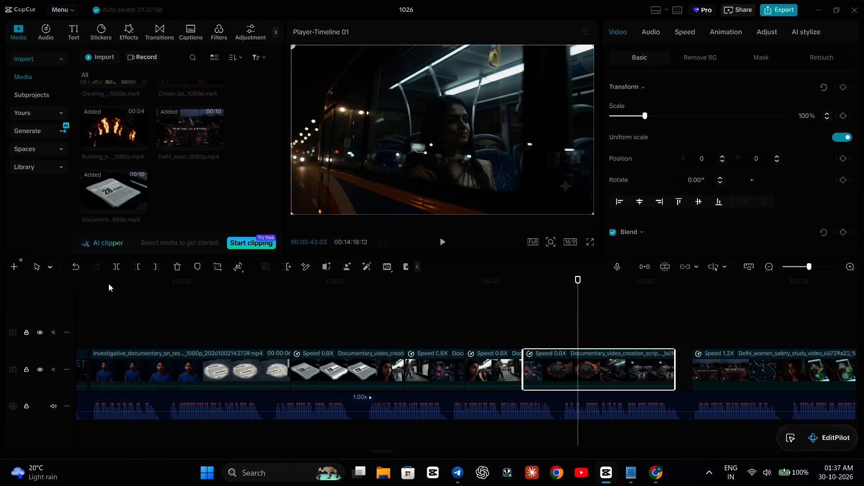
click(118, 265)
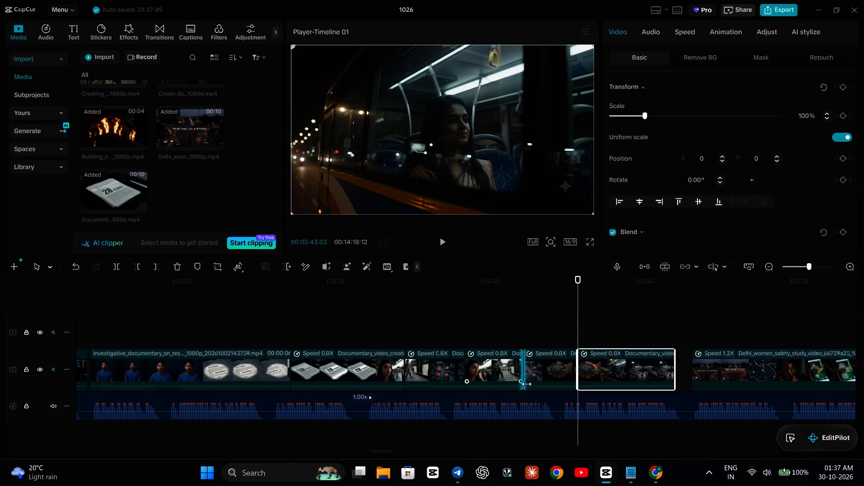
Swap the two pieces so the Impact bus segment follows the auto-rickshaw shot and the Restricted Hours watch segment comes directly after it.
drag(535, 376, 574, 333)
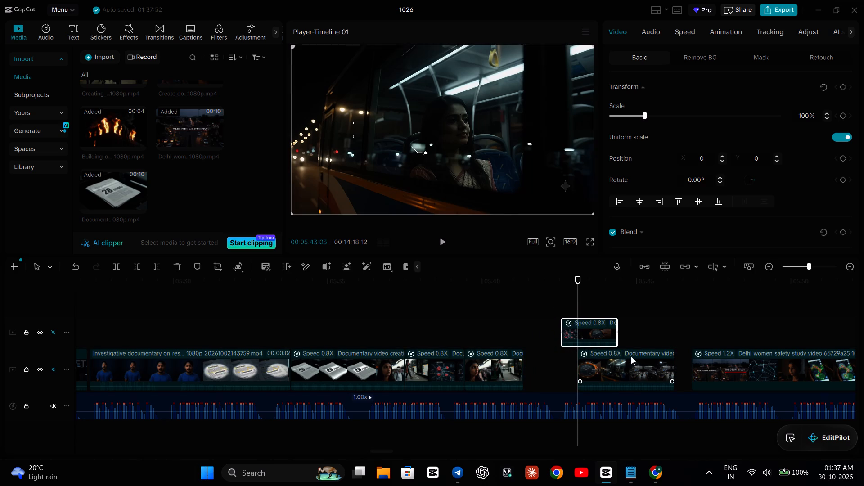
drag(631, 356, 578, 360)
drag(593, 331, 615, 333)
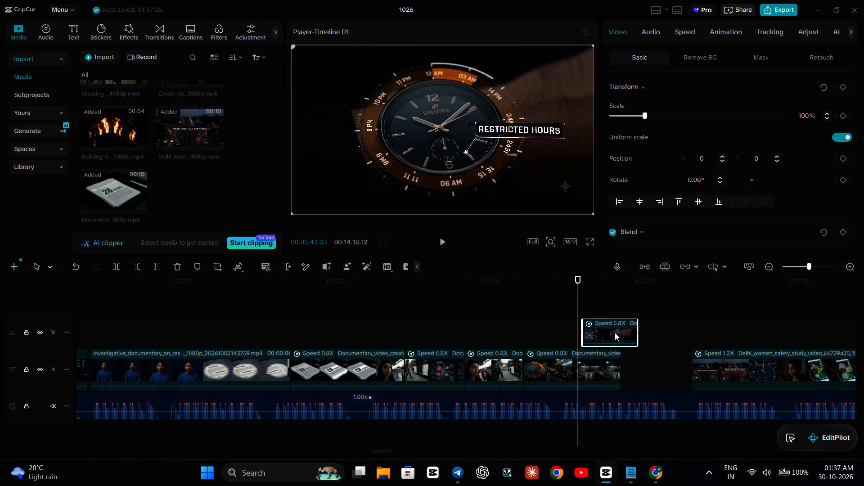
drag(615, 333, 655, 360)
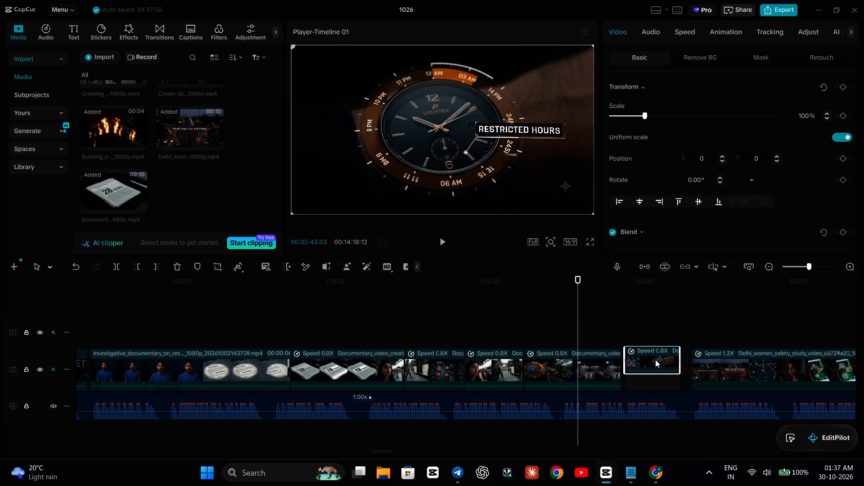
drag(655, 360, 651, 362)
Replay the reordered segments from the Avoided Zones map into the Delhi Study clip to check the sync with the narration.
click(413, 327)
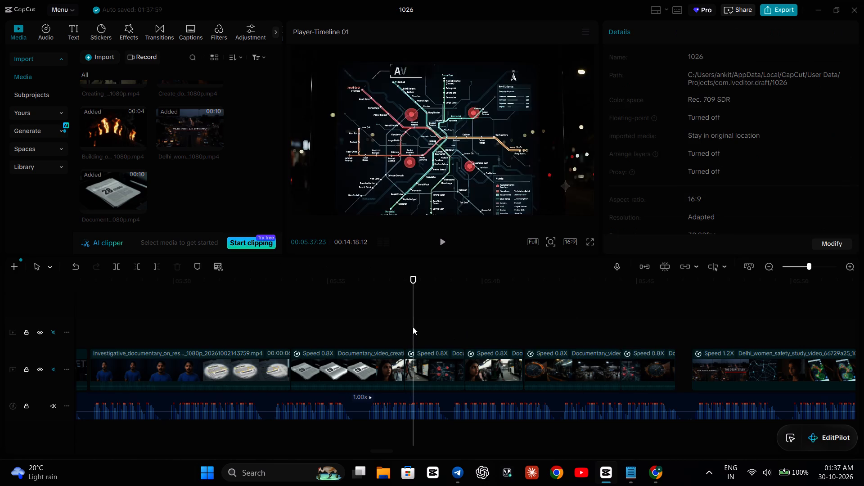
key(space)
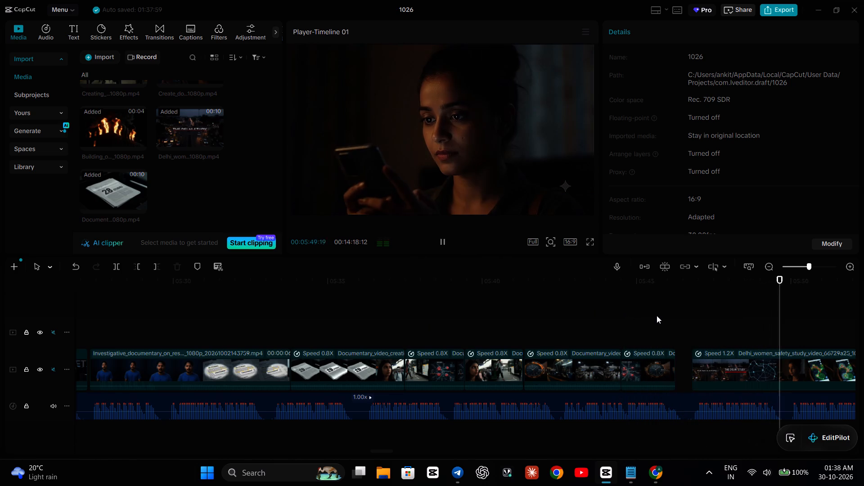
scroll(715, 323, left, 1)
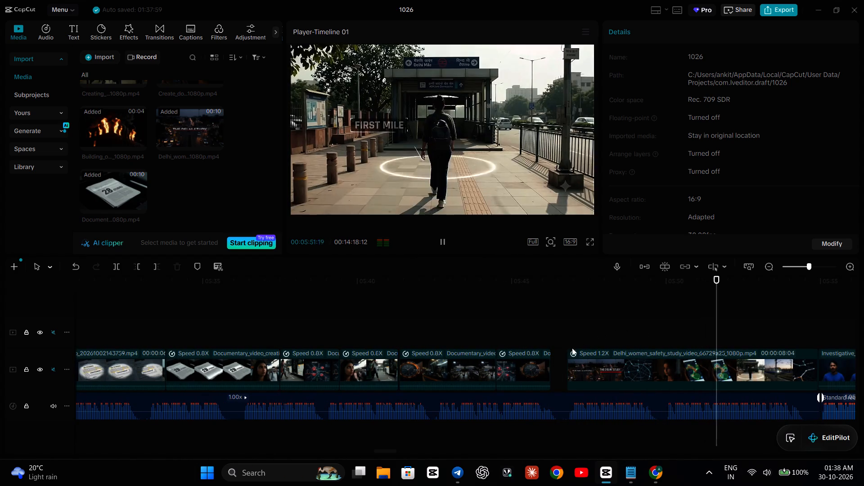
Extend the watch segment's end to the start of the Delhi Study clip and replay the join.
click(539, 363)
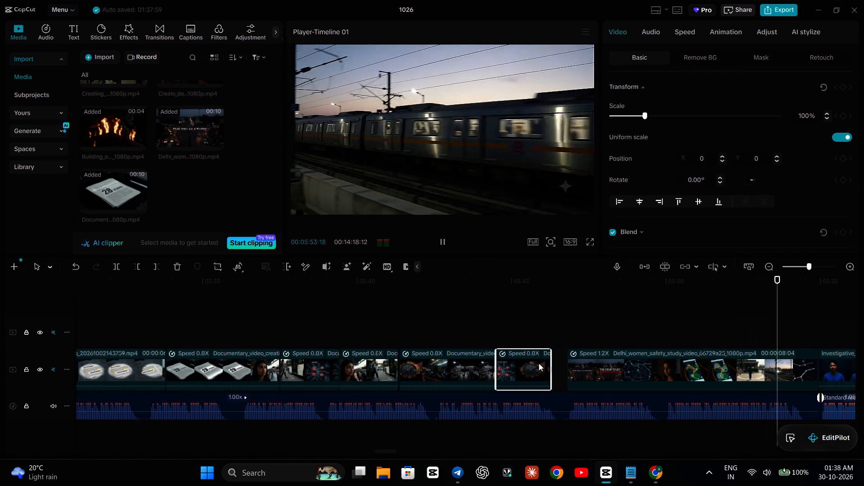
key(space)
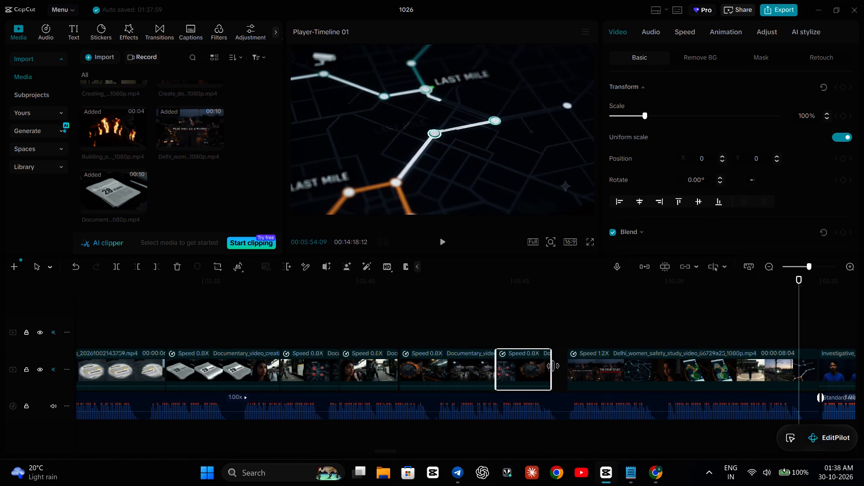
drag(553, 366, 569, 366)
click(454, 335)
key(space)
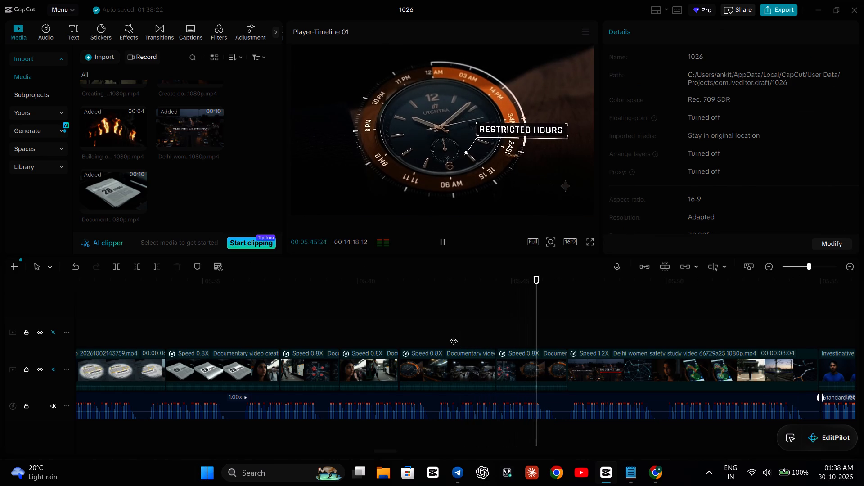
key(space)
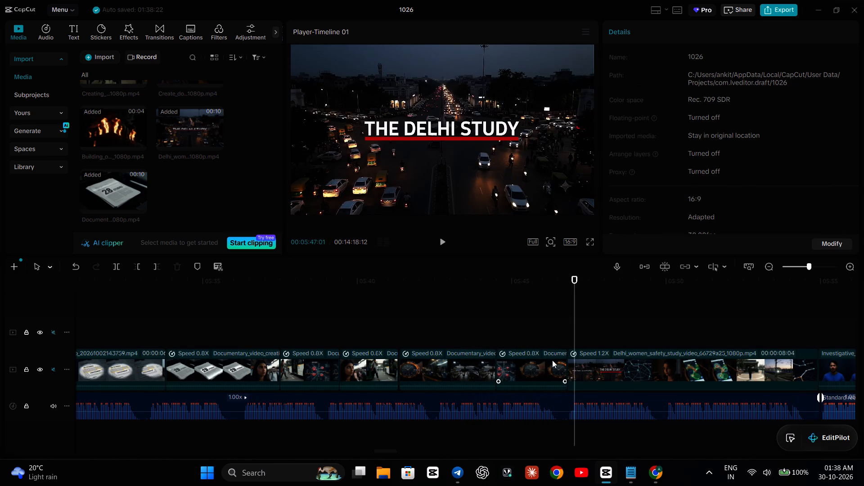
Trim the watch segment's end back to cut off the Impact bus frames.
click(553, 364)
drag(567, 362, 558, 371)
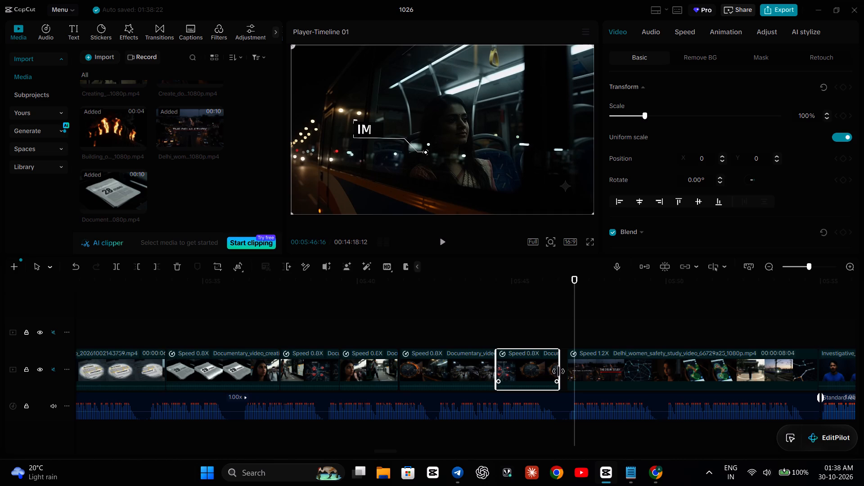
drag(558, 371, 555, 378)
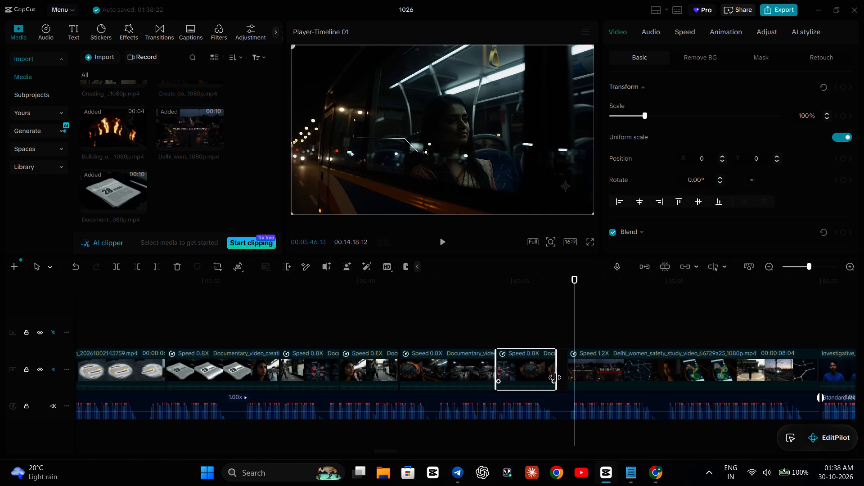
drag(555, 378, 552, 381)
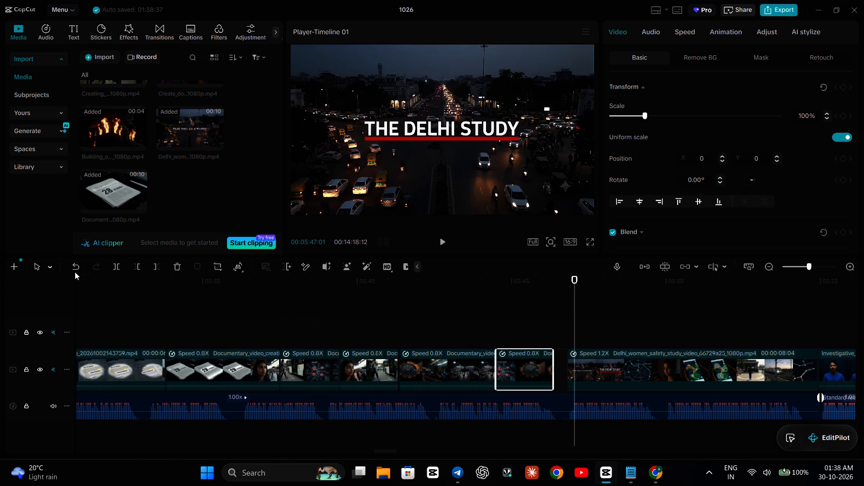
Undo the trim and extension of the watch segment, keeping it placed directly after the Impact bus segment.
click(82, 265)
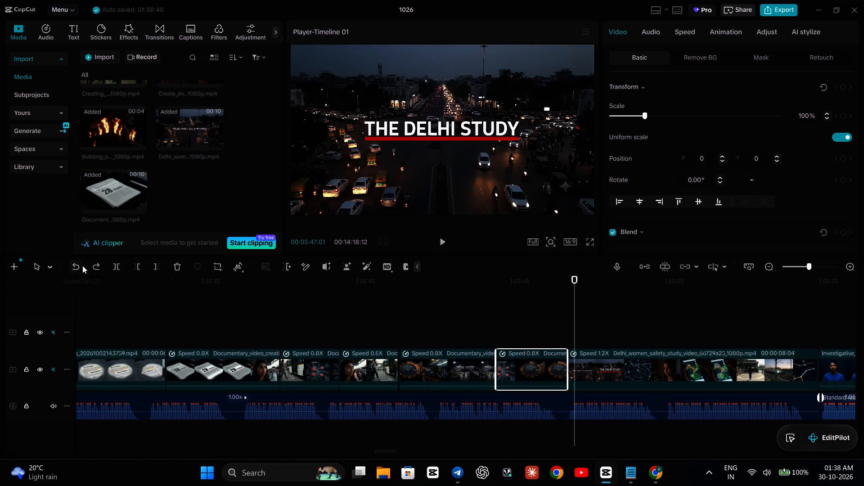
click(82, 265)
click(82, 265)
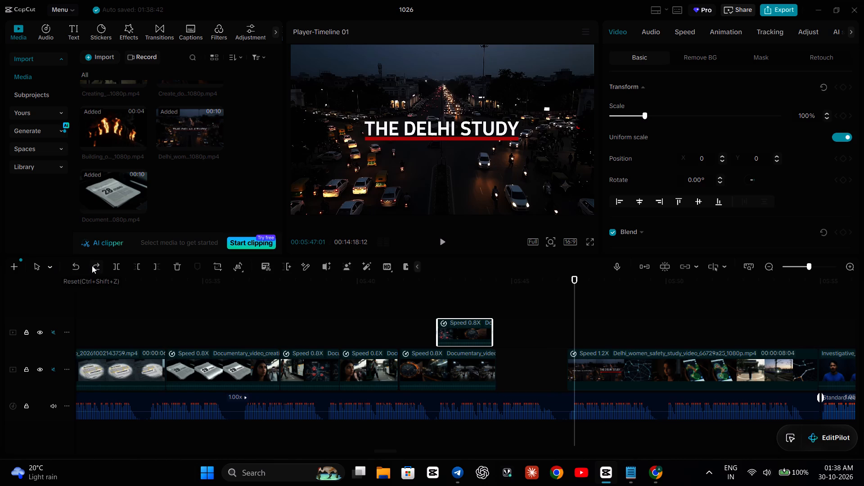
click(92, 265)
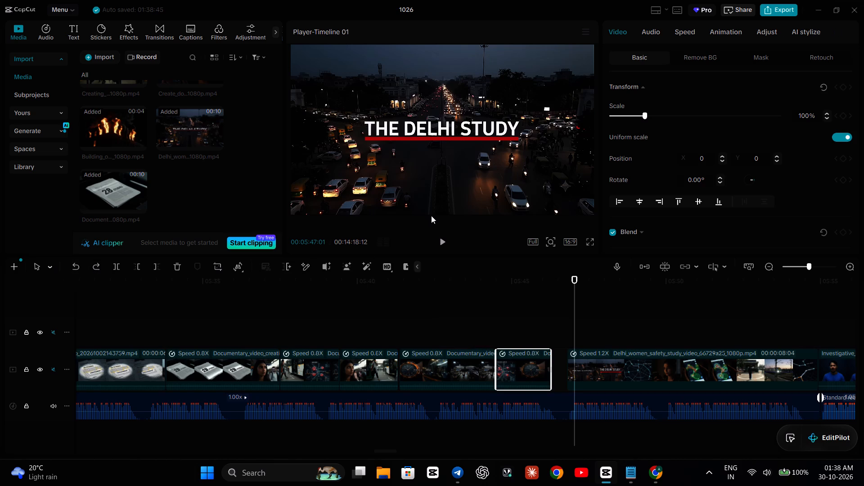
Replay the Impact bus and watch segments up to the gap before the Delhi Study clip.
click(406, 332)
key(space)
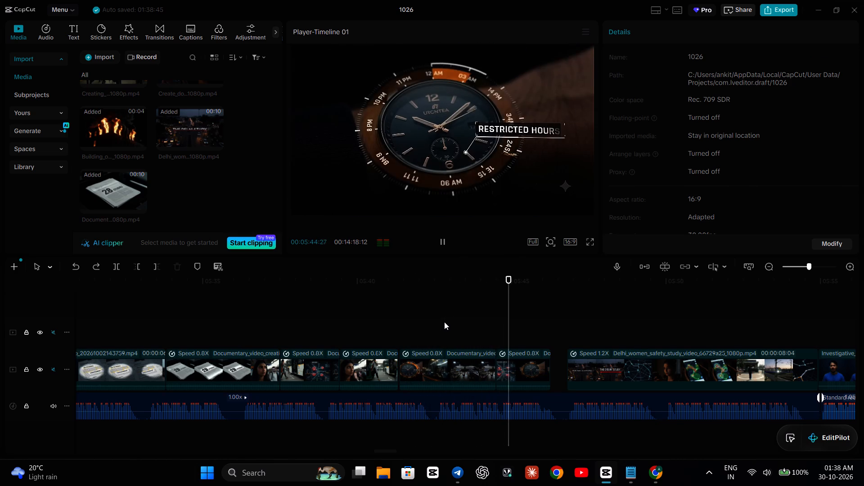
key(space)
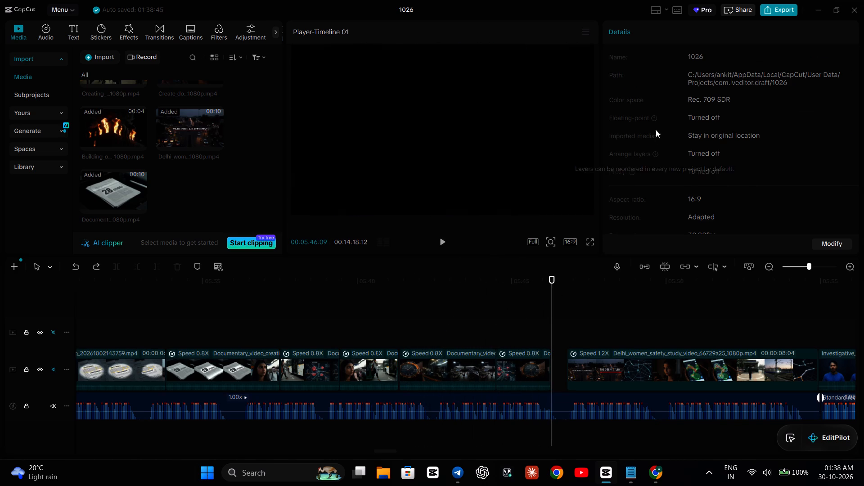
Slow the Restricted Hours watch segment to a speed of 0.65x to fill the gap before the Delhi Study clip.
click(525, 386)
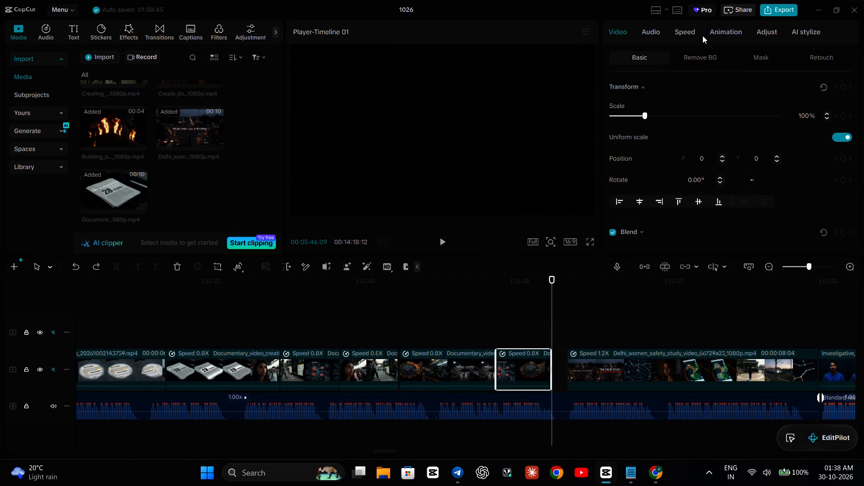
click(692, 36)
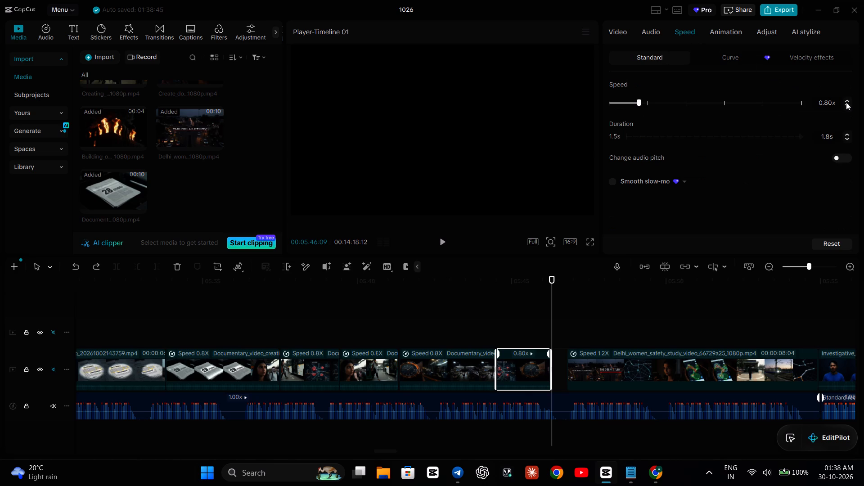
click(846, 105)
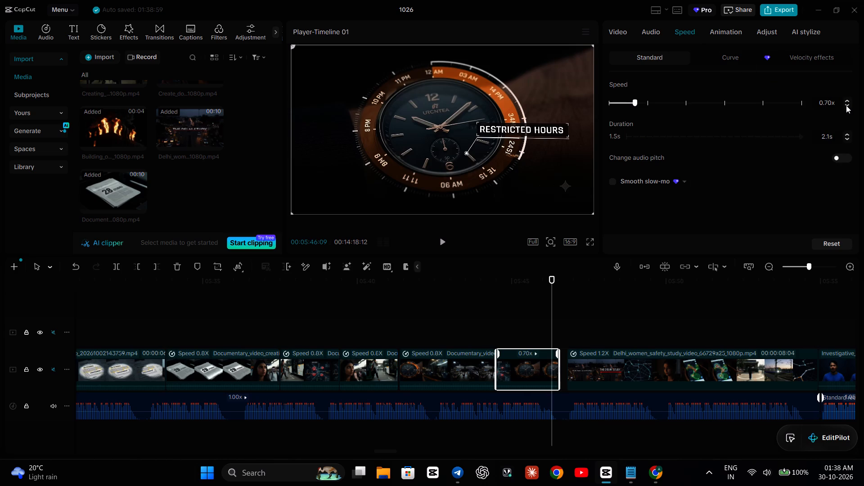
click(830, 102)
key(BackSpace)
key(BackSpace)
text(65)
key(Return)
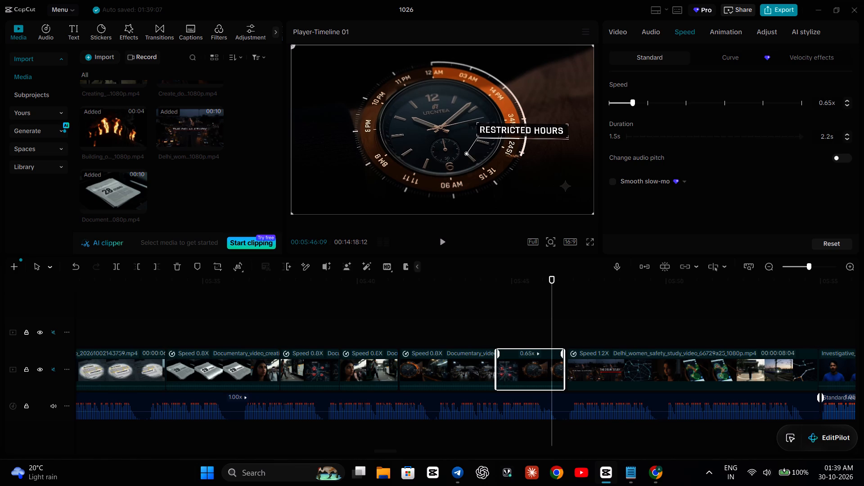
Trim the end of the Restricted Hours watch segment to cut off the leftover bus frames before the Delhi Study clip.
click(394, 324)
key(space)
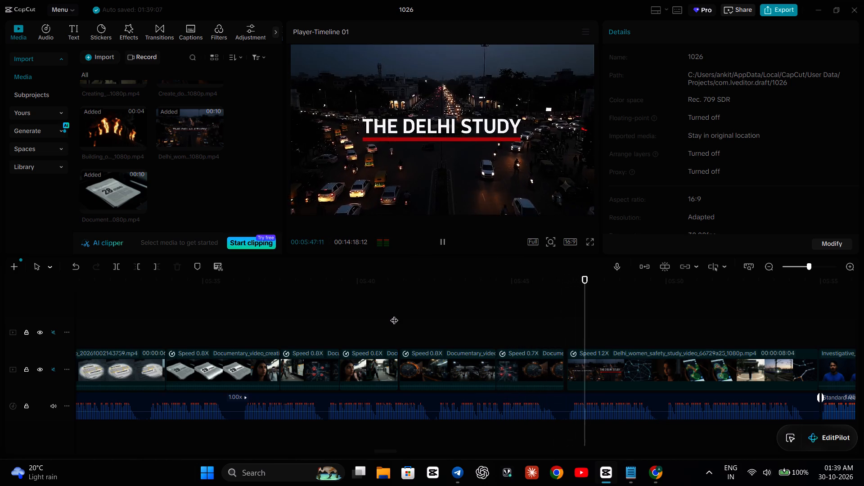
key(Left)
key(Left)
key(Left)
key(Left)
key(Left)
key(Left)
key(Left)
key(Left)
key(Left)
key(Left)
key(Left)
key(Left)
key(Left)
key(Left)
key(Left)
key(Left)
key(Left)
key(Left)
key(Left)
key(Left)
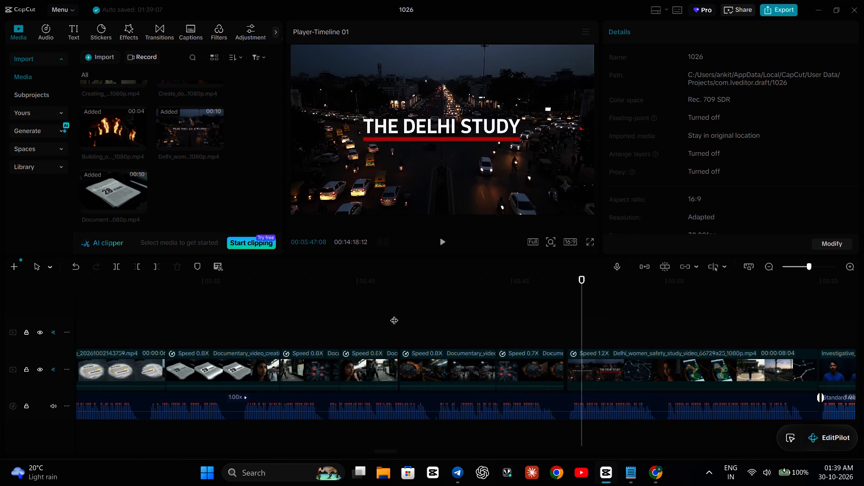
key(Left)
key(Left)
key(Left)
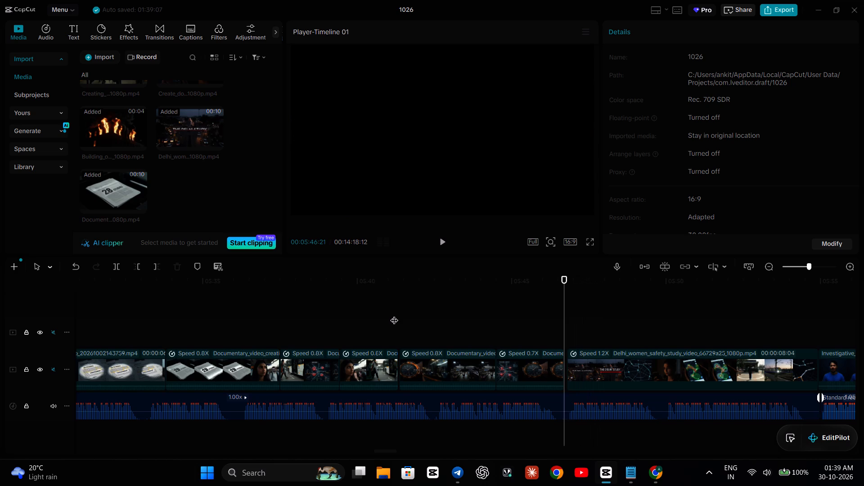
key(Left)
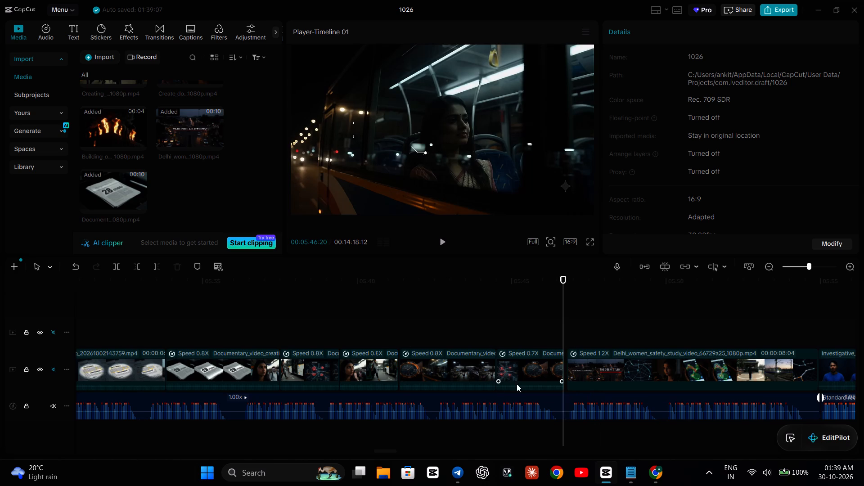
click(554, 362)
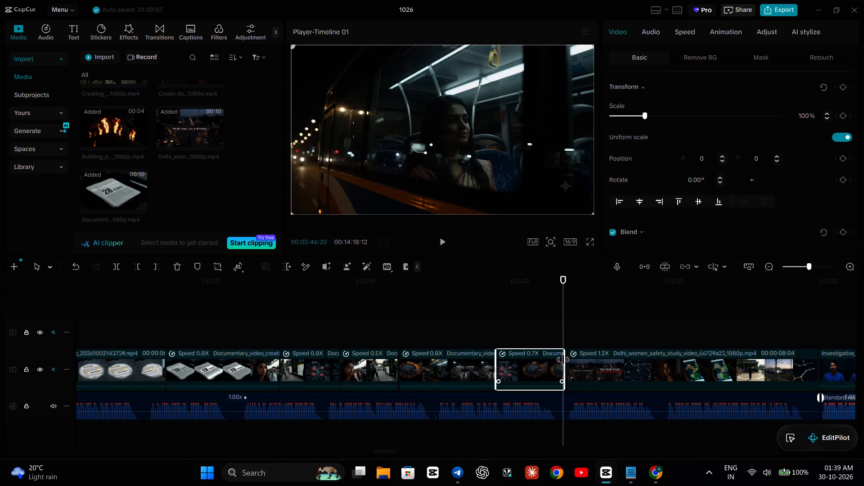
drag(564, 360, 561, 366)
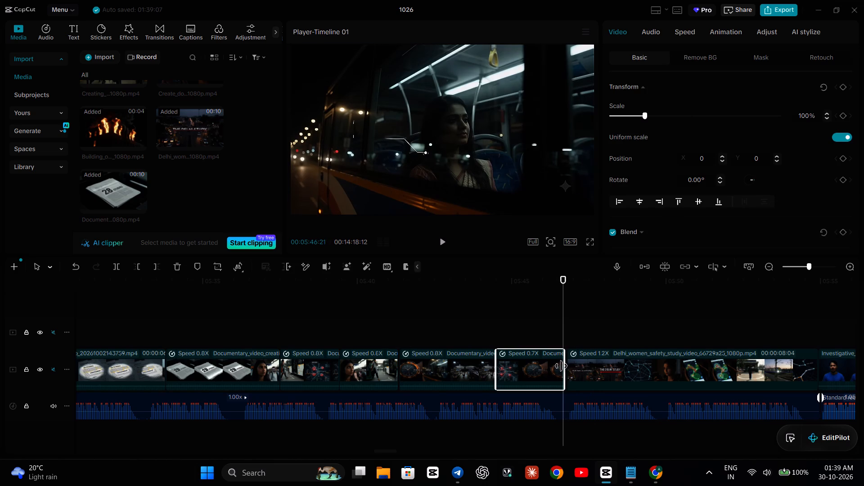
drag(561, 366, 560, 368)
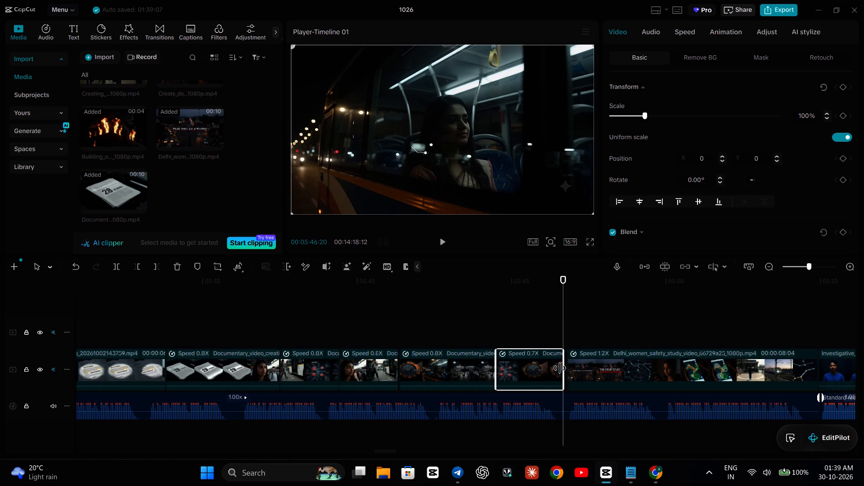
drag(560, 368, 559, 370)
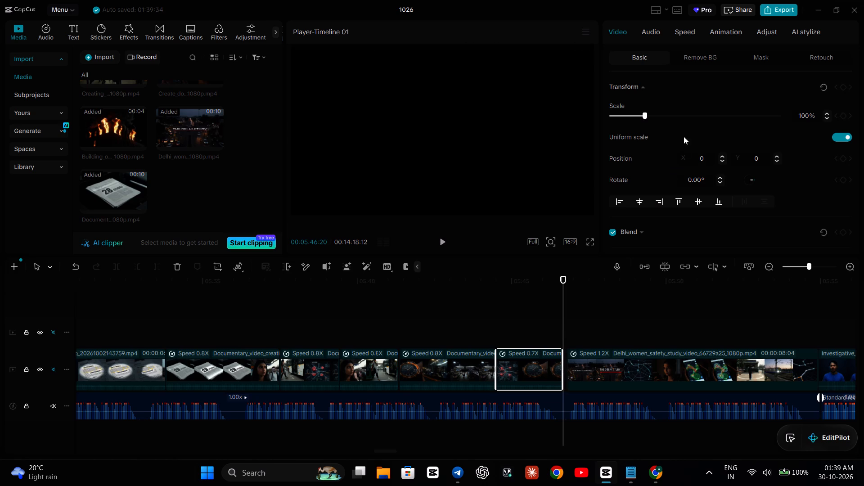
Slow the trimmed watch segment to a speed of 0.62x to fill the gap before the Delhi Study clip.
click(692, 29)
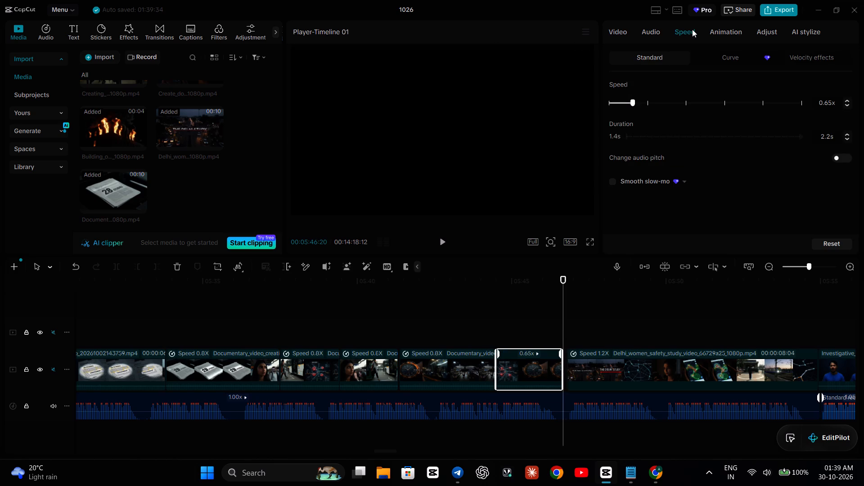
click(832, 99)
key(BackSpace)
key(2)
key(Return)
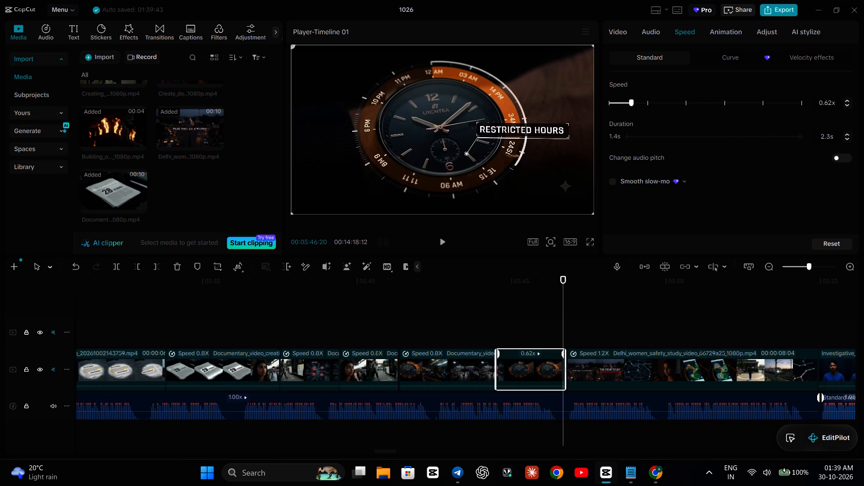
Play the timeline from the watch segment through the Delhi Study and Investigative documentary clips into the uncovered voice recording.
click(490, 325)
key(space)
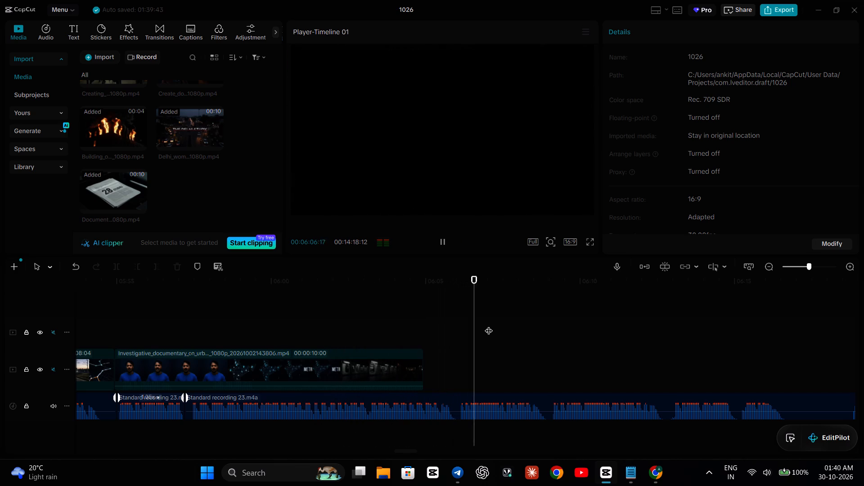
click(443, 240)
Preview the unused presenter clips in the imported media, from the newest to Man_deliv...43845.mp4, to match the uncovered narration.
scroll(234, 141, up, 5)
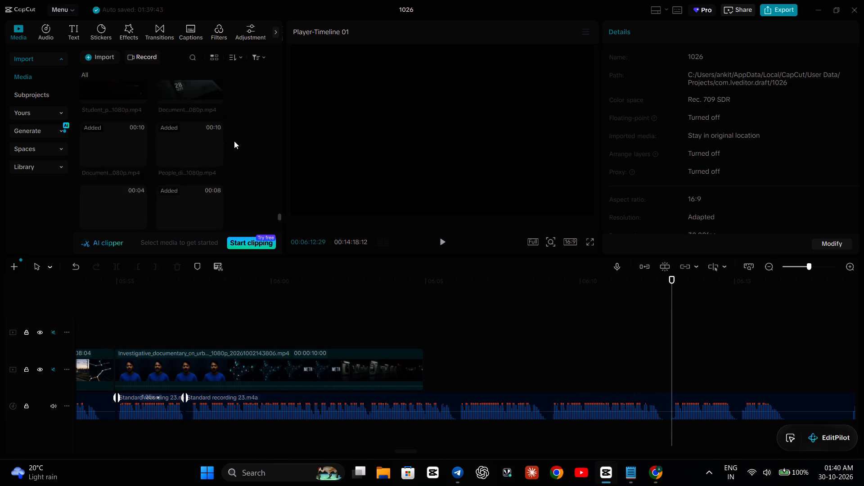
scroll(234, 141, up, 16)
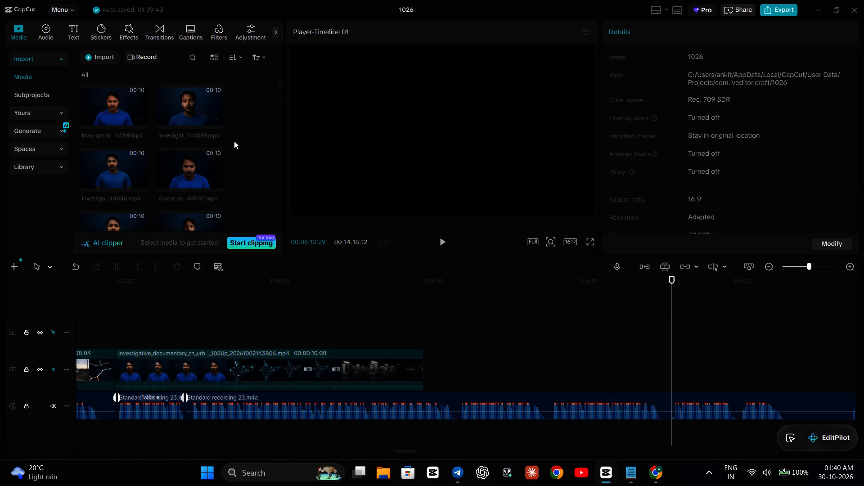
double_click(85, 106)
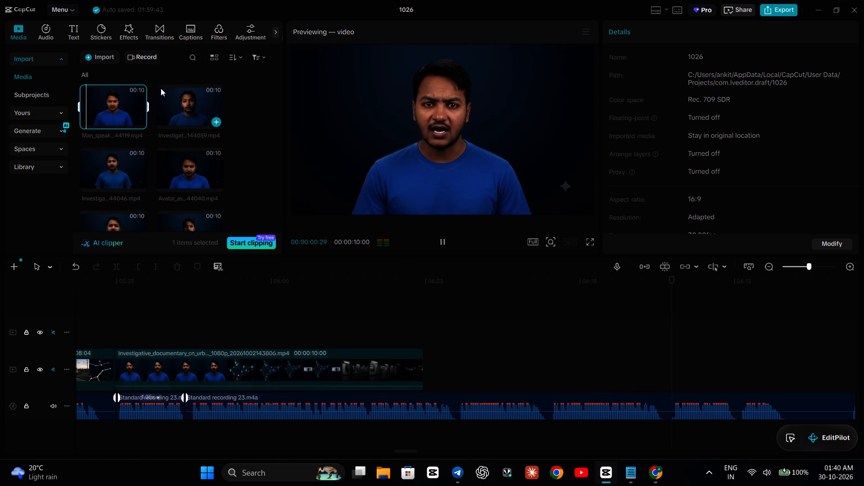
double_click(161, 88)
double_click(104, 159)
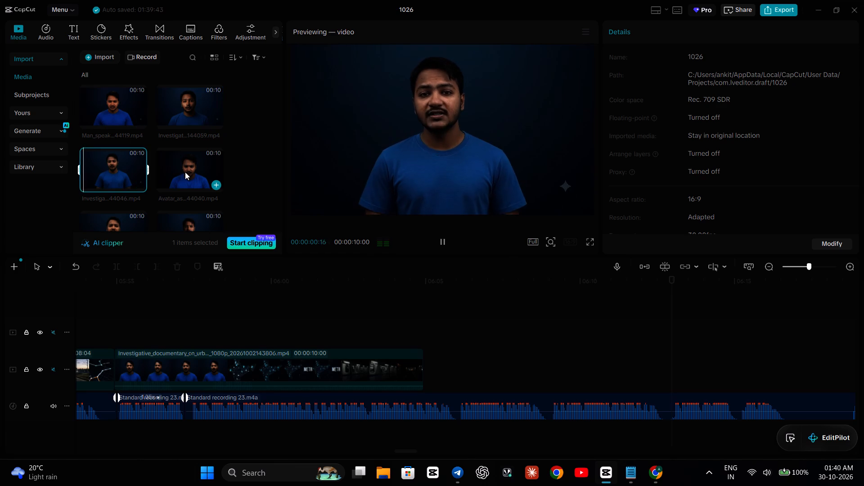
double_click(185, 172)
scroll(185, 172, down, 1)
double_click(185, 172)
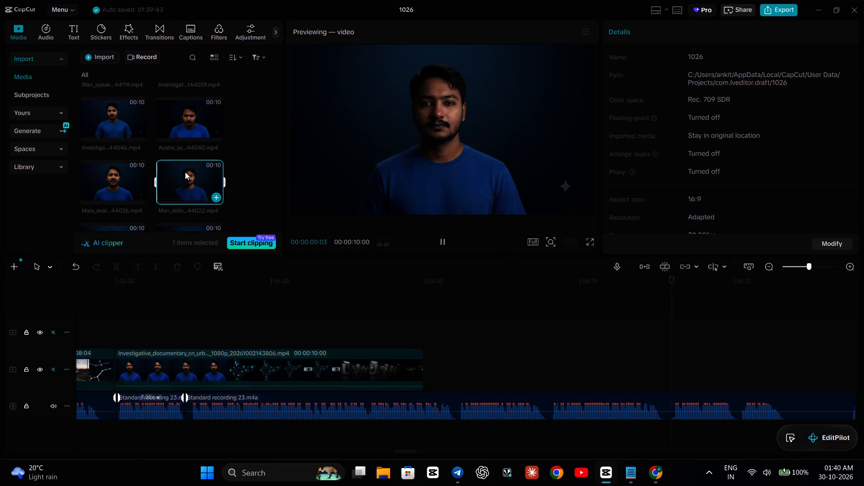
double_click(125, 171)
scroll(125, 171, down, 2)
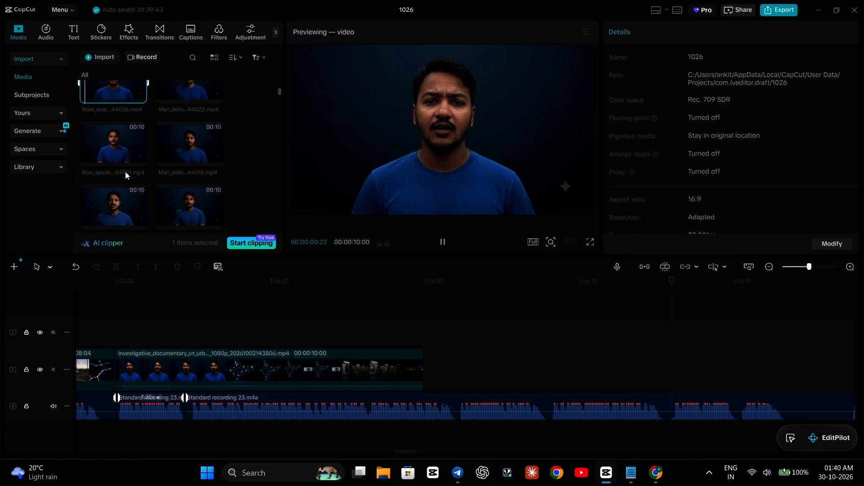
double_click(122, 154)
double_click(212, 147)
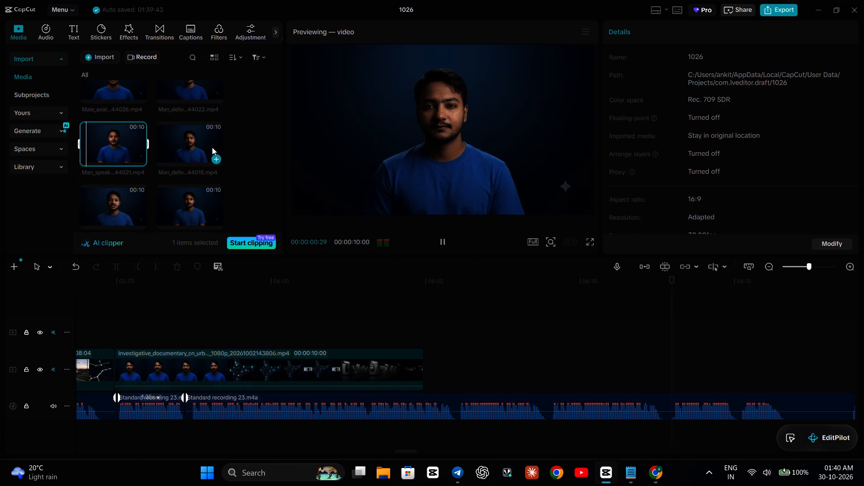
double_click(186, 205)
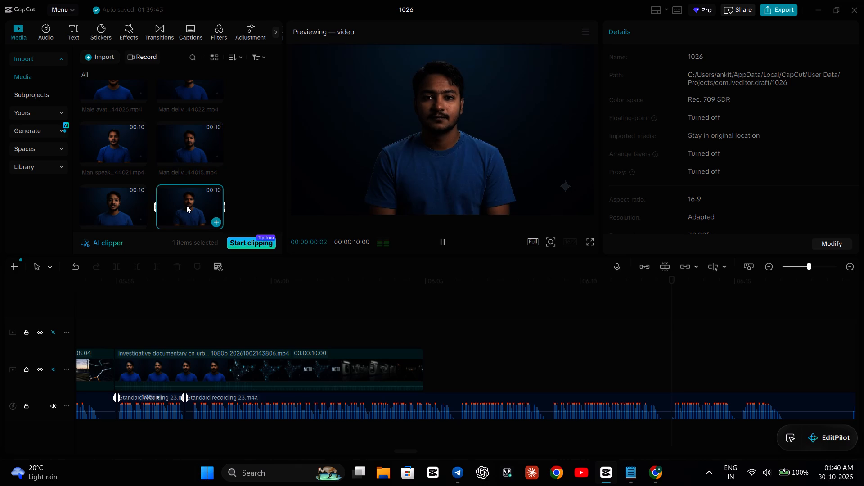
double_click(128, 201)
scroll(128, 201, down, 1)
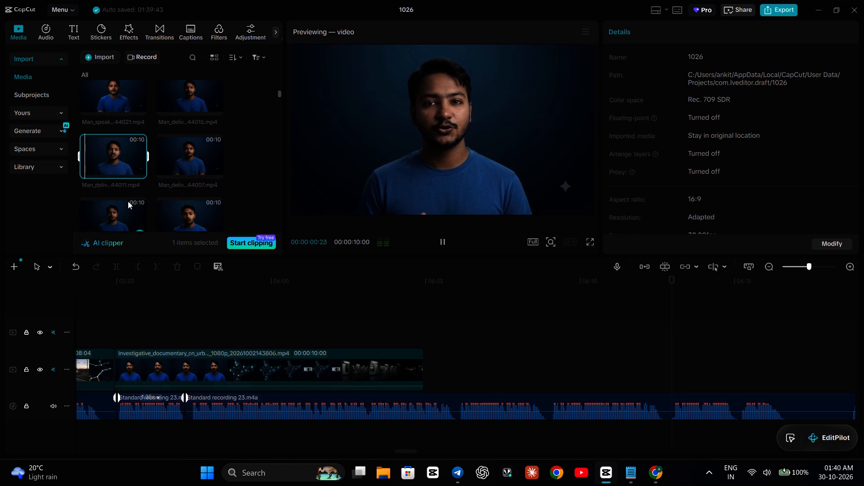
double_click(127, 201)
scroll(162, 184, down, 2)
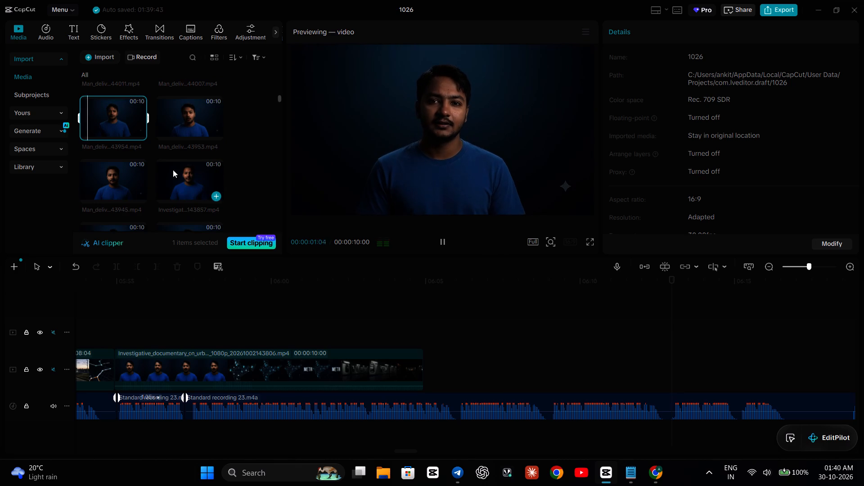
double_click(180, 125)
double_click(189, 179)
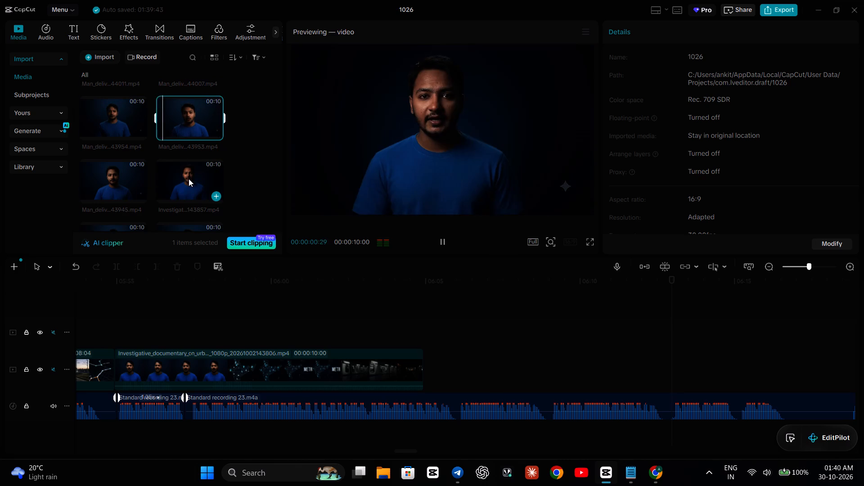
double_click(115, 181)
scroll(115, 181, down, 1)
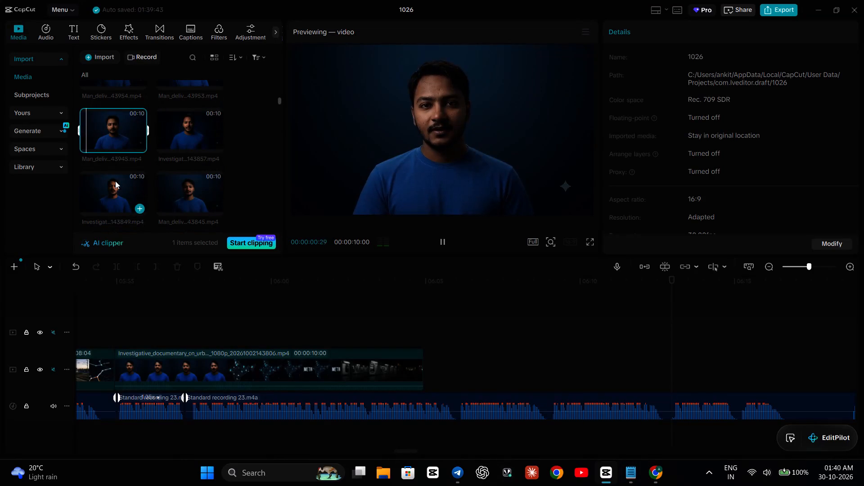
double_click(115, 181)
double_click(175, 183)
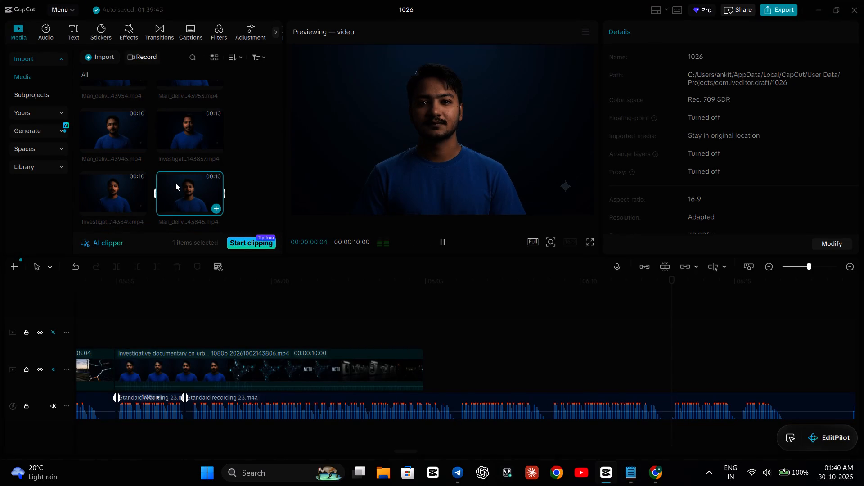
Listen to the uncovered voice recording from about 06:12 to 06:22 to identify the lines needing a presenter clip.
click(340, 319)
key(space)
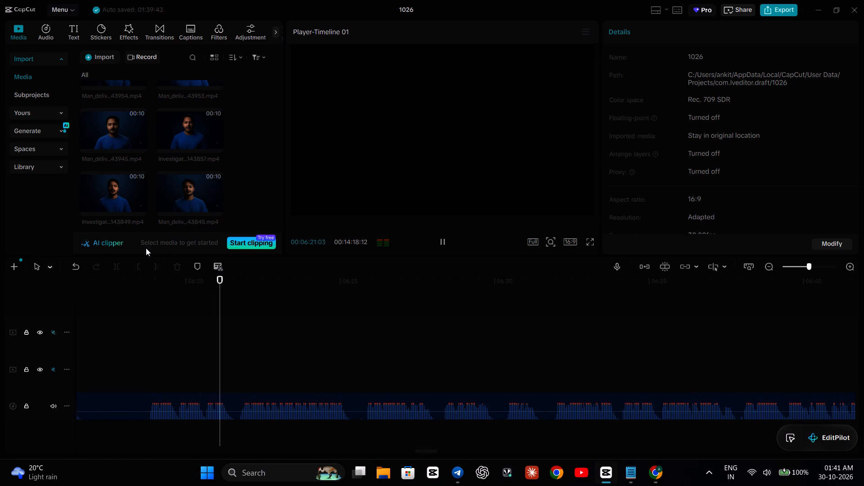
key(space)
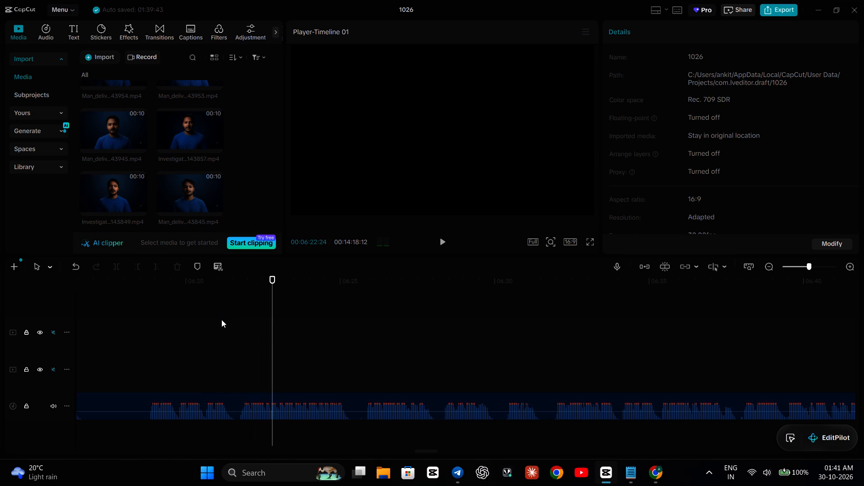
Preview the unused presenter clips in the imported media from Investigat...143849.mp4 to Avatar_del...143810.mp4 for one matching the uncovered narration.
scroll(221, 319, right, 3)
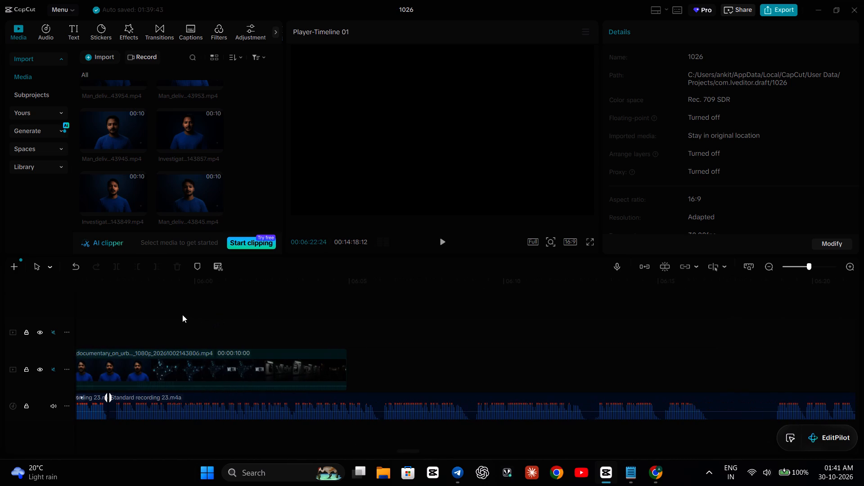
double_click(106, 190)
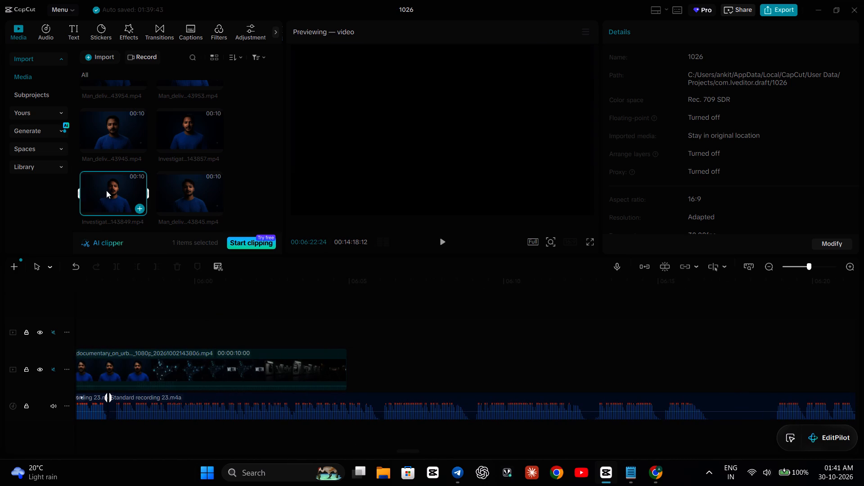
double_click(190, 198)
scroll(190, 198, down, 1)
double_click(190, 198)
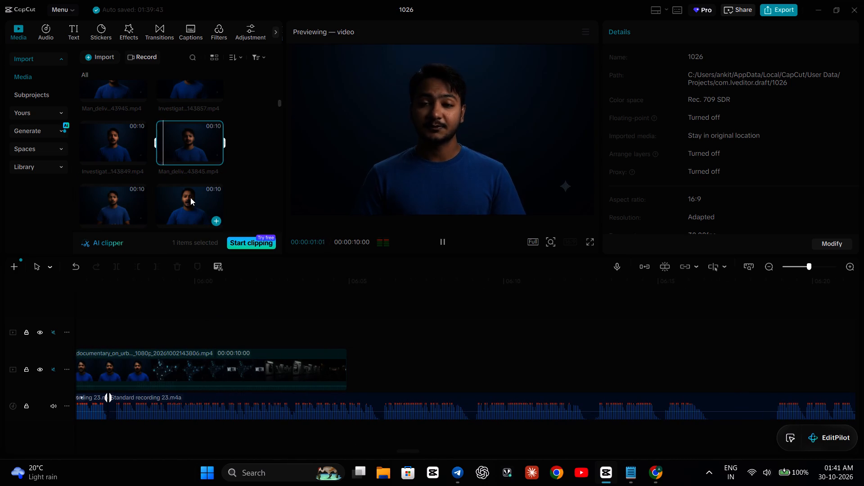
scroll(190, 198, down, 1)
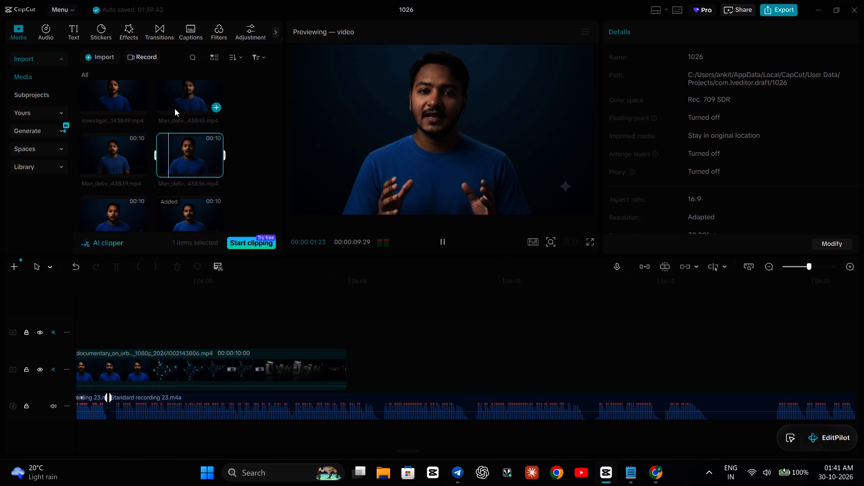
click(175, 106)
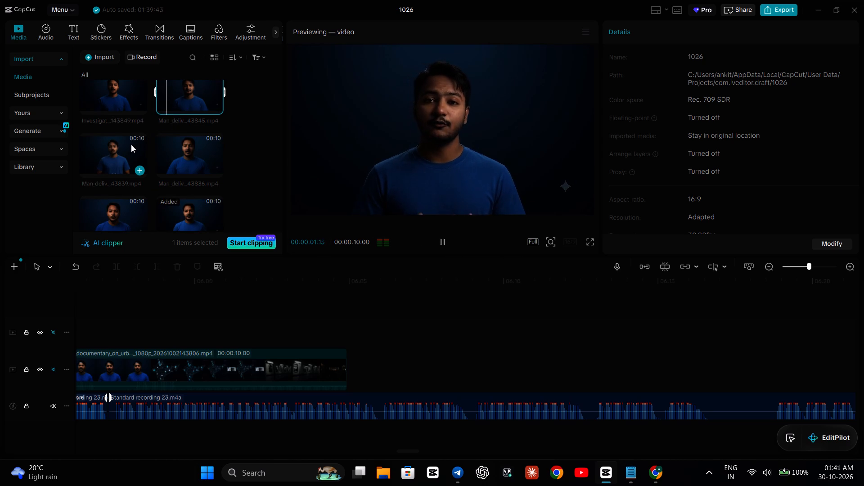
click(125, 153)
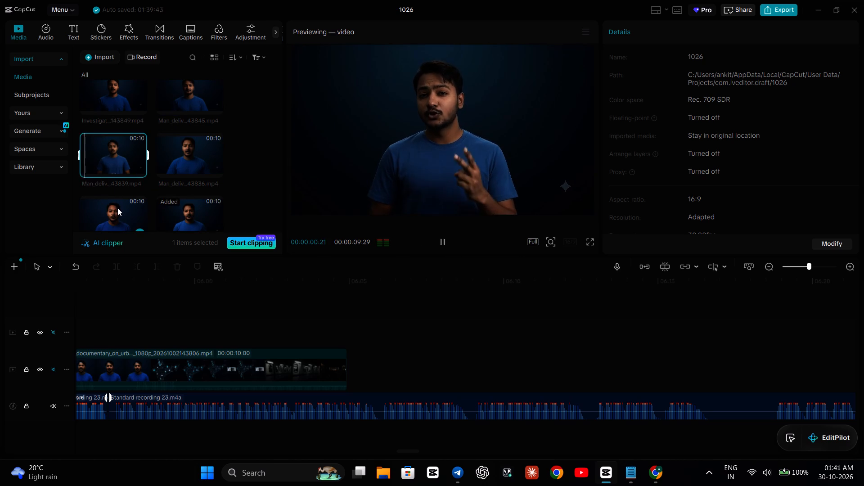
click(117, 209)
scroll(177, 167, down, 2)
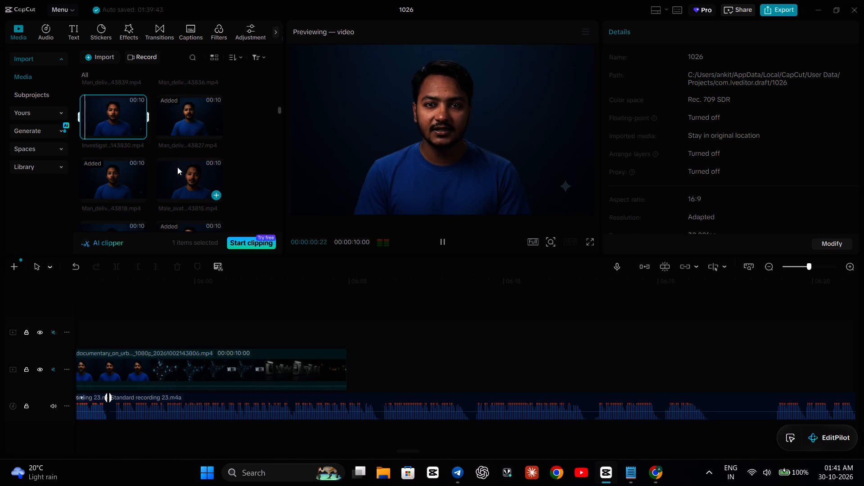
click(177, 167)
scroll(176, 166, down, 1)
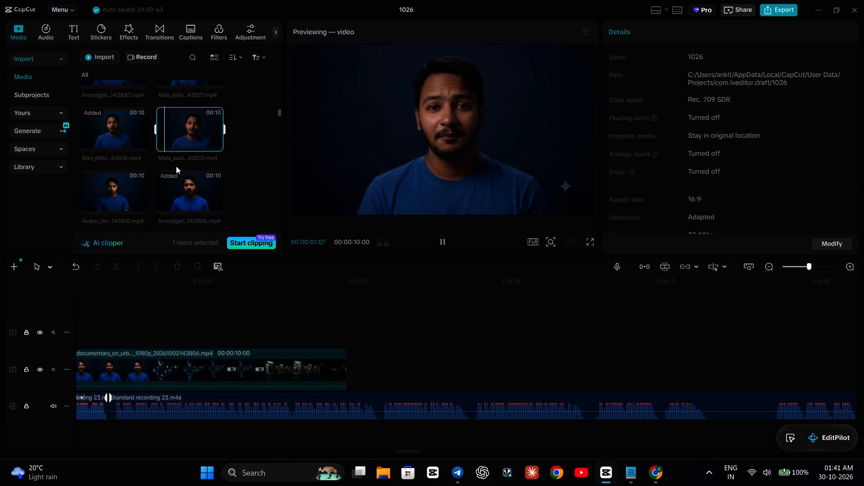
click(125, 181)
Preview the unused graphics clips further down the media, from the Miranda House timeline through Segregation and Suo Motu to the needle clip.
scroll(126, 175, down, 2)
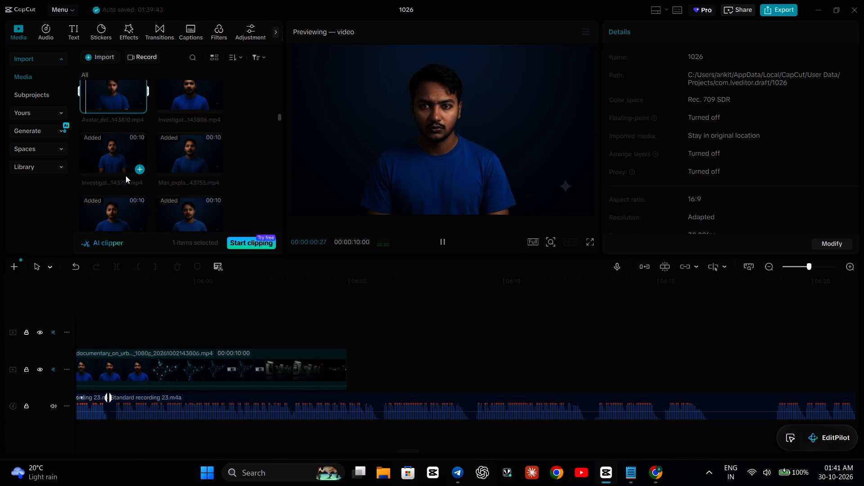
scroll(131, 175, down, 3)
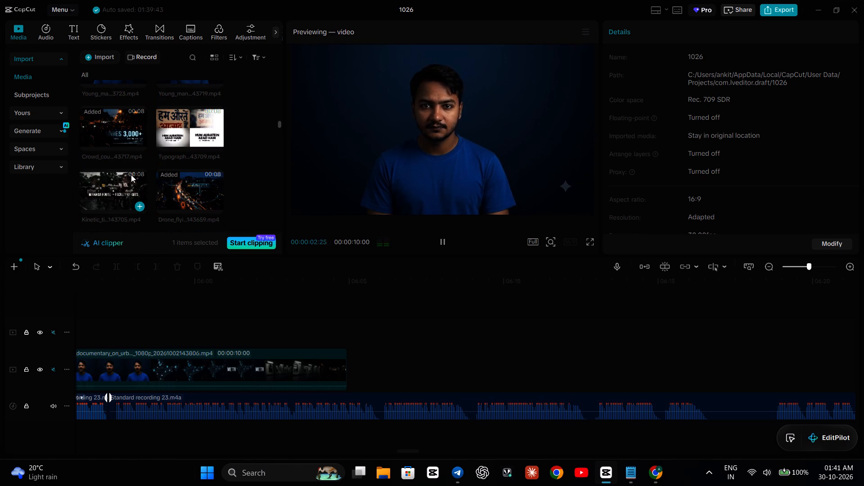
scroll(131, 175, down, 1)
click(113, 146)
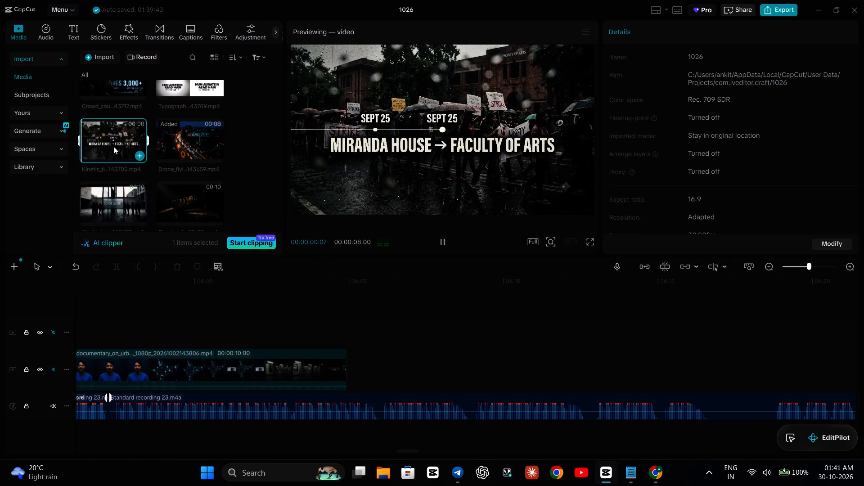
click(116, 191)
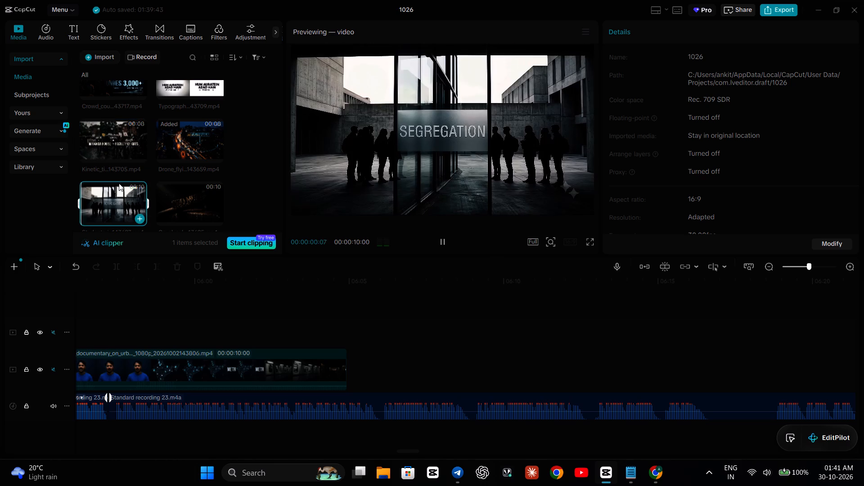
scroll(135, 169, down, 2)
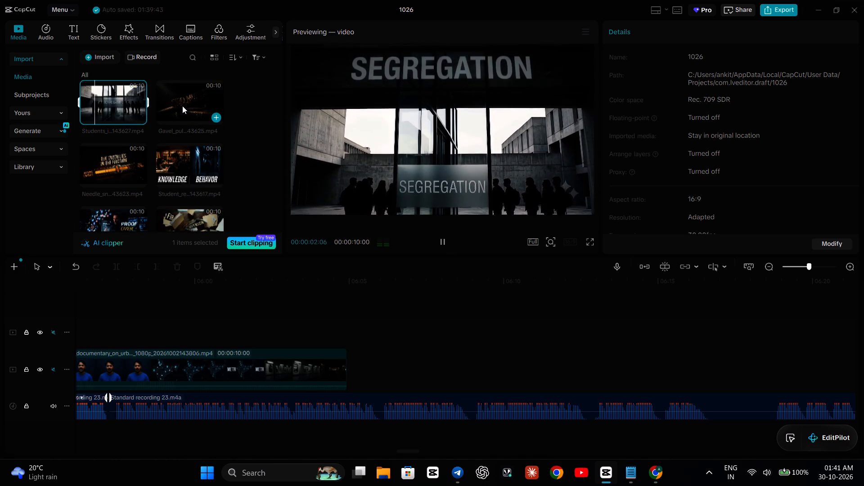
click(182, 106)
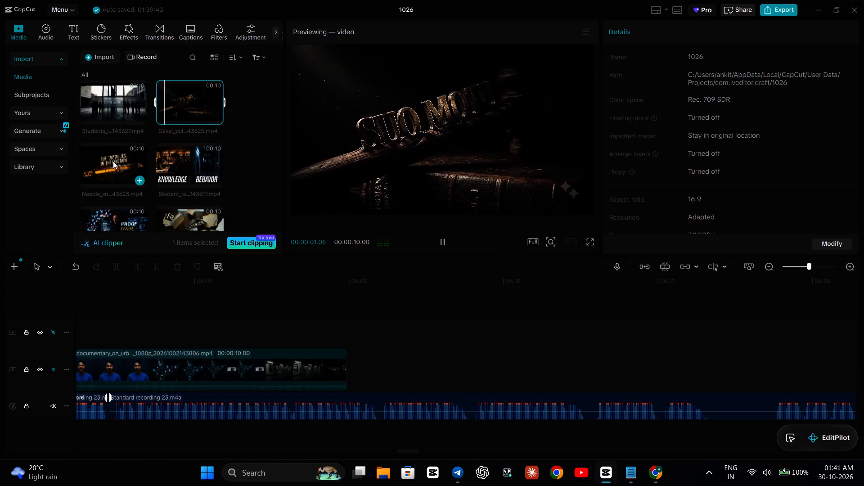
click(113, 161)
Preview the remaining unused graphics clips, from Knowledge/Behavior through Proof Over Posts, Lights Cameras and Captured to the 164 Dark Spots map.
scroll(152, 144, down, 1)
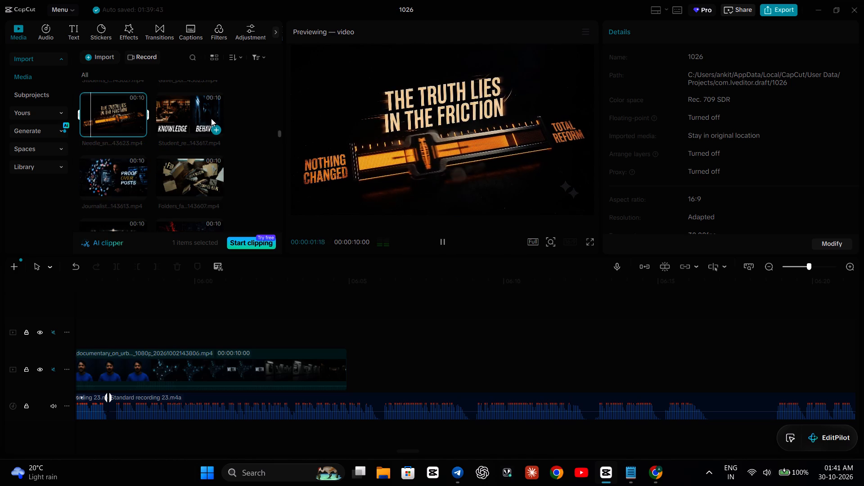
click(215, 116)
click(106, 184)
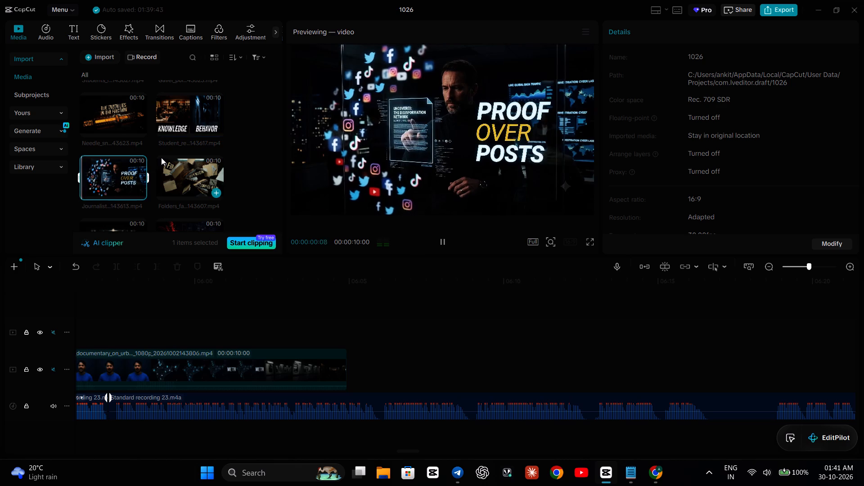
click(175, 166)
scroll(175, 166, down, 1)
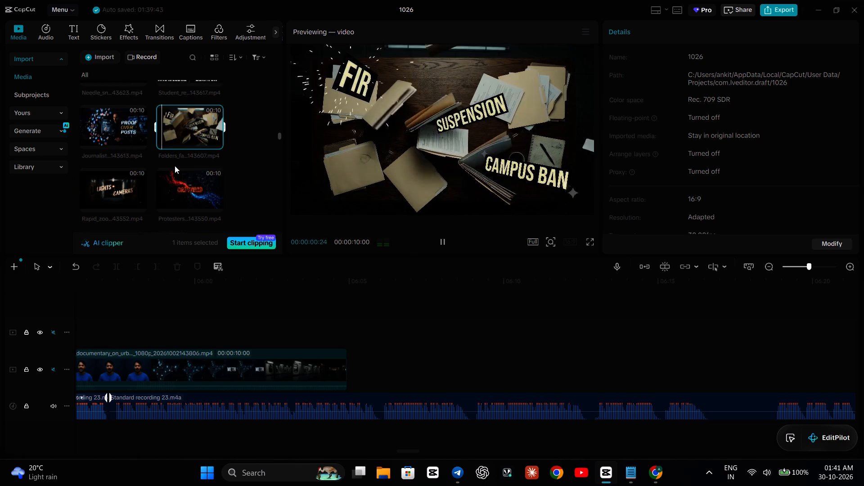
click(135, 180)
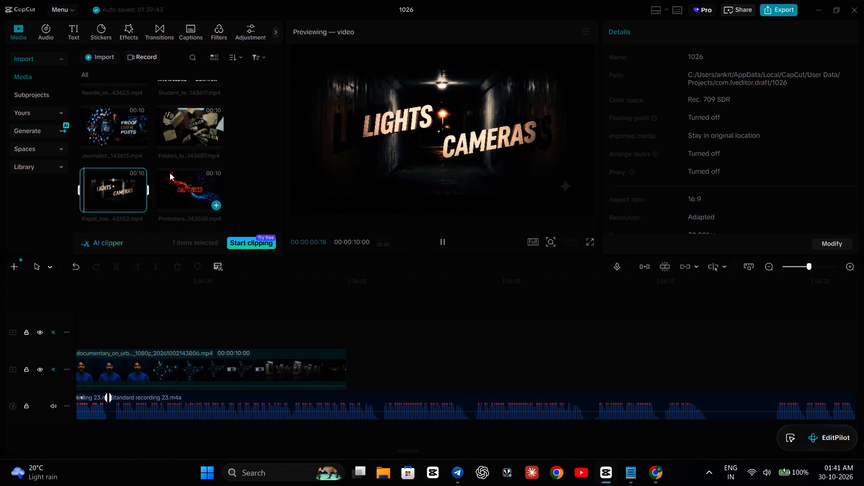
click(172, 179)
scroll(172, 179, down, 2)
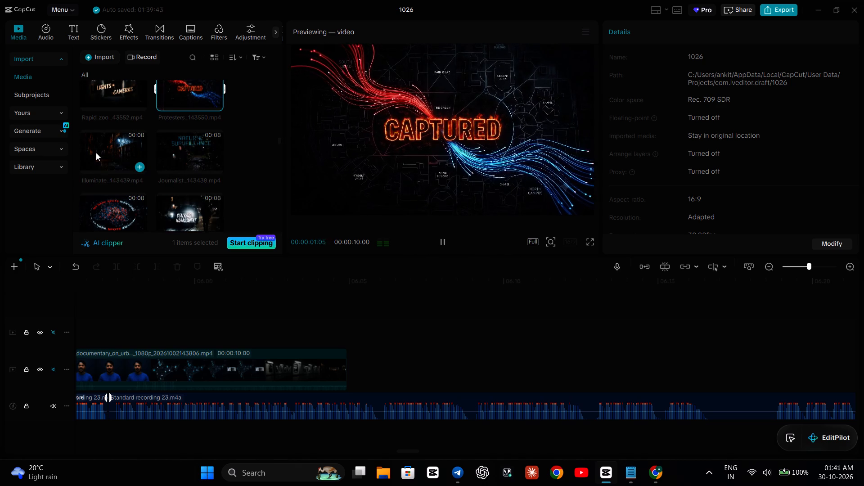
click(96, 153)
click(186, 148)
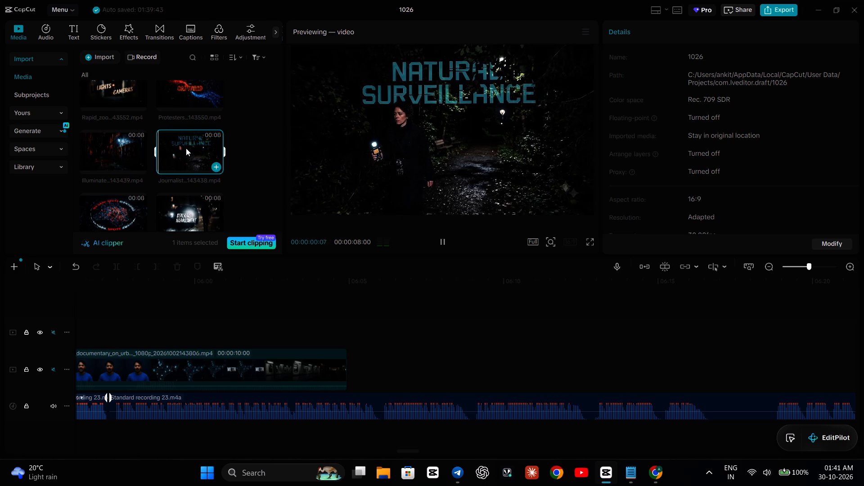
scroll(186, 148, down, 1)
click(130, 157)
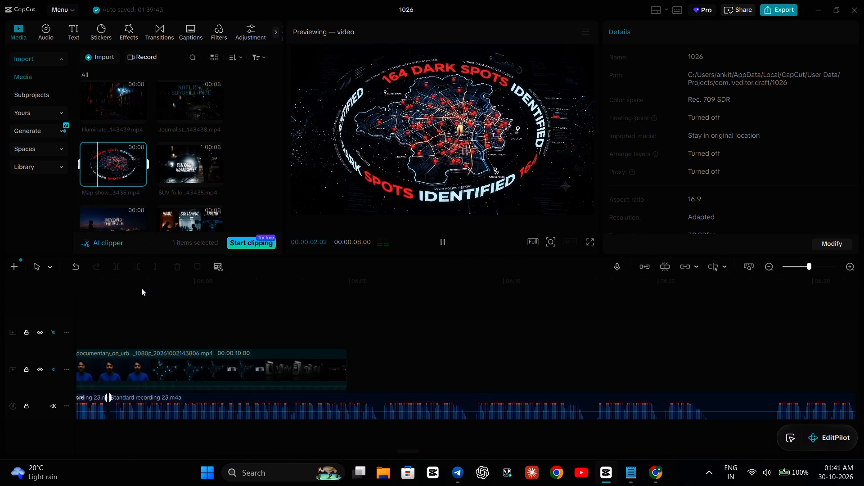
Split the Investigative documentary clip at 00:05:59:27, where the metro text slides in over the India map.
click(164, 315)
key(space)
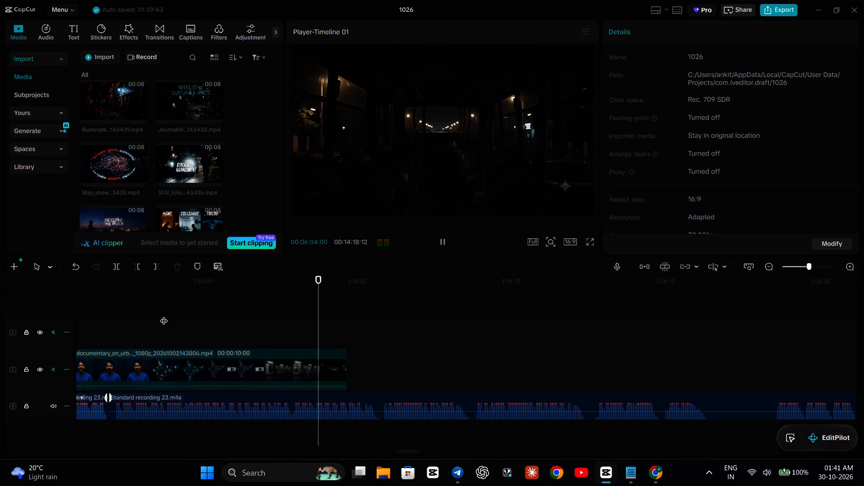
key(space)
click(210, 332)
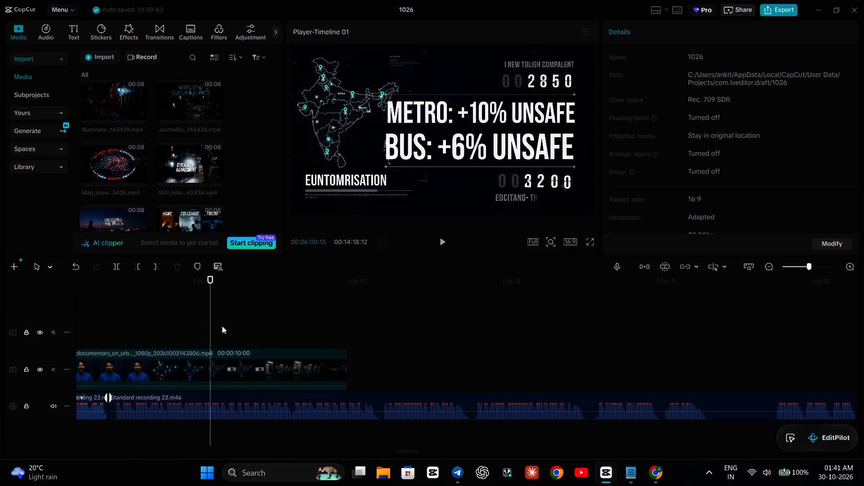
click(191, 334)
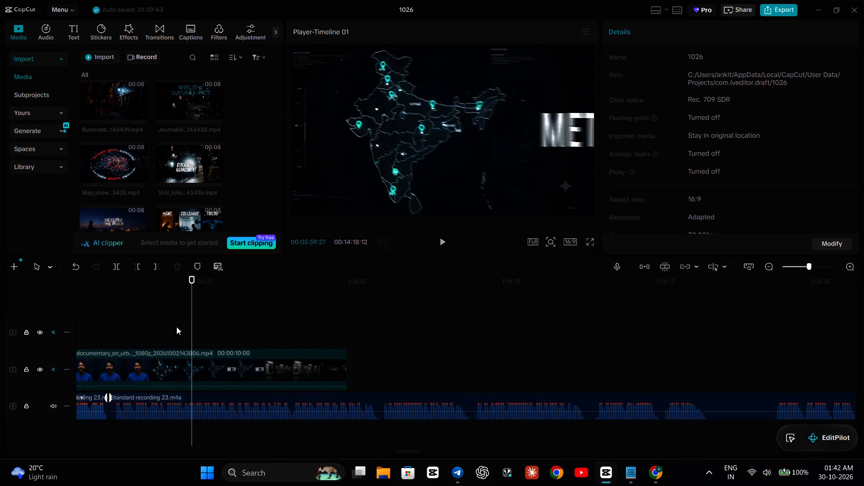
click(189, 362)
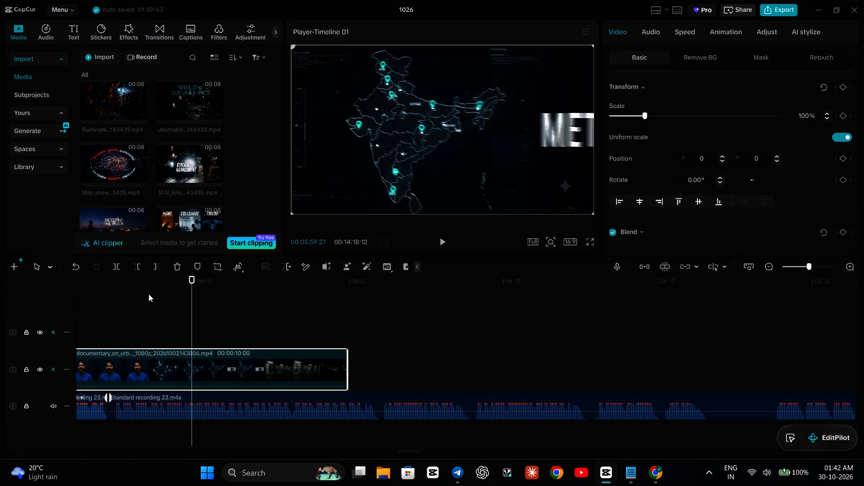
click(117, 266)
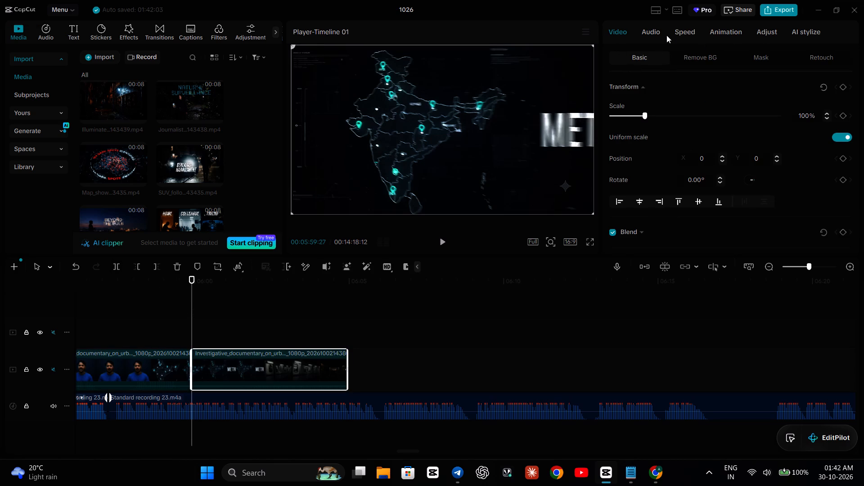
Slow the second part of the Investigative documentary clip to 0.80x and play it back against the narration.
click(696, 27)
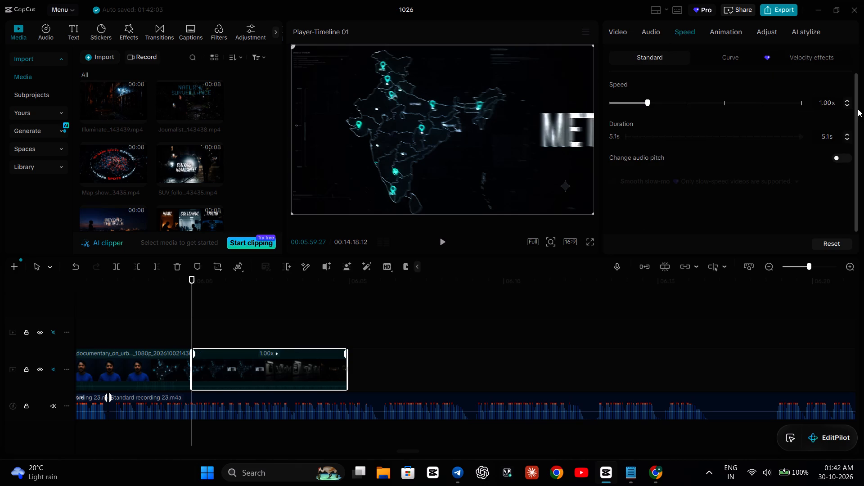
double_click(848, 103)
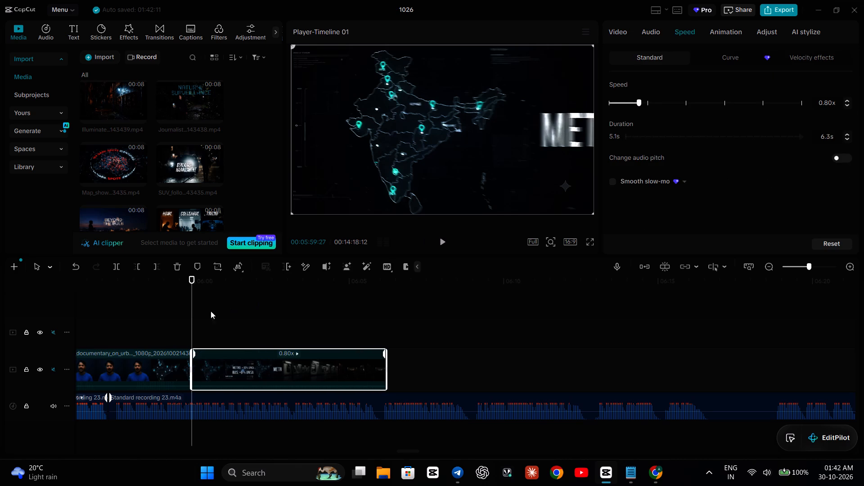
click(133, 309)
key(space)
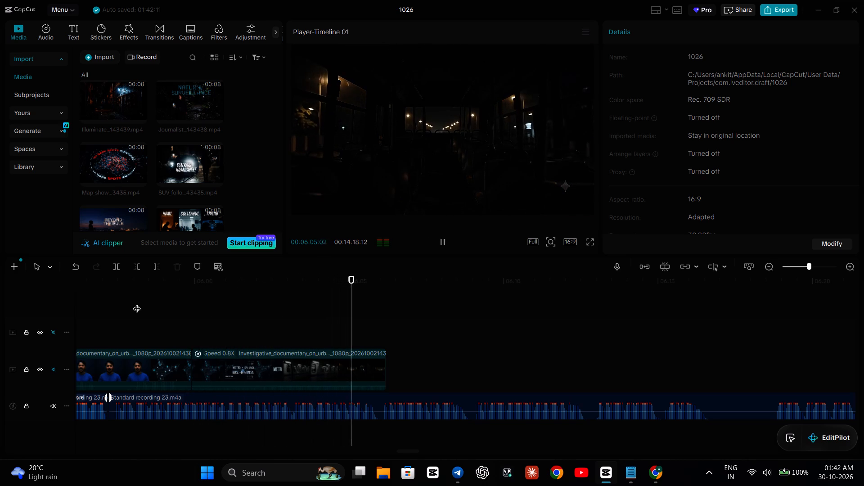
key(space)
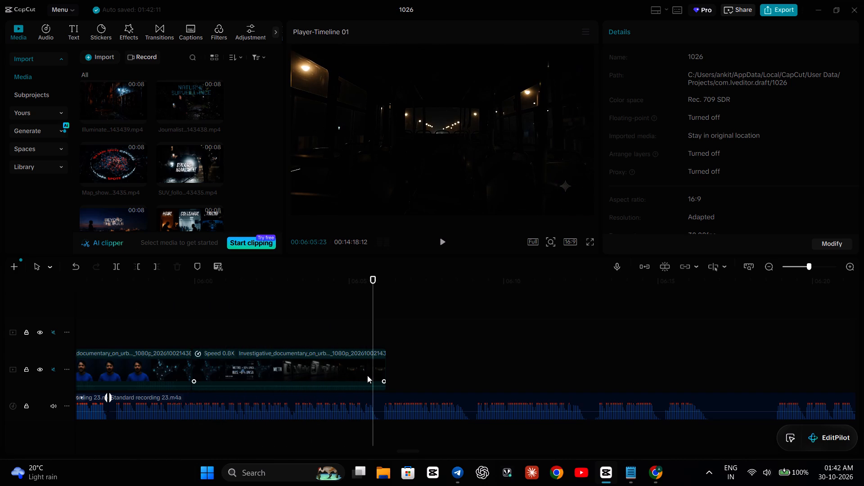
Slow the second part of the Investigative documentary clip to 0.60x and play it through into the uncovered narration.
click(367, 375)
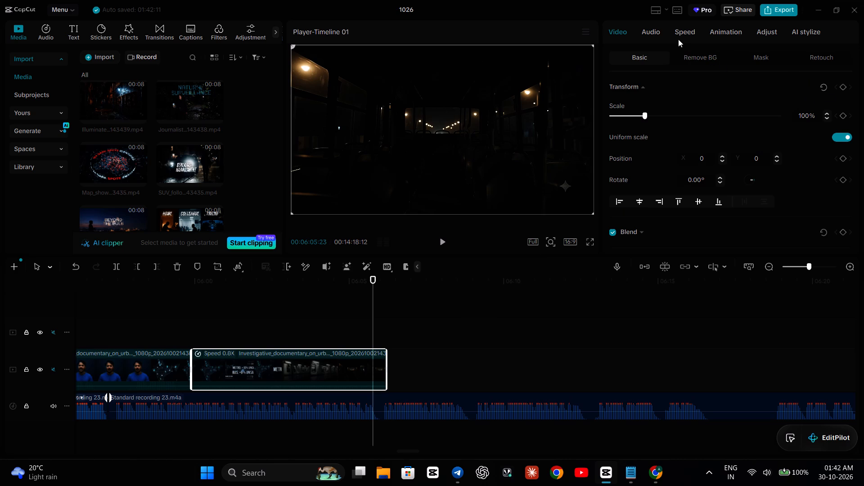
click(677, 38)
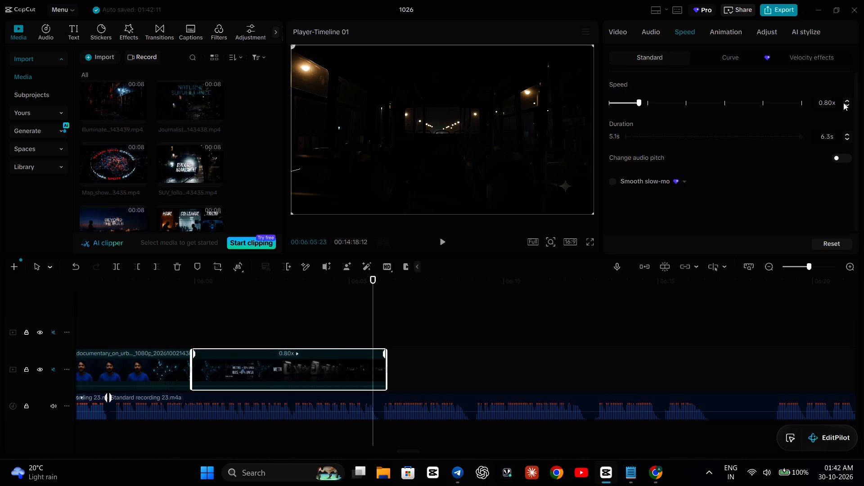
click(843, 102)
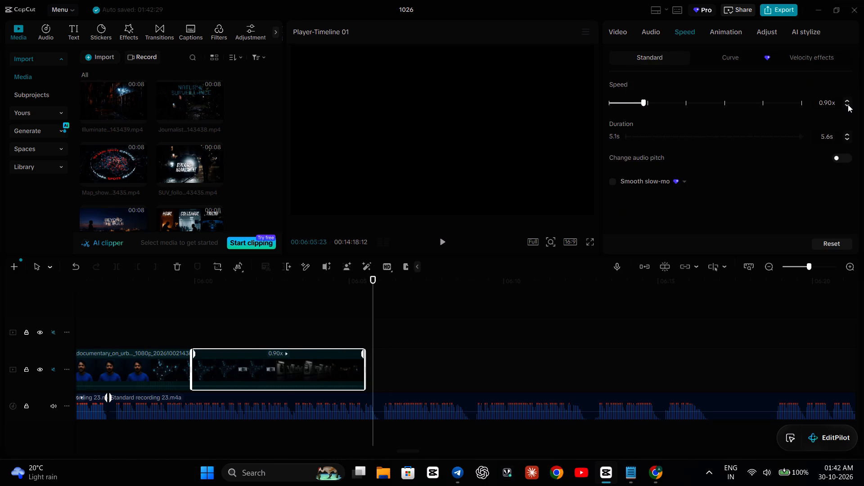
click(848, 104)
click(848, 104)
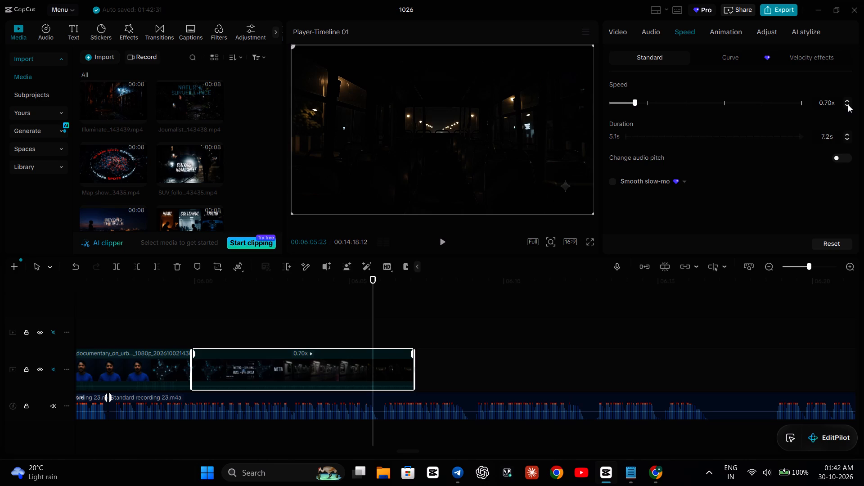
click(848, 104)
click(173, 314)
key(space)
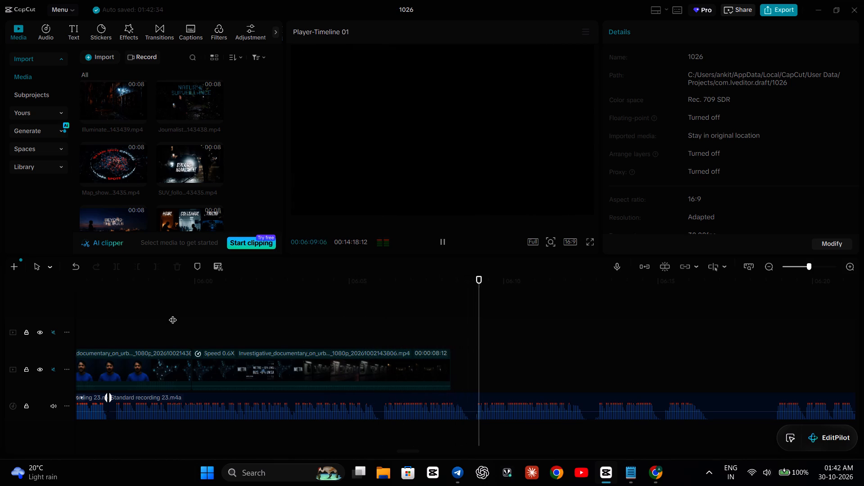
Stop playback and preview the imported clips from Stalking Harassment and Beyond the Bulb through 96.8% Known to the Men/Women pillars.
key(space)
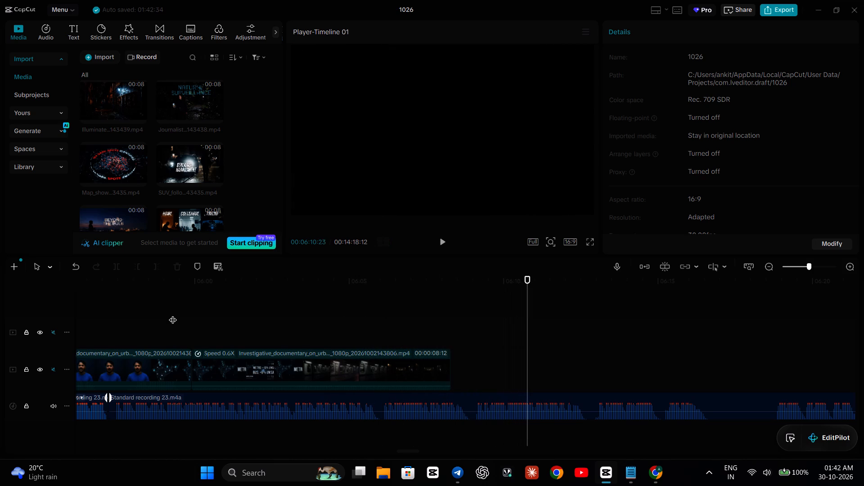
click(185, 157)
click(139, 163)
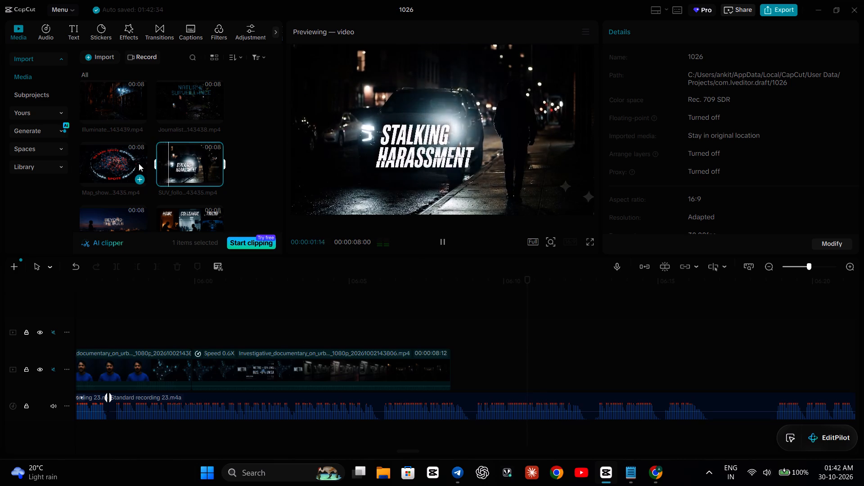
scroll(139, 163, down, 1)
click(101, 171)
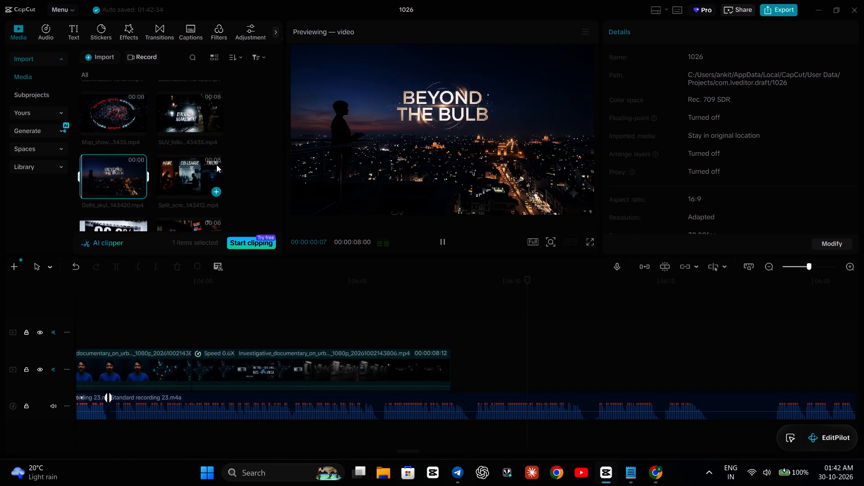
click(205, 164)
scroll(205, 164, down, 2)
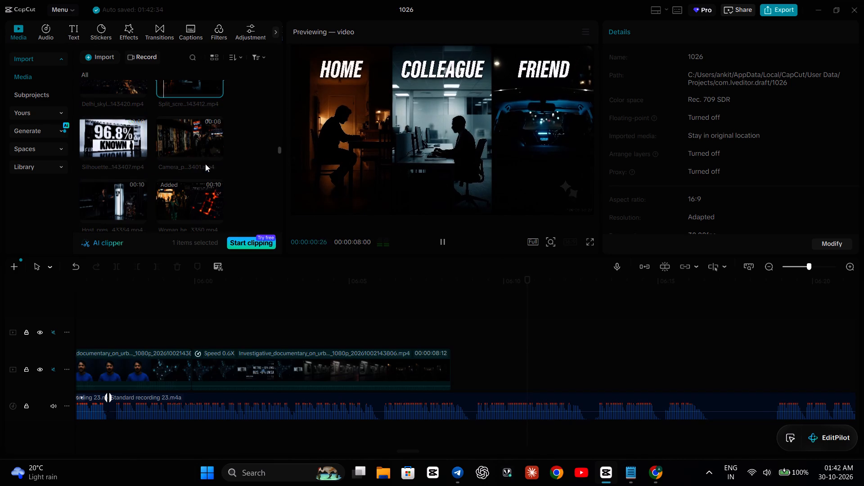
click(129, 146)
click(180, 135)
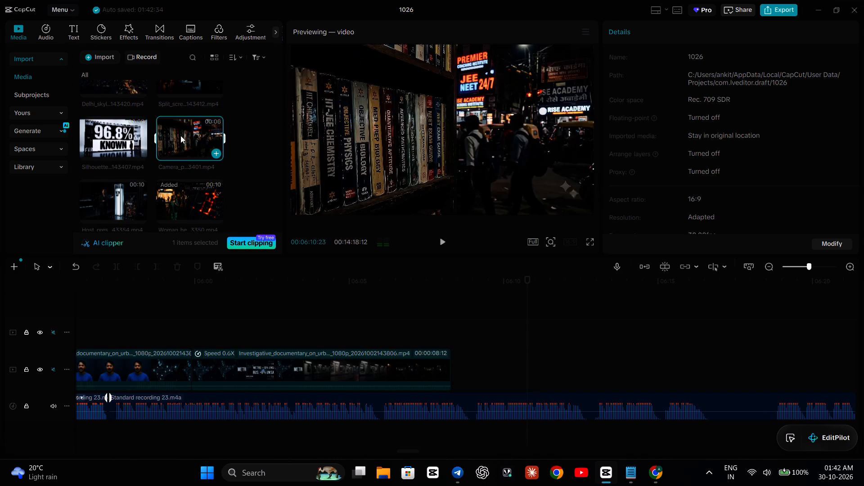
click(194, 190)
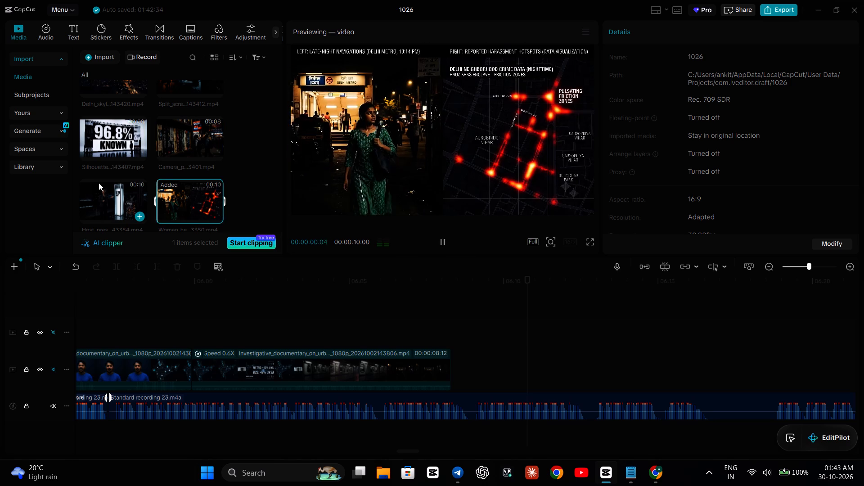
click(98, 191)
scroll(144, 172, down, 1)
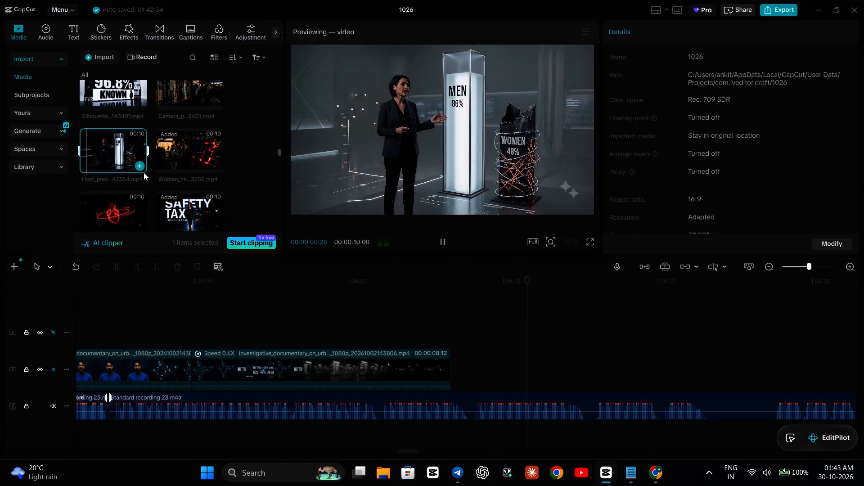
Preview further imported clips, from the neon-ringed heart through Cost of Freedom, The Threat Remains and the 50% thermal shot to Threat-Free Space.
click(123, 199)
scroll(123, 200, down, 2)
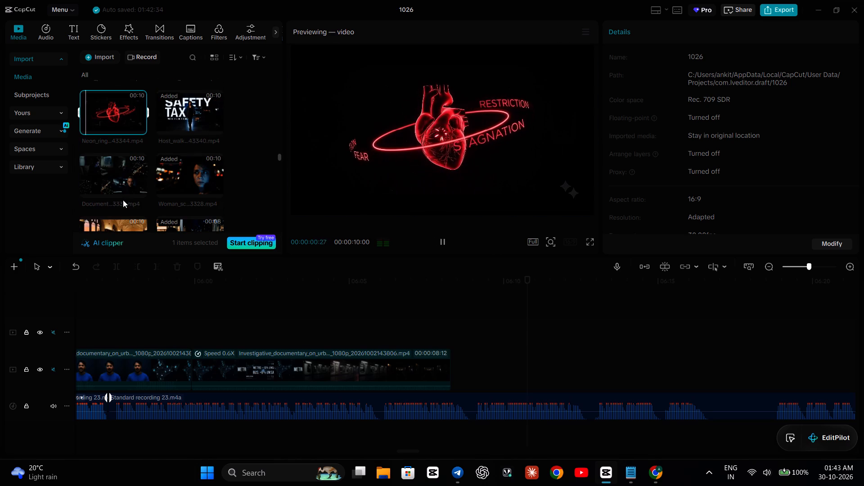
click(127, 174)
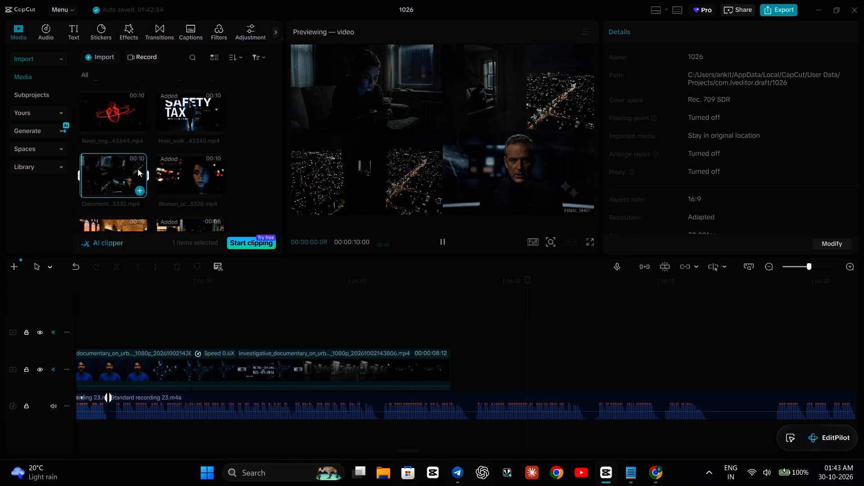
scroll(158, 163, down, 1)
click(126, 179)
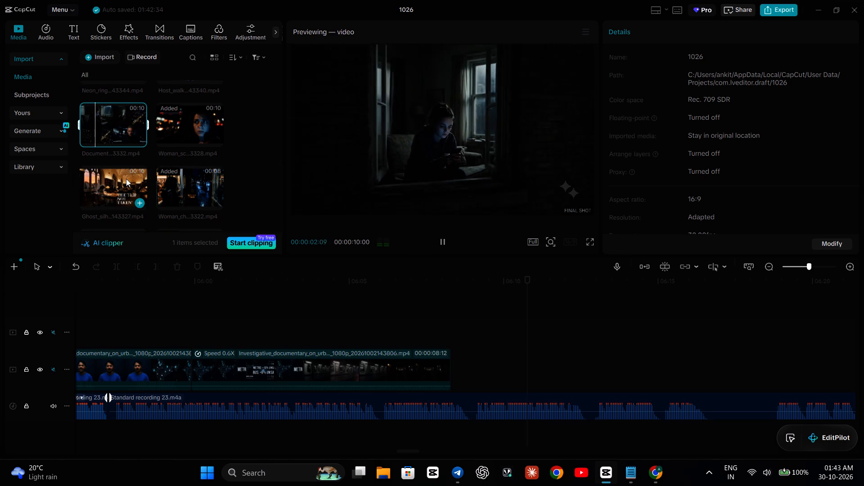
click(169, 176)
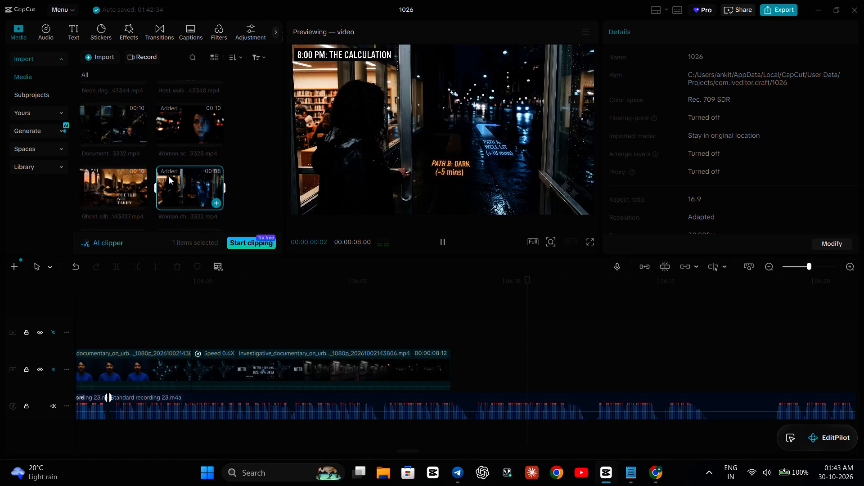
scroll(169, 176, down, 1)
click(121, 185)
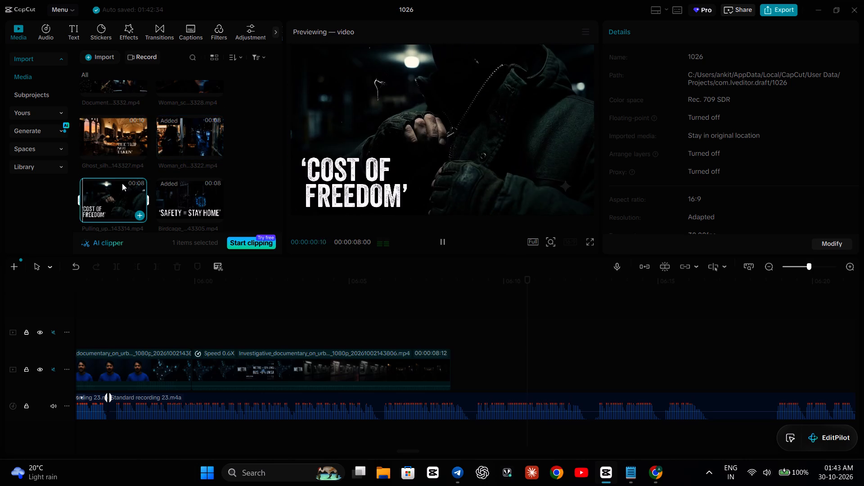
scroll(126, 182, down, 1)
click(123, 201)
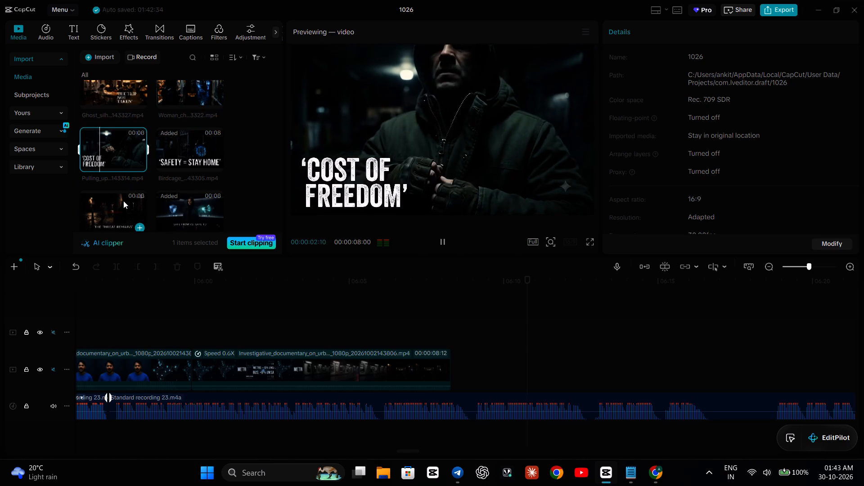
scroll(157, 176, down, 1)
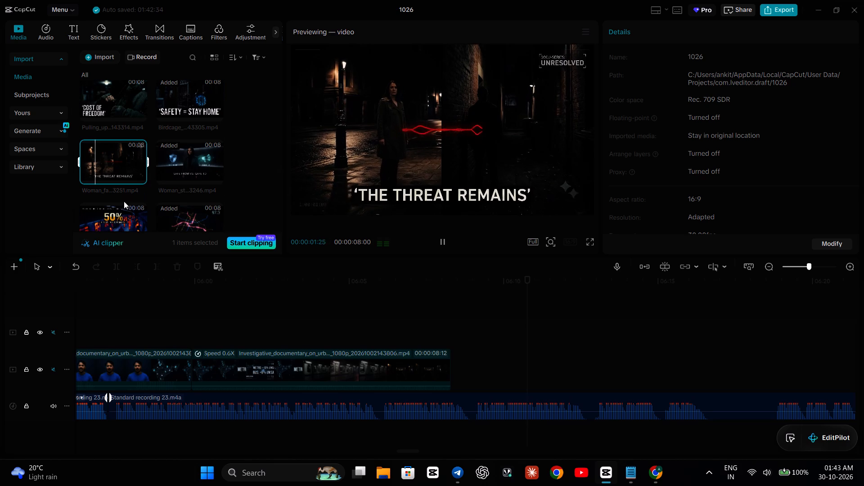
click(117, 210)
scroll(144, 183, down, 2)
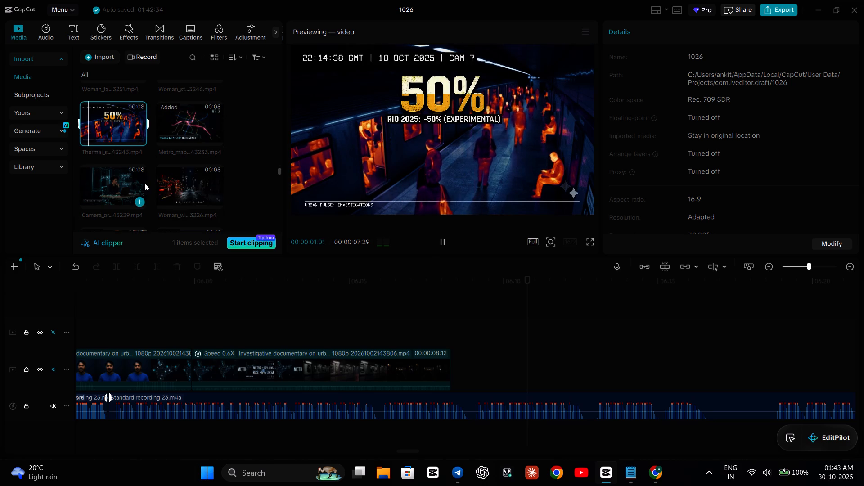
click(134, 179)
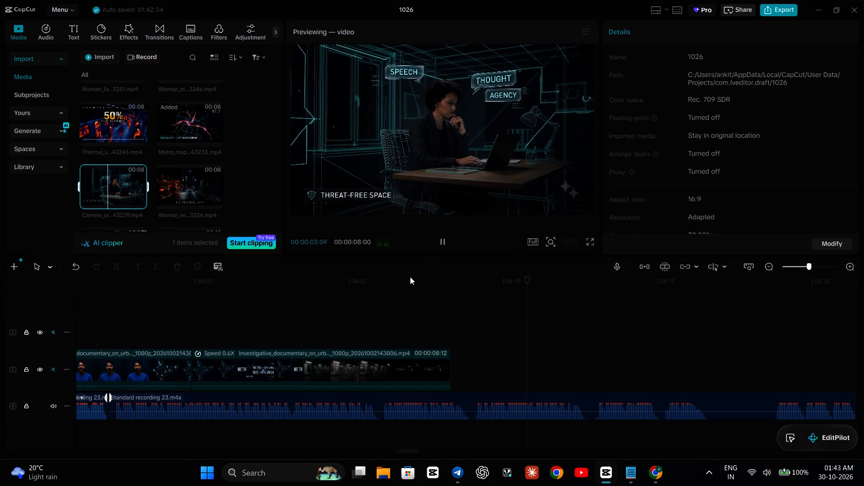
Add the Camera_orbiting_woman_at_desk clip to the main video track, directly after the slowed Investigative documentary clip.
click(431, 310)
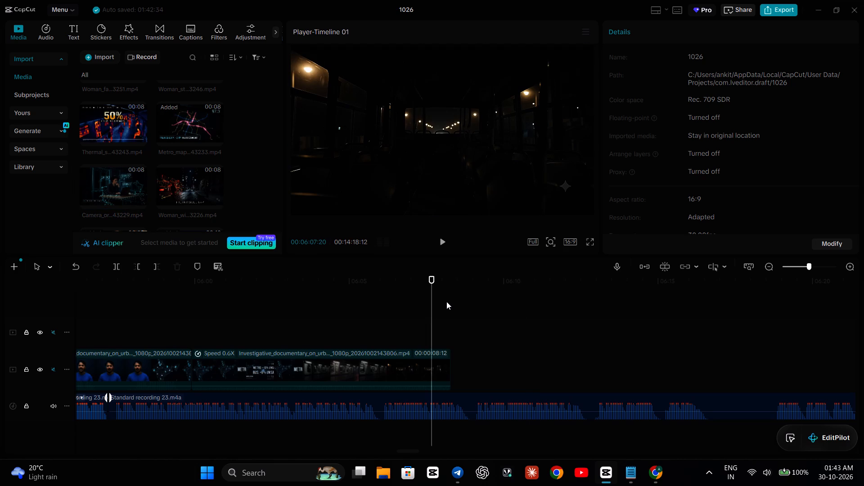
click(138, 204)
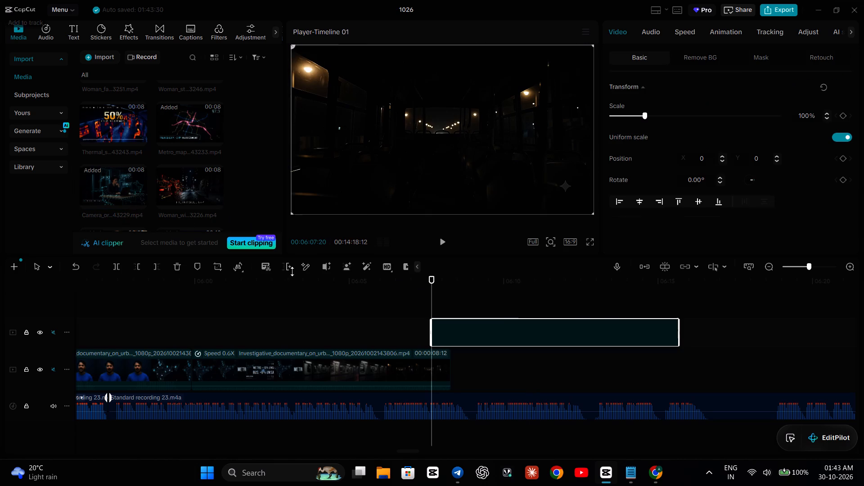
drag(449, 331, 473, 358)
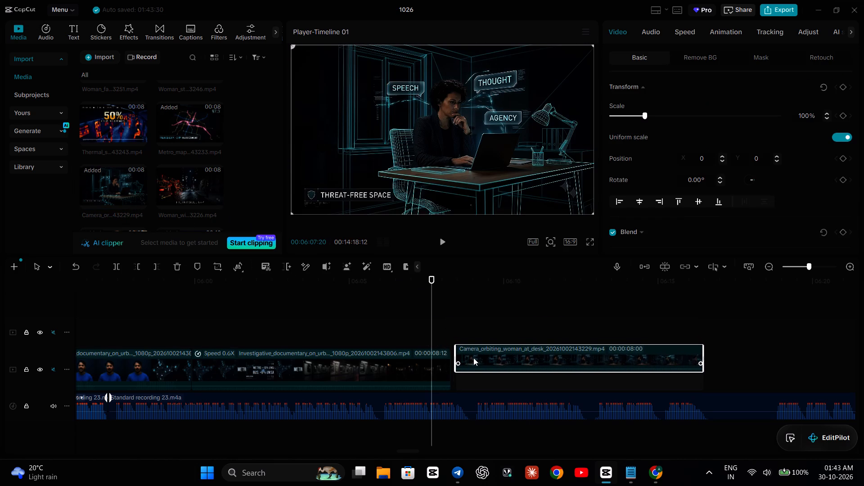
drag(473, 358, 467, 361)
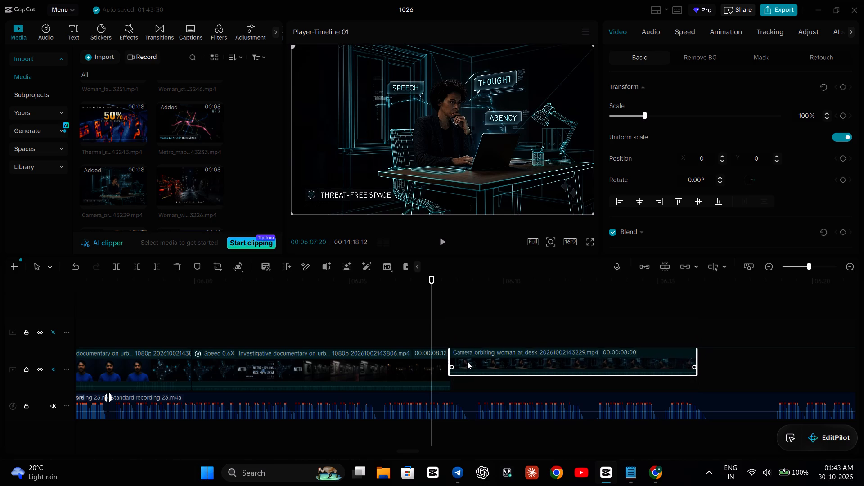
drag(467, 361, 470, 364)
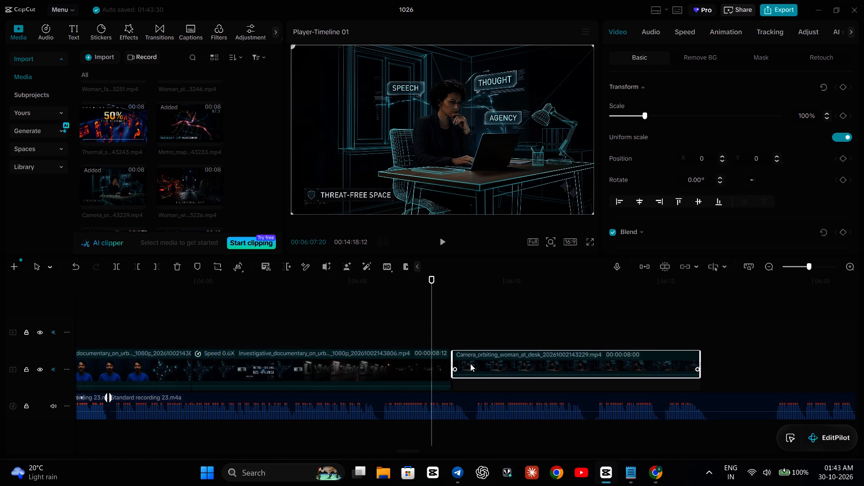
drag(470, 364, 469, 364)
Play the join against the narration and trim the end of the slowed Investigative documentary clip back to about 00:06:06:05.
click(398, 316)
key(space)
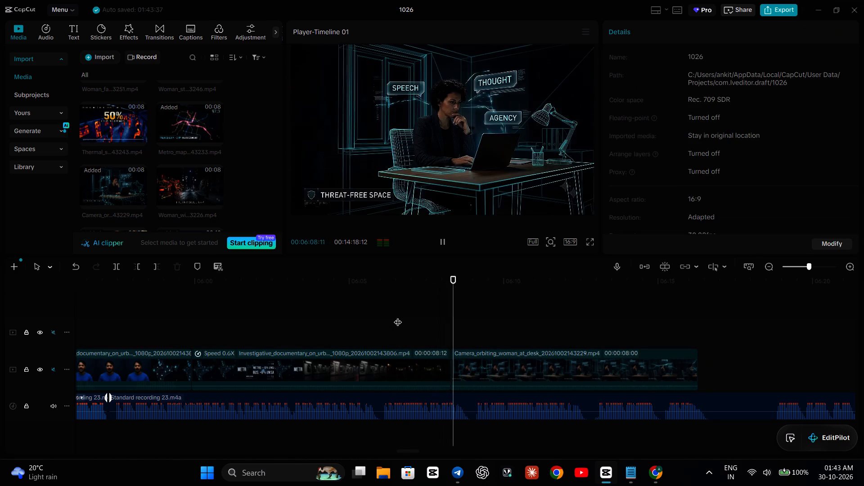
key(space)
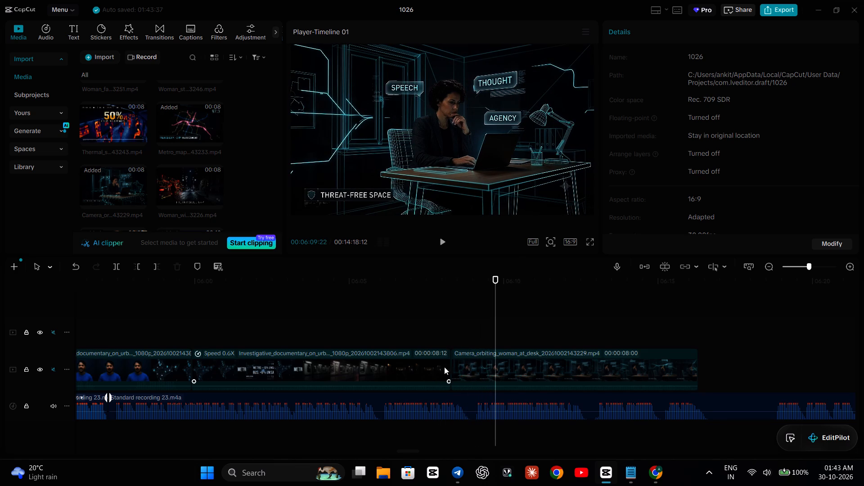
click(341, 324)
key(space)
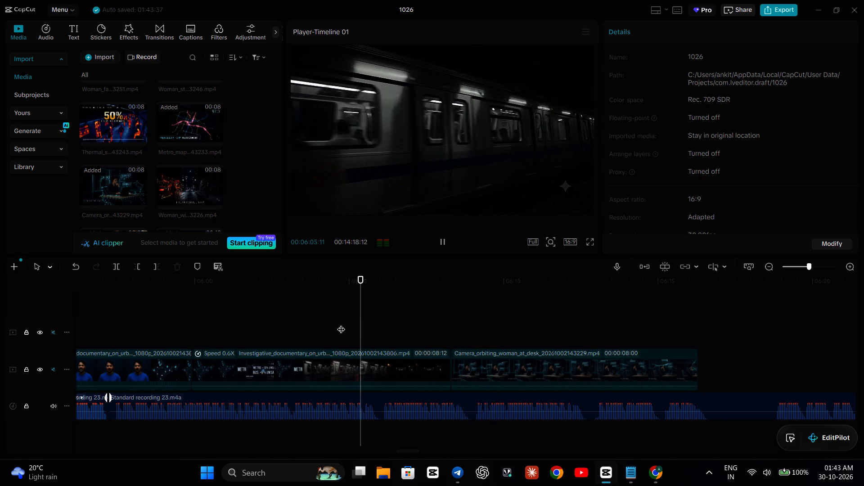
key(space)
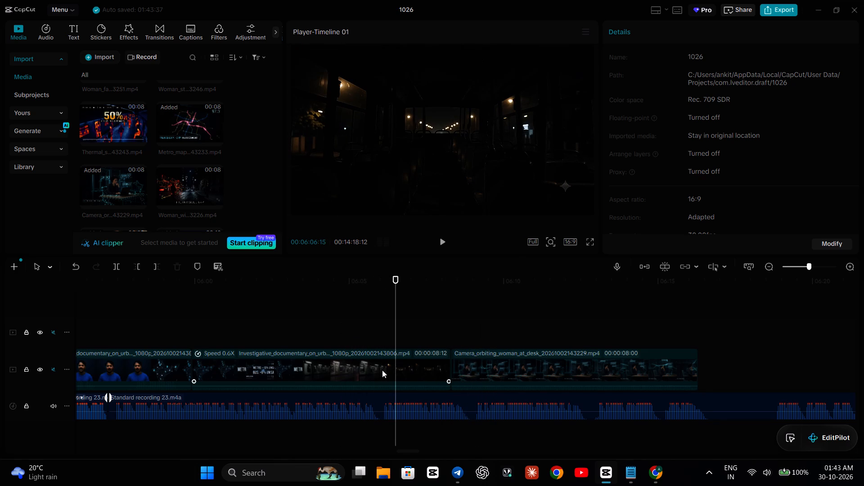
click(382, 370)
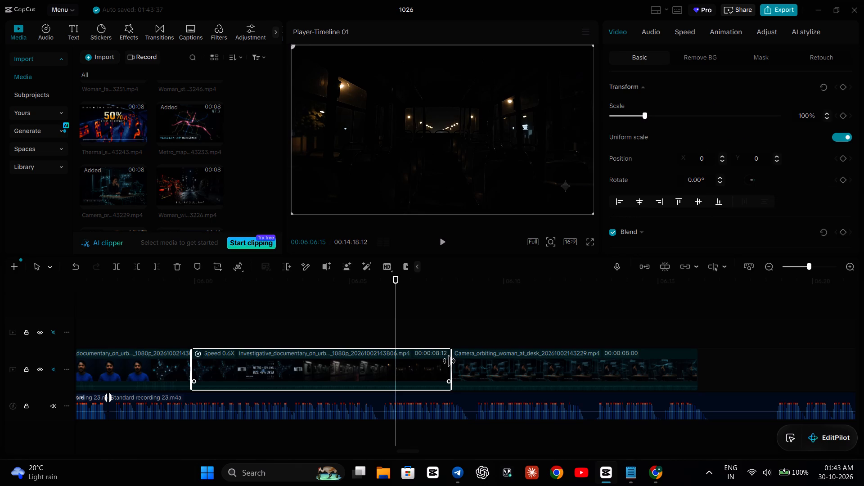
drag(451, 362, 382, 385)
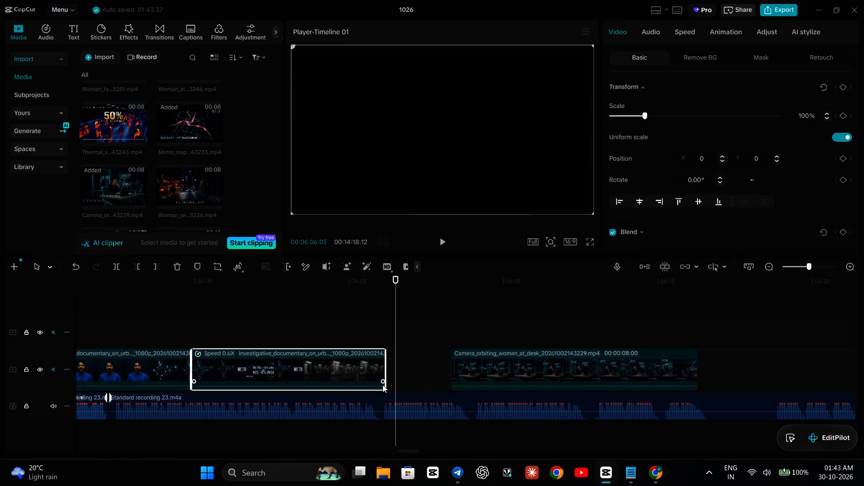
Move the Camera_orbiting_woman_at_desk clip earlier on the main video track, flush against the trimmed Investigative documentary clip.
drag(489, 361, 437, 365)
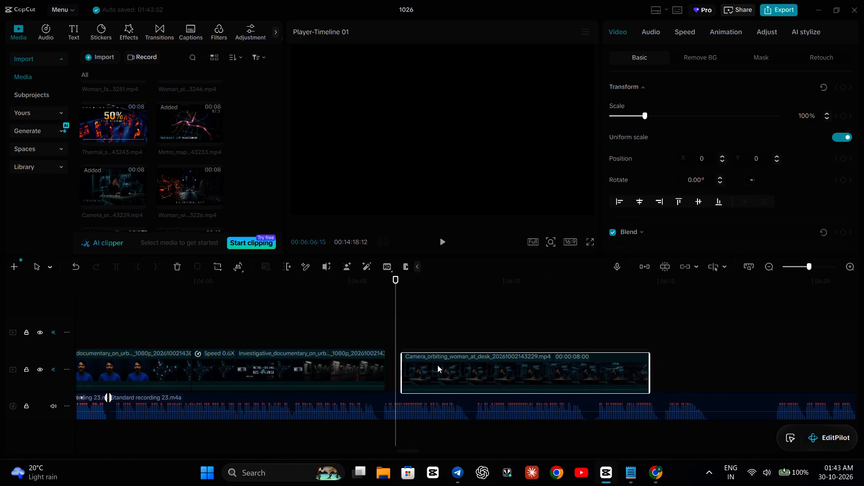
drag(437, 365, 423, 364)
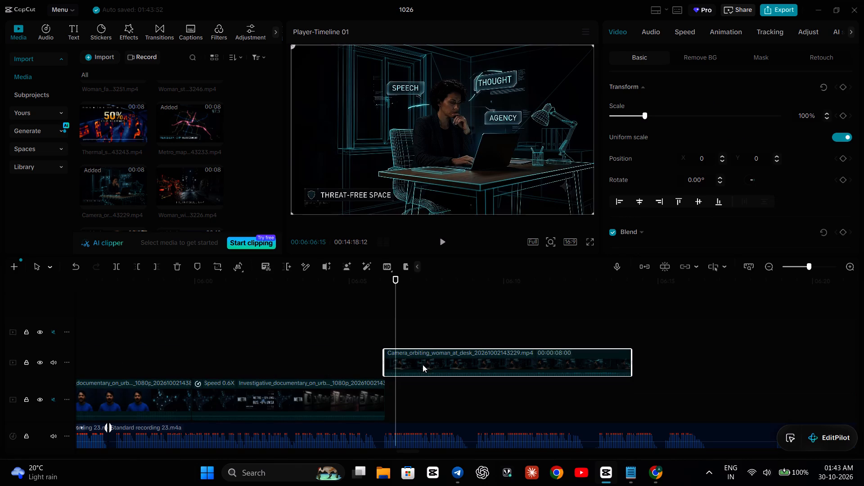
drag(423, 363, 427, 389)
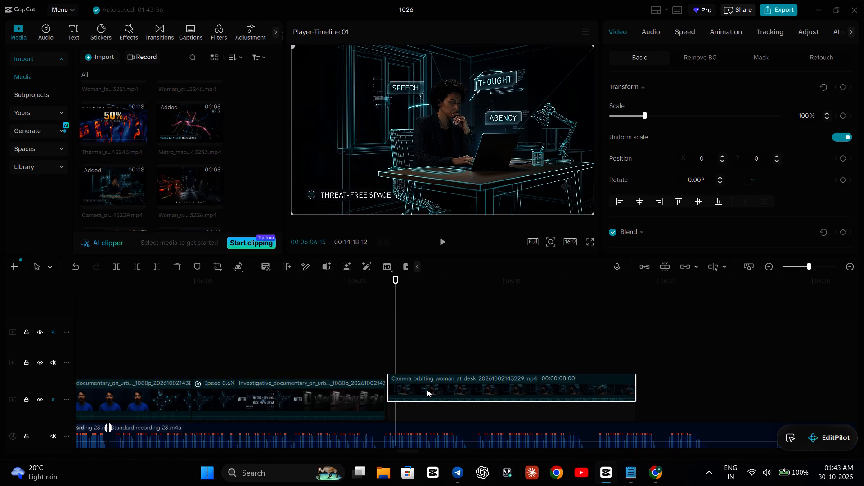
drag(427, 389, 420, 395)
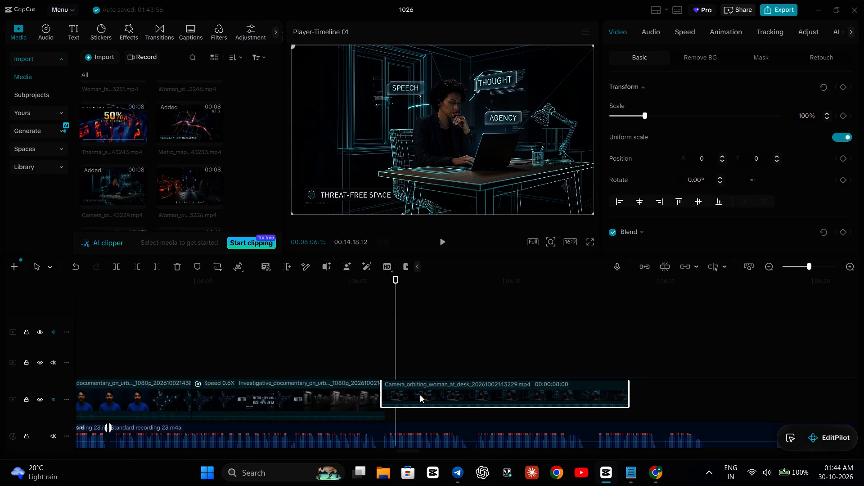
drag(420, 395, 425, 395)
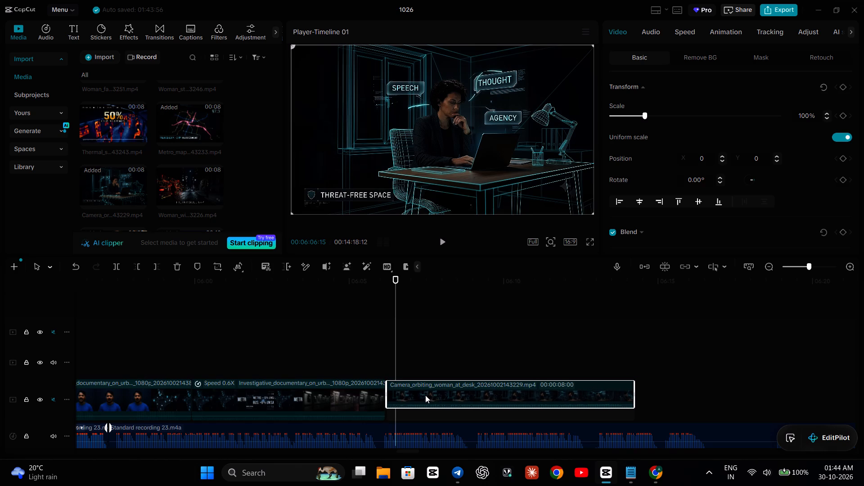
drag(425, 395, 424, 397)
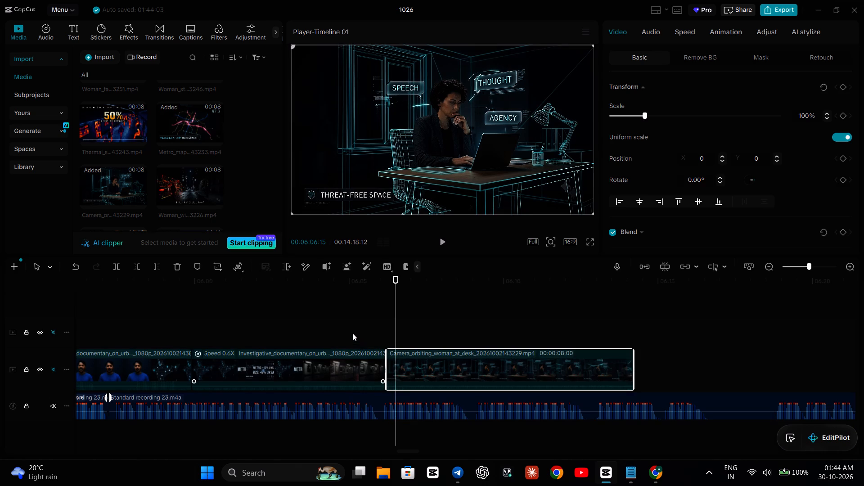
Play the trimmed documentary clip and the desk clip against the narration, and return to about 00:06:08:26 within the desk clip.
click(352, 333)
key(space)
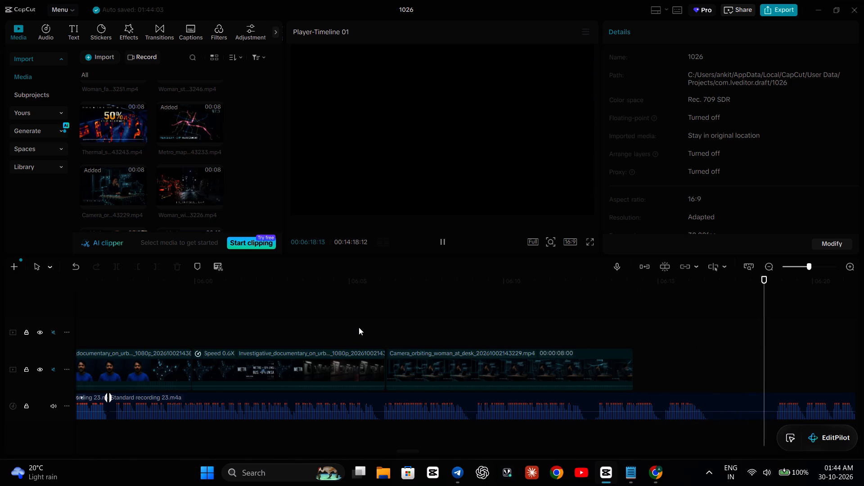
key(space)
click(469, 319)
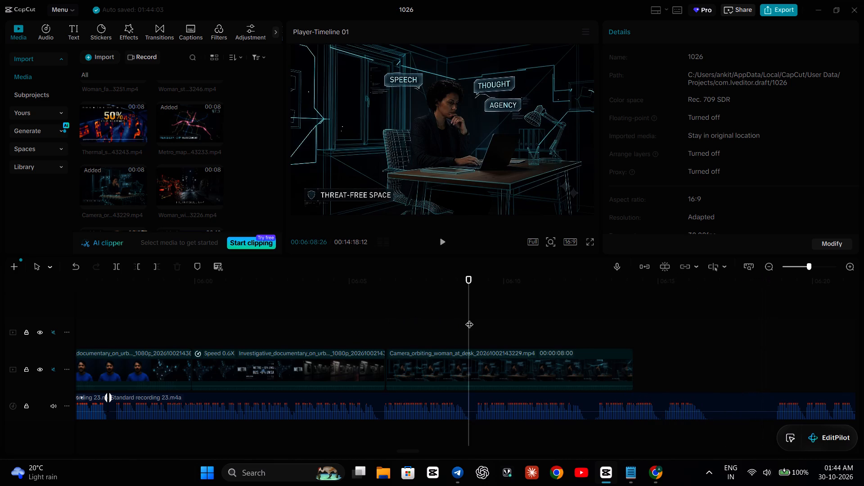
Trim the end of the Camera_orbiting_woman_at_desk clip back to the playhead at 00:06:08:26.
click(481, 354)
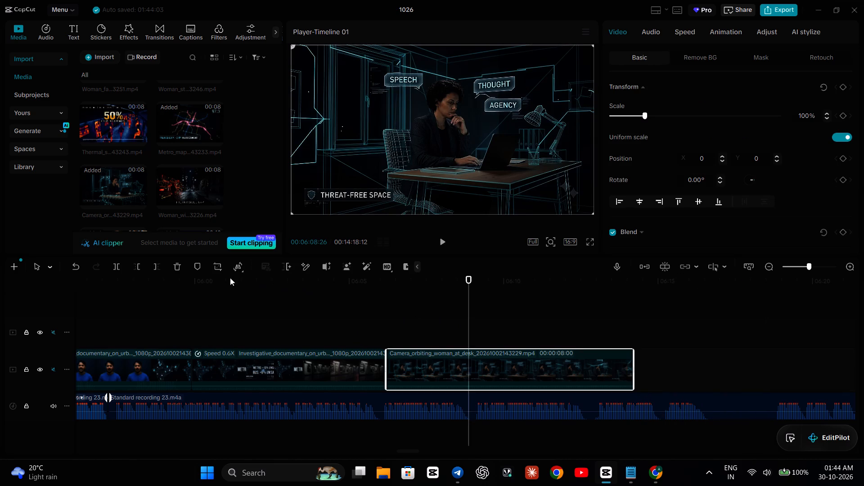
click(155, 268)
Switch to the Notepad script and copy from "पर सबसे बड़ा नुकसान" in Shot 37 through "जो होता ही नहीं" in Shot 38.
click(633, 478)
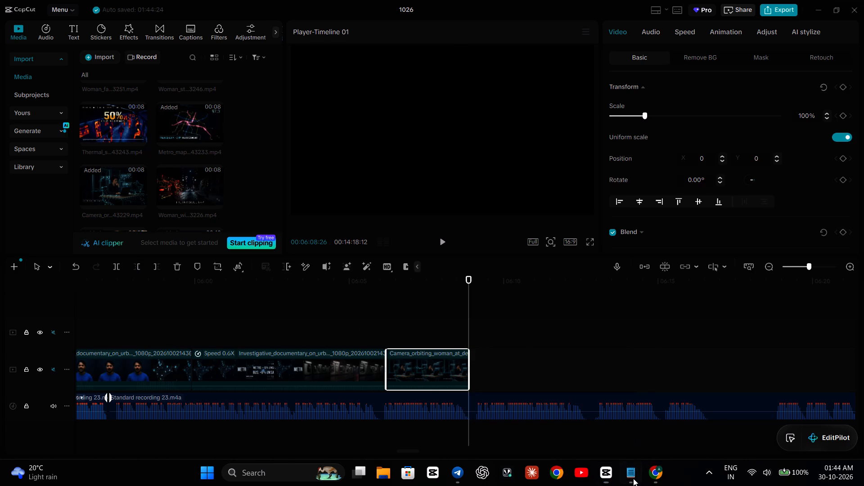
scroll(379, 316, down, 3)
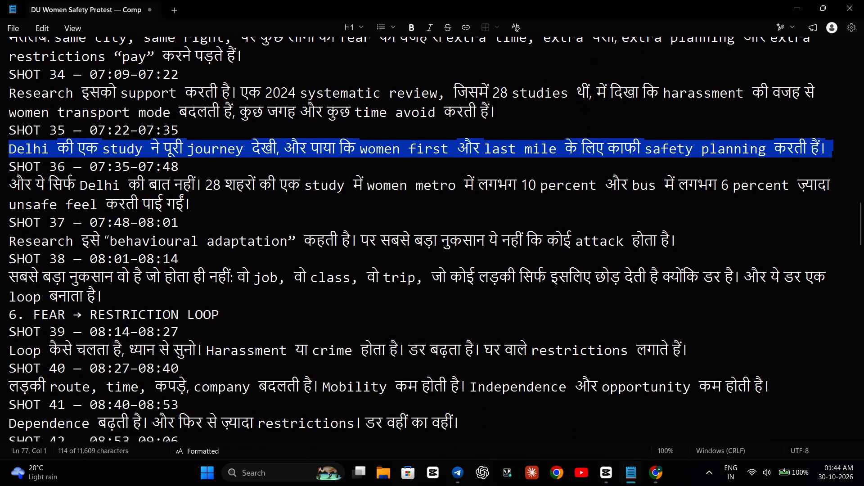
scroll(379, 316, down, 1)
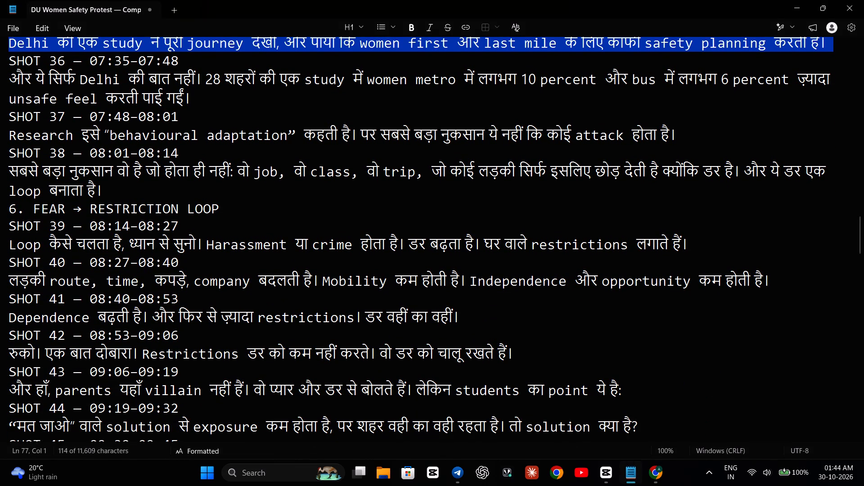
drag(361, 131, 594, 149)
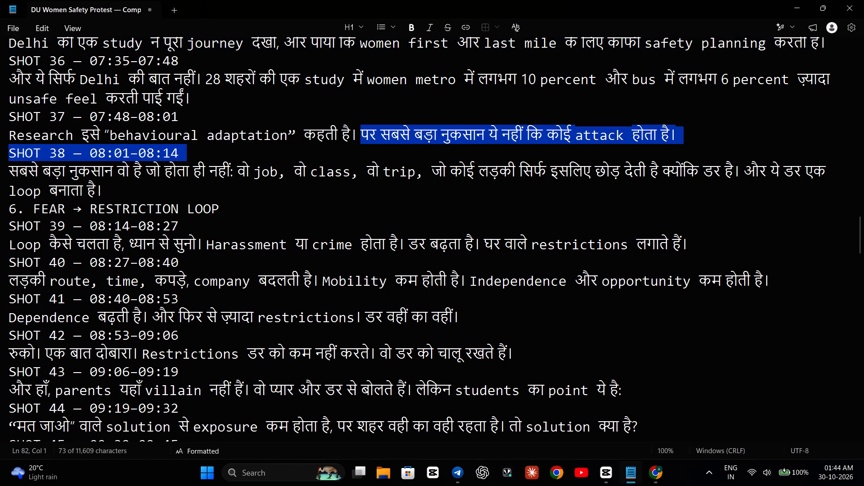
drag(594, 149, 684, 164)
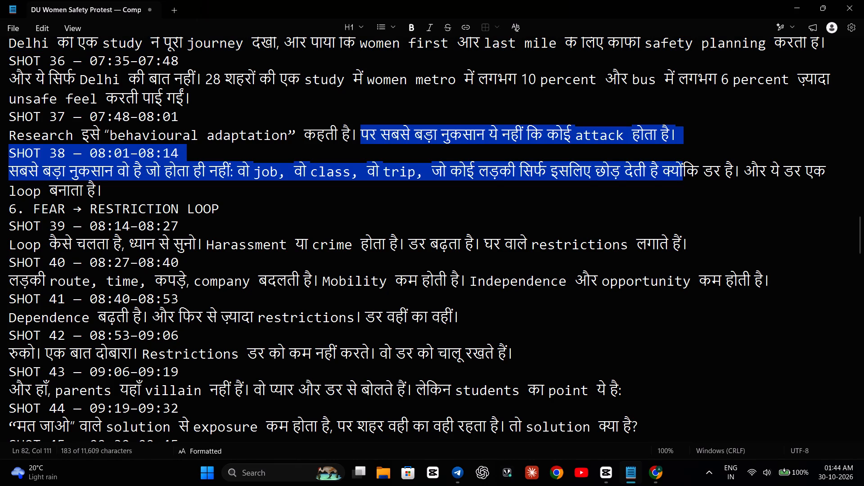
drag(684, 164, 235, 179)
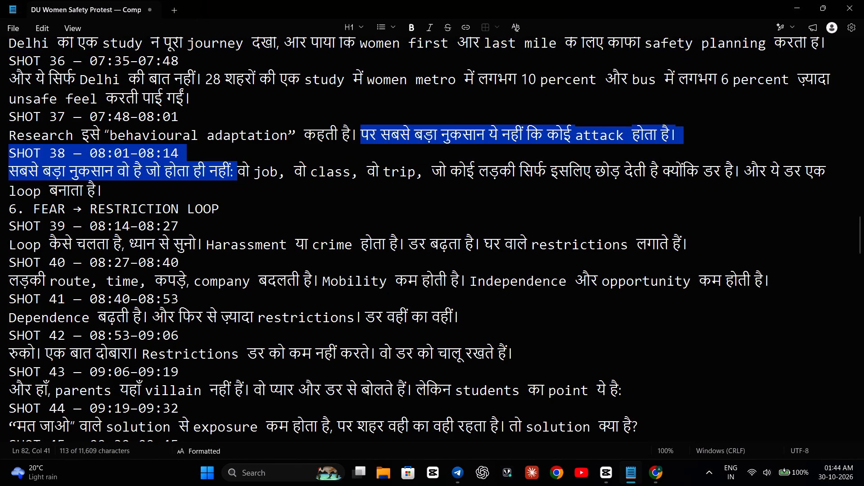
drag(235, 179, 229, 179)
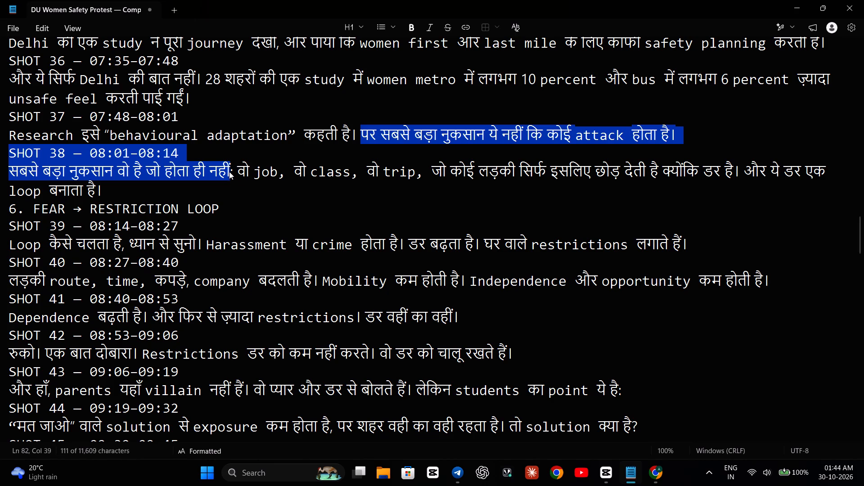
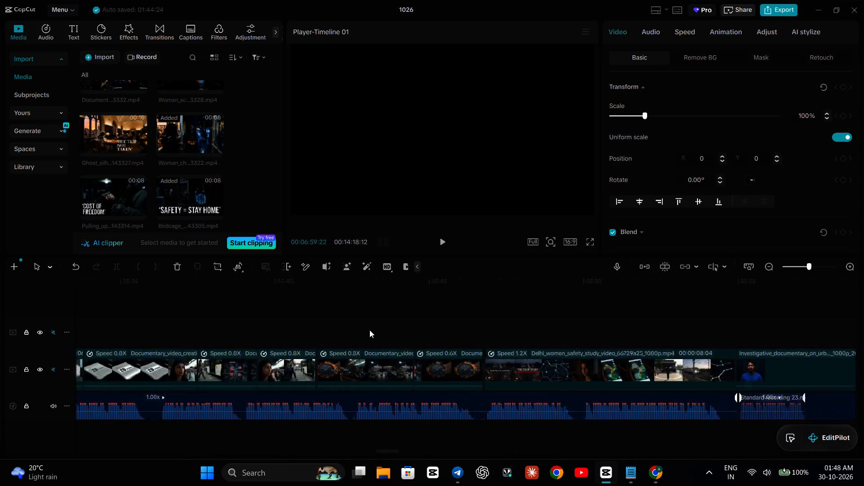
scroll(369, 330, left, 3)
click(433, 313)
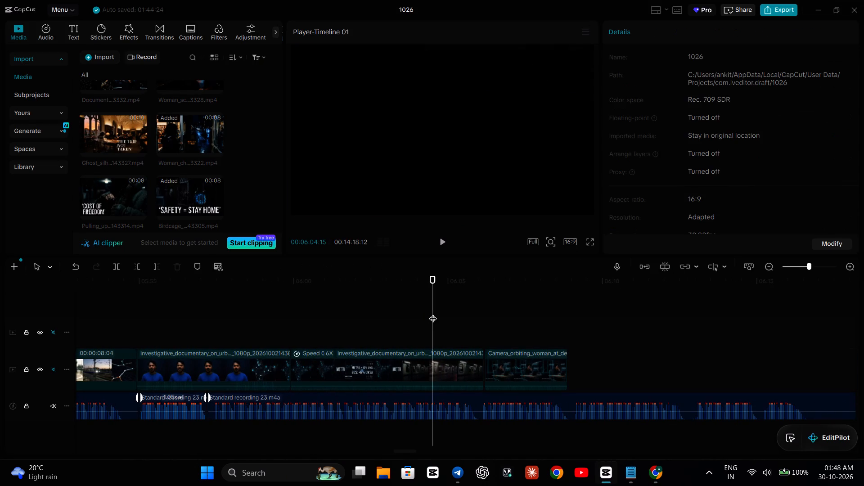
key(space)
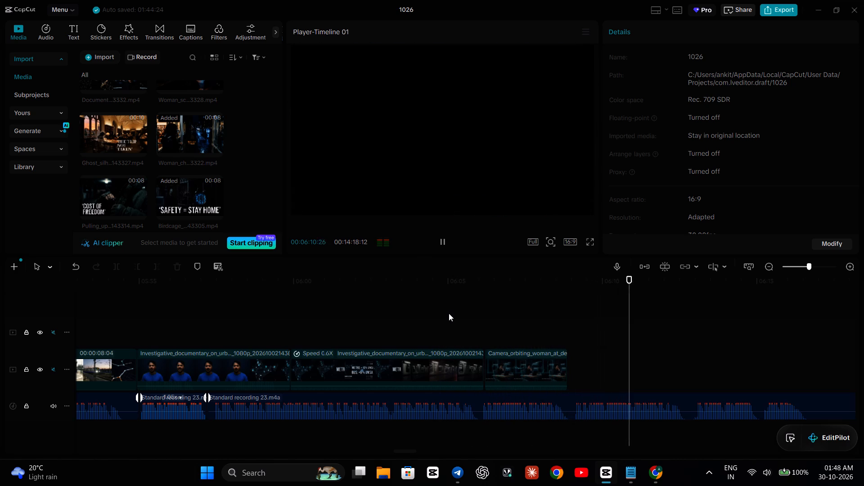
scroll(627, 345, left, 1)
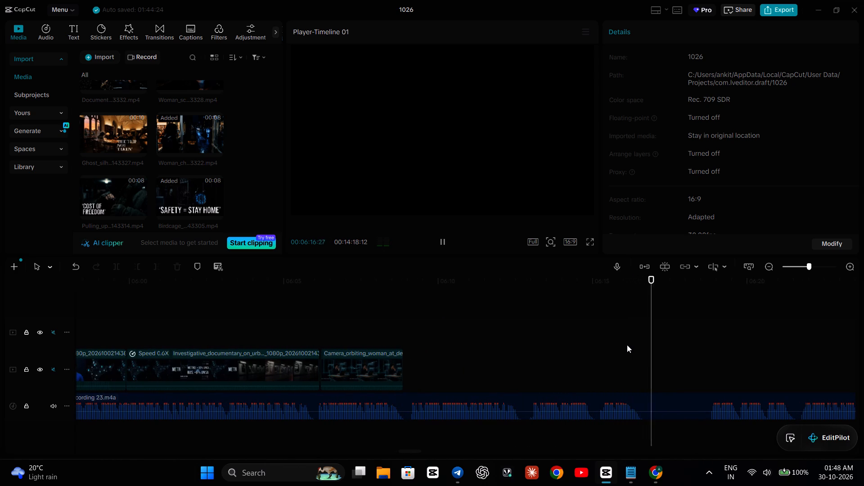
key(space)
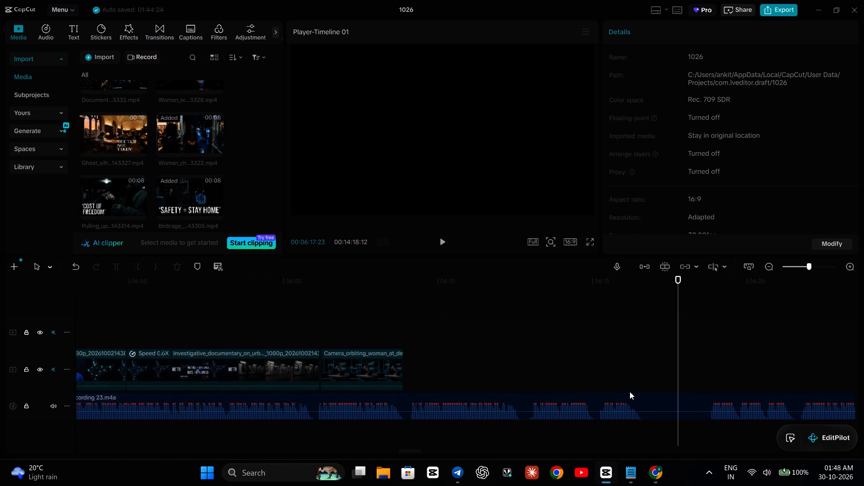
Split the voice-over at 00:06:16:19, trim the second part's silent start up to 00:06:18:12, and move it back to close the gap.
click(630, 395)
click(643, 356)
click(583, 405)
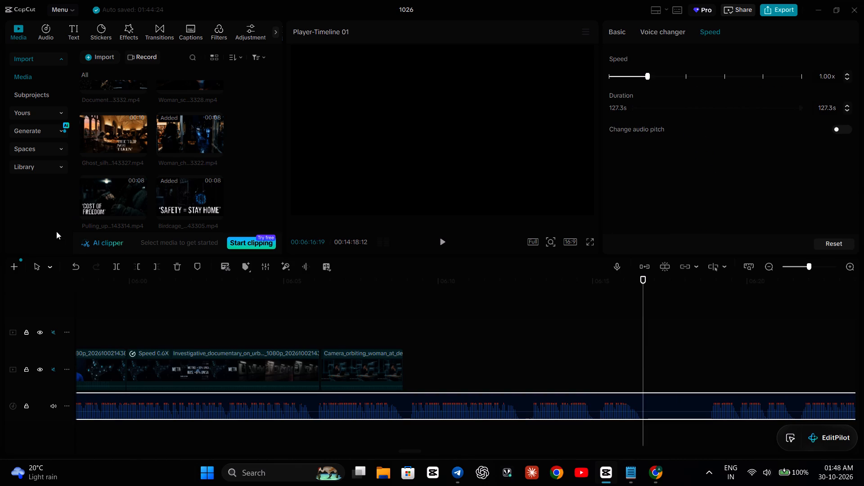
click(118, 261)
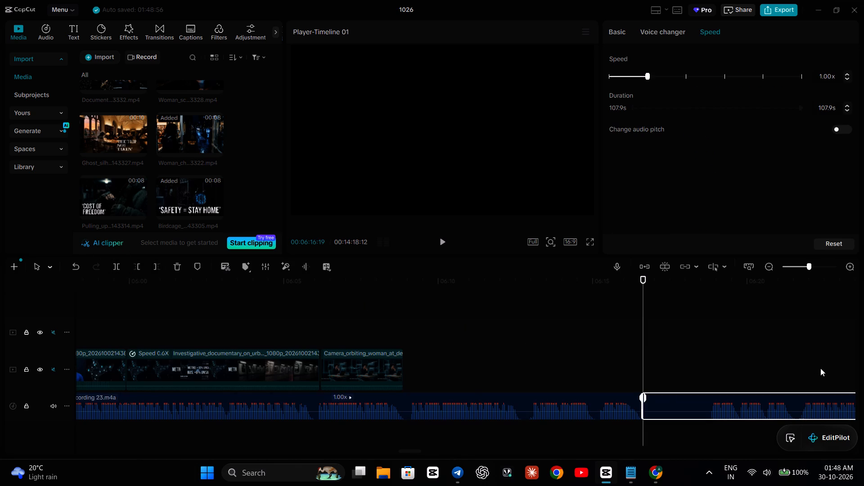
click(698, 349)
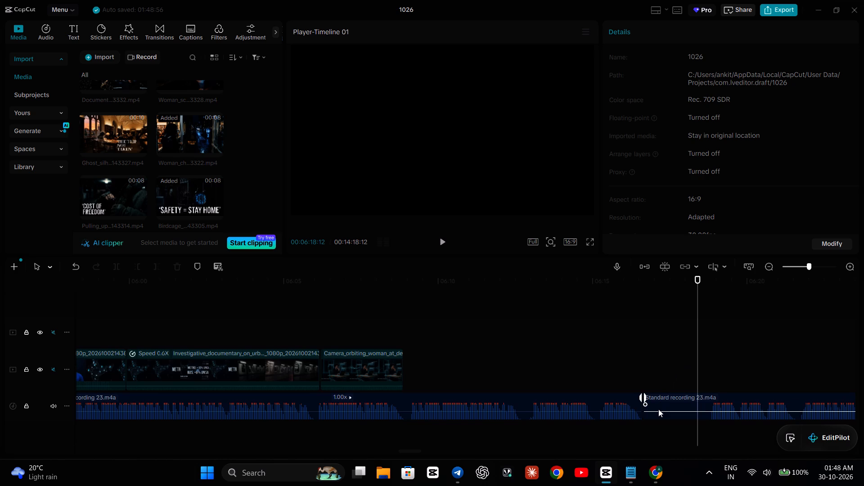
click(658, 409)
click(139, 266)
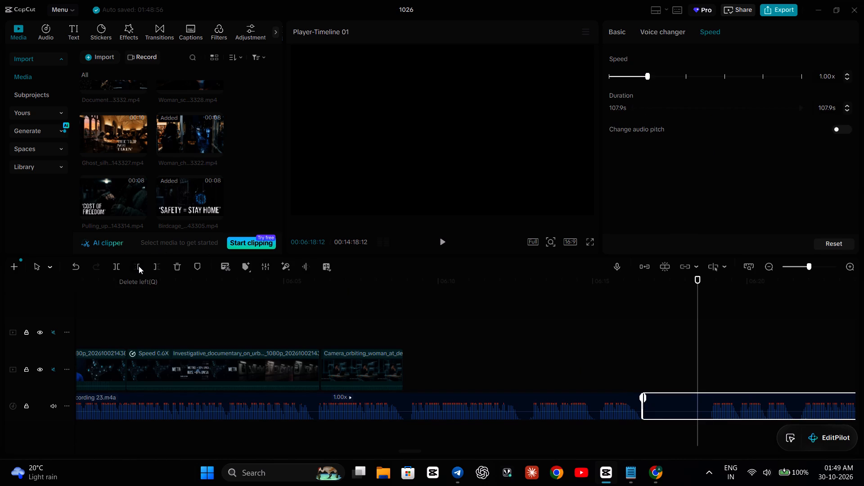
drag(739, 394, 686, 394)
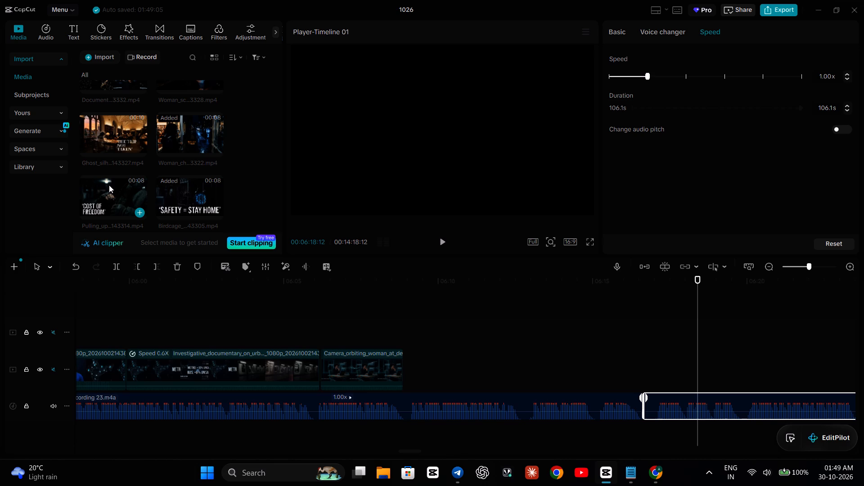
Preview unused clips in the project media, including the library, neon heart, 'Cost of Freedom', 'The Threat Remains' and thermal 50% videos.
click(121, 134)
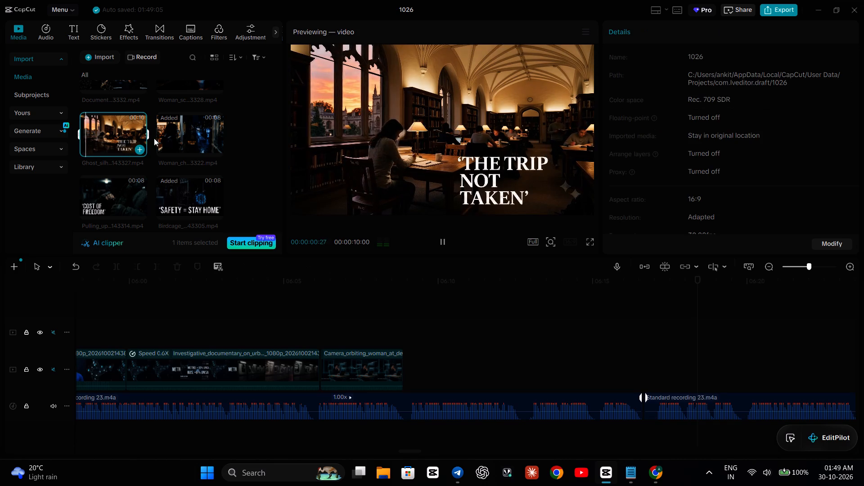
scroll(184, 139, up, 1)
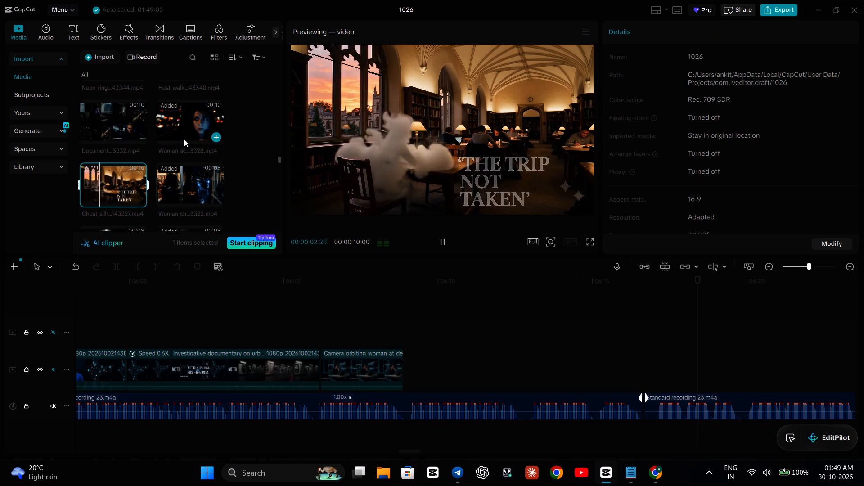
click(133, 126)
scroll(133, 126, up, 1)
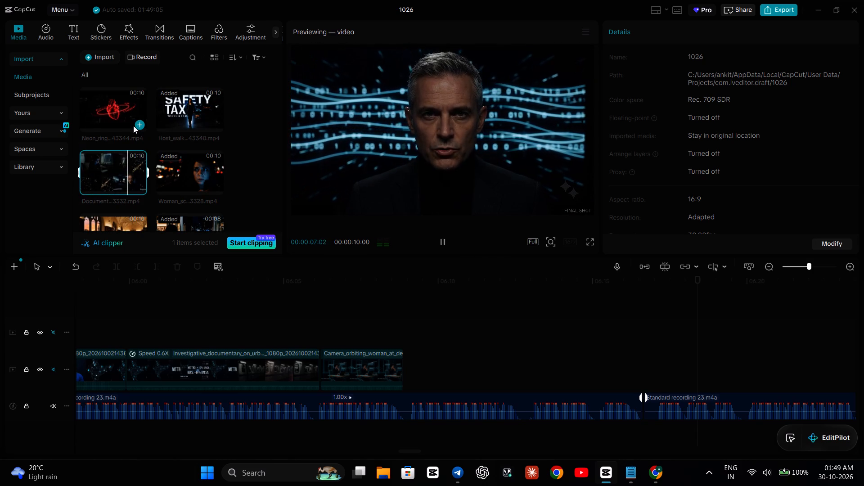
click(126, 121)
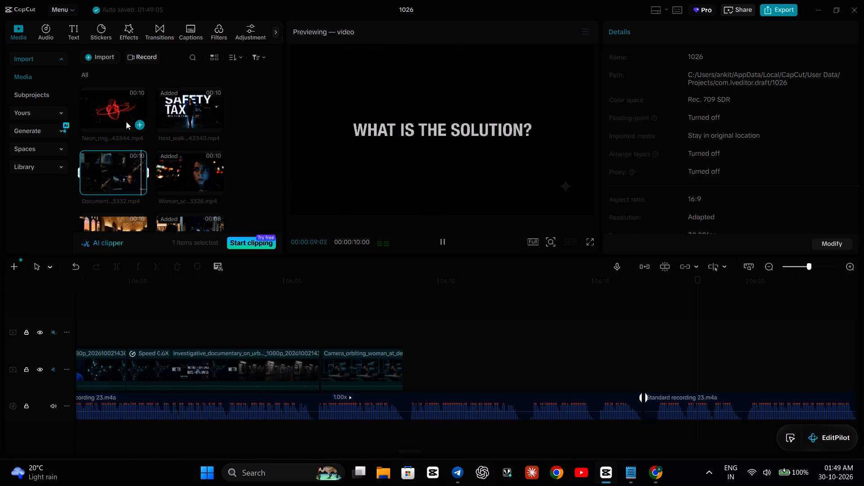
scroll(171, 194, down, 2)
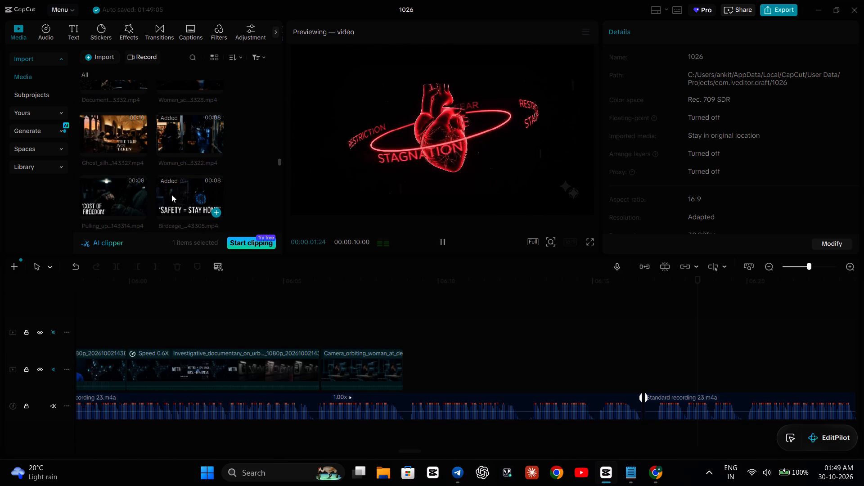
click(100, 189)
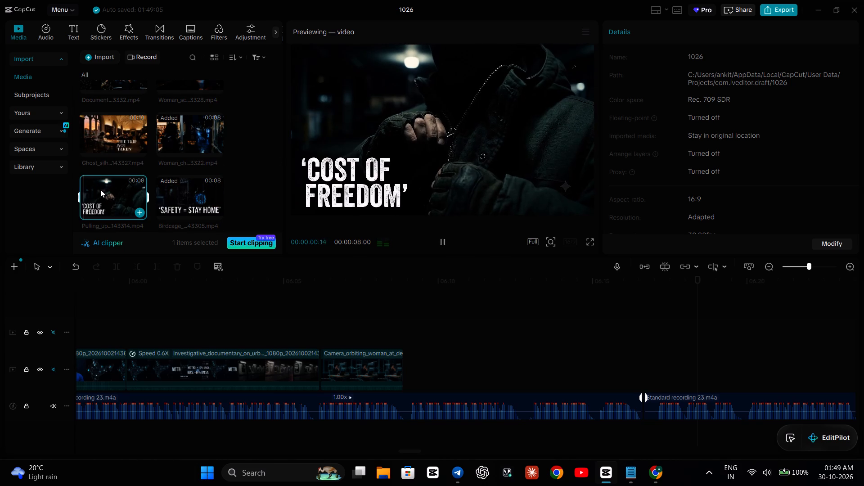
scroll(100, 189, down, 2)
click(115, 170)
scroll(115, 170, down, 1)
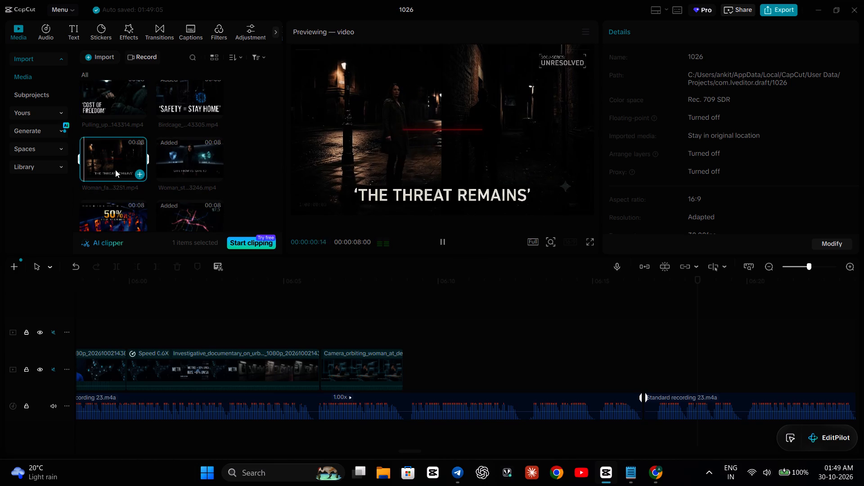
click(115, 169)
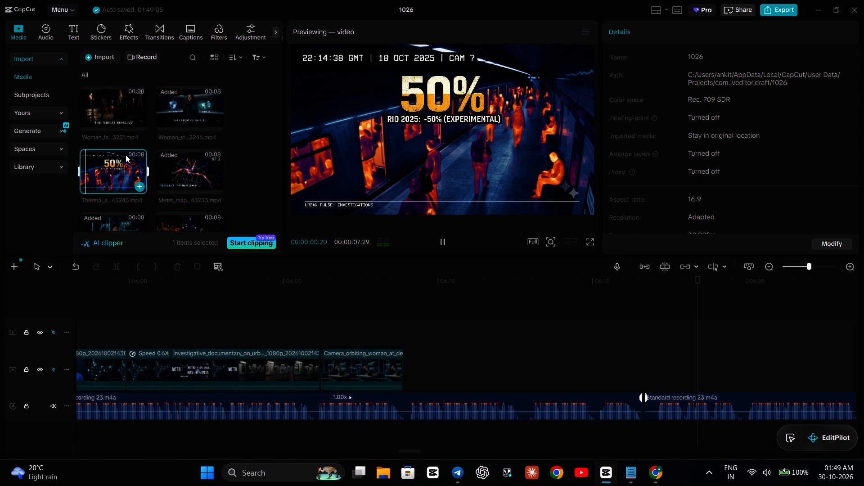
Preview further unused media clips, from the Host_pres…43354.mp4 video through 96.8% Known, Beyond the Bulb and dark spots map to Natural Surveillance.
scroll(126, 155, up, 5)
scroll(113, 115, up, 1)
click(113, 115)
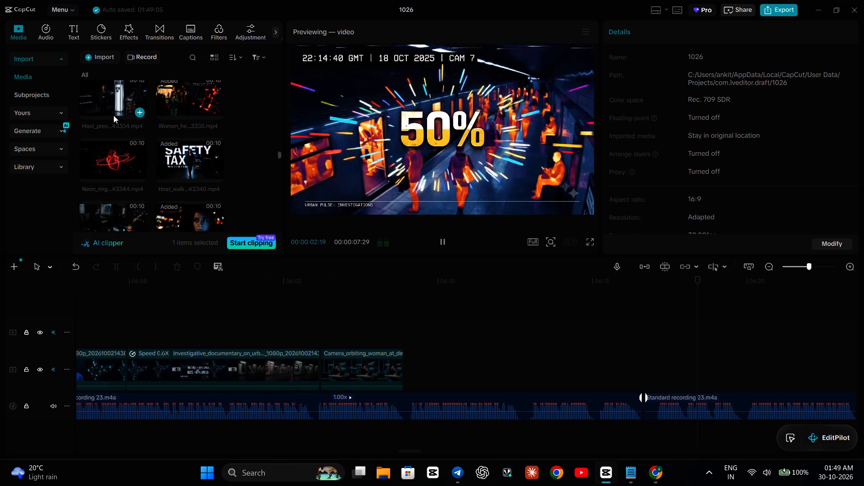
scroll(113, 115, up, 2)
click(113, 115)
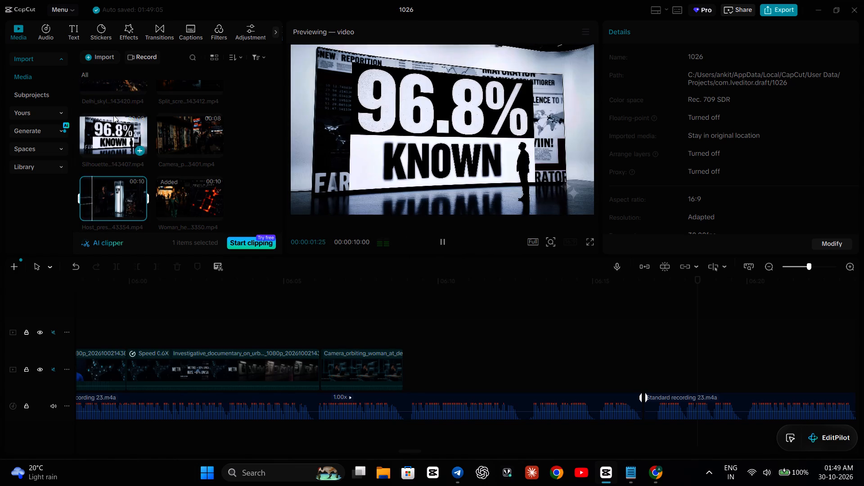
scroll(137, 156, up, 1)
click(126, 133)
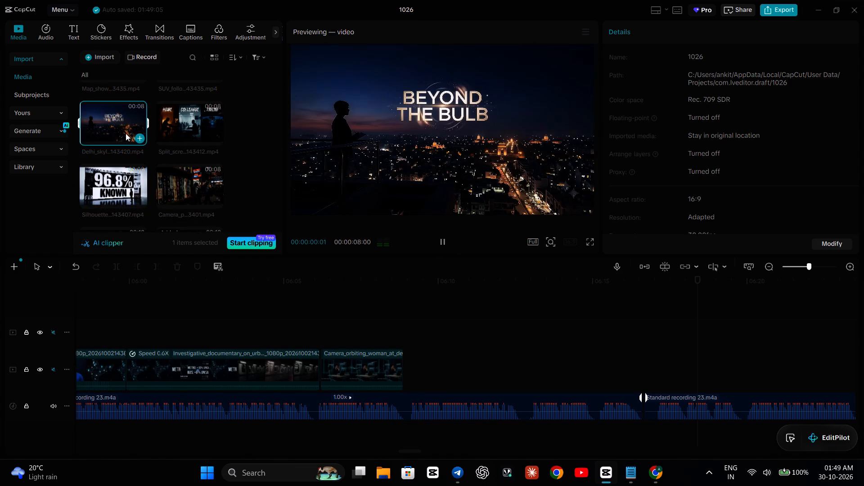
click(178, 135)
scroll(178, 135, up, 2)
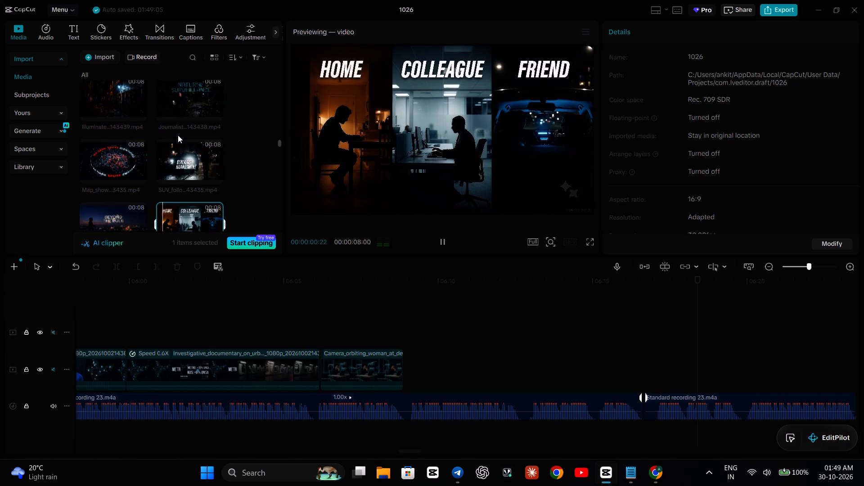
click(122, 148)
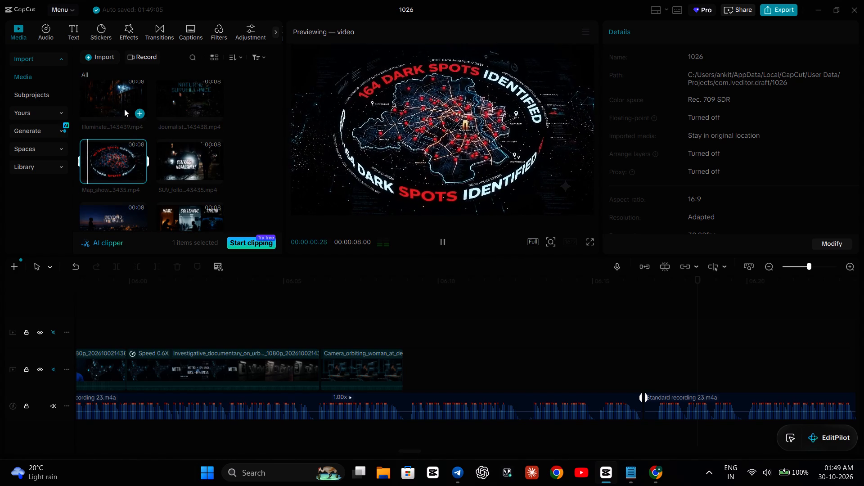
click(124, 108)
scroll(124, 108, up, 1)
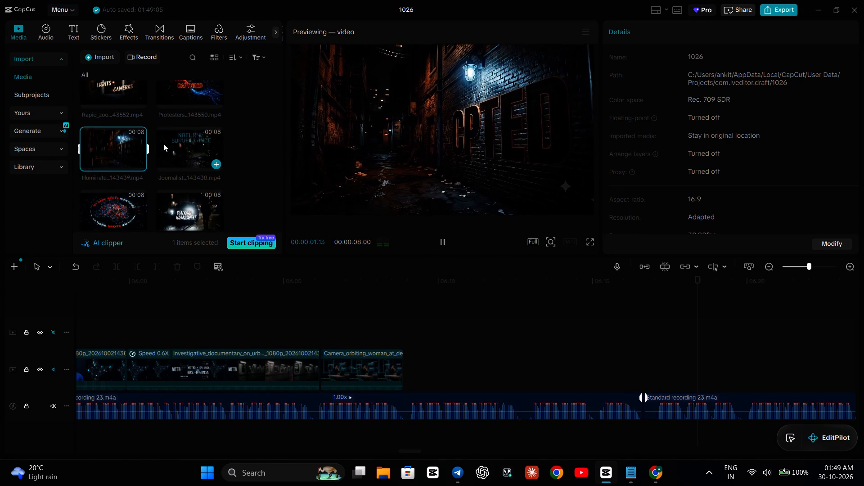
click(163, 144)
Play the voice-over beyond the Camera_orbiting_woman clip up to 00:06:27:03, and replay the uncovered stretch up to 00:06:18:29.
click(379, 285)
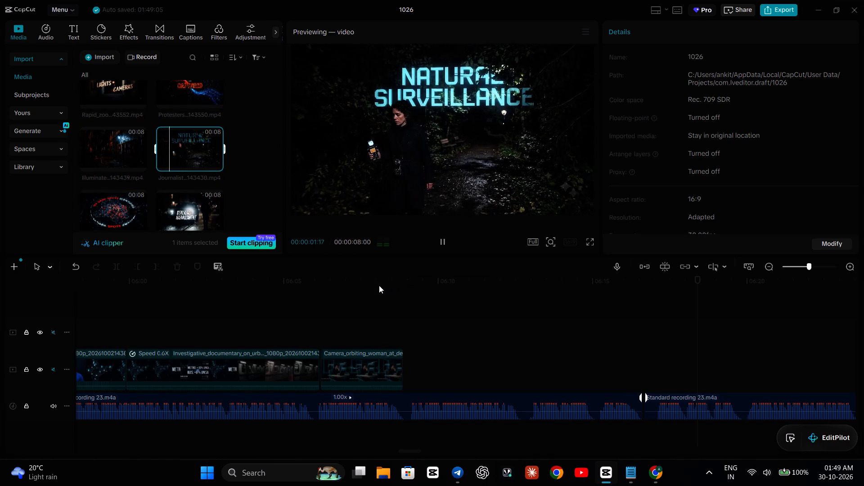
key(space)
click(360, 306)
key(space)
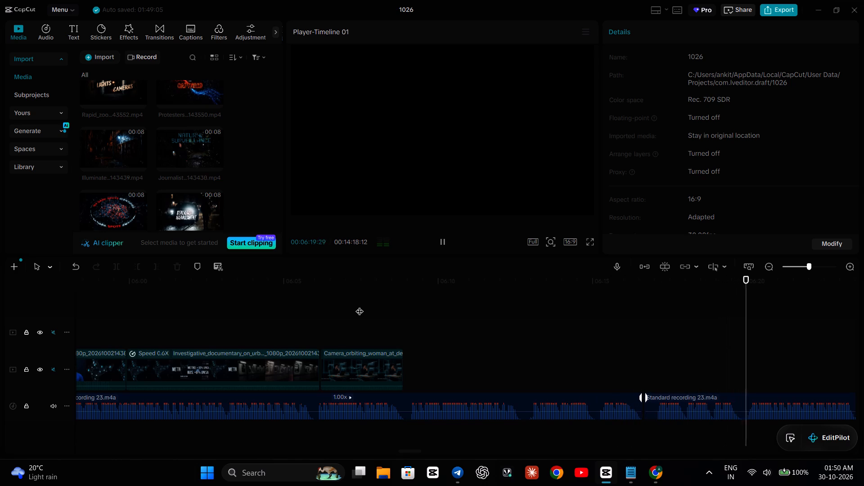
scroll(557, 371, left, 1)
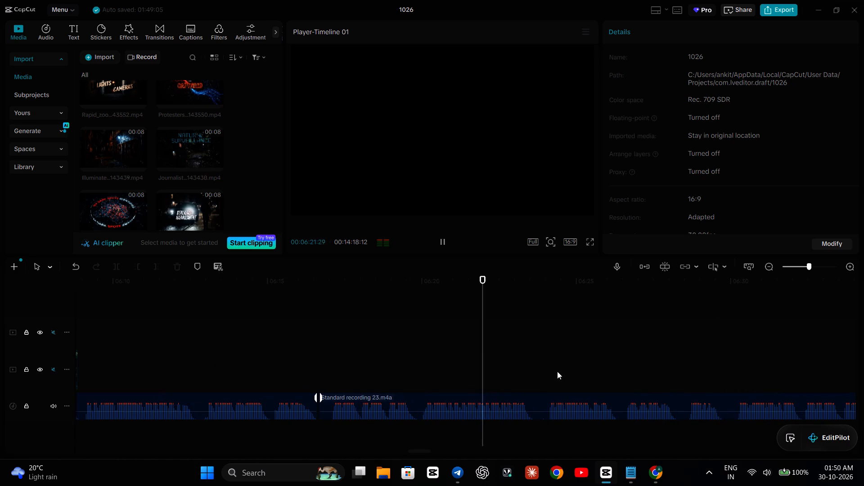
scroll(557, 371, left, 1)
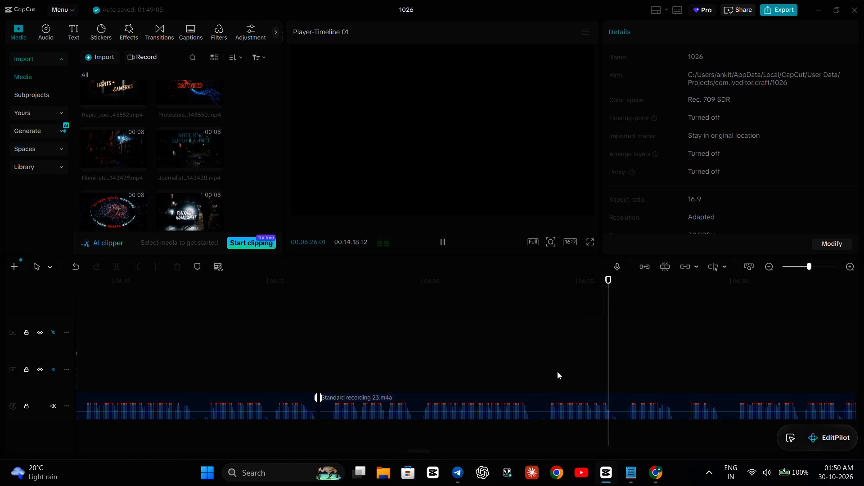
key(space)
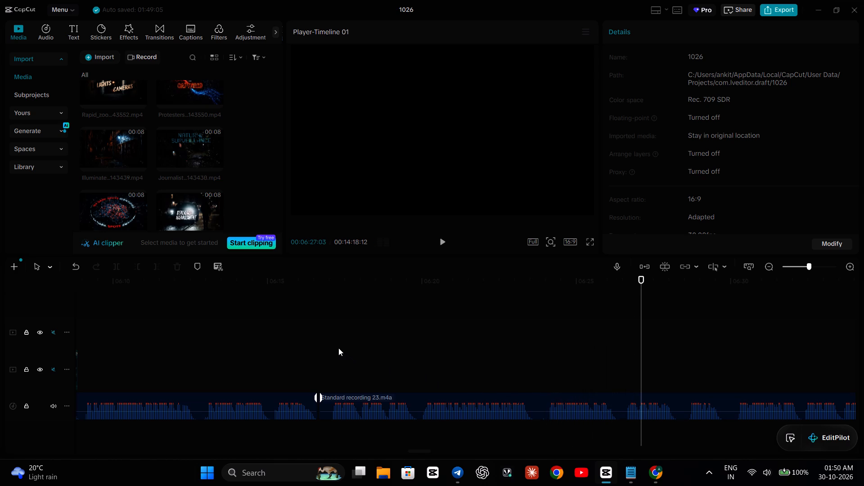
scroll(338, 348, up, 1)
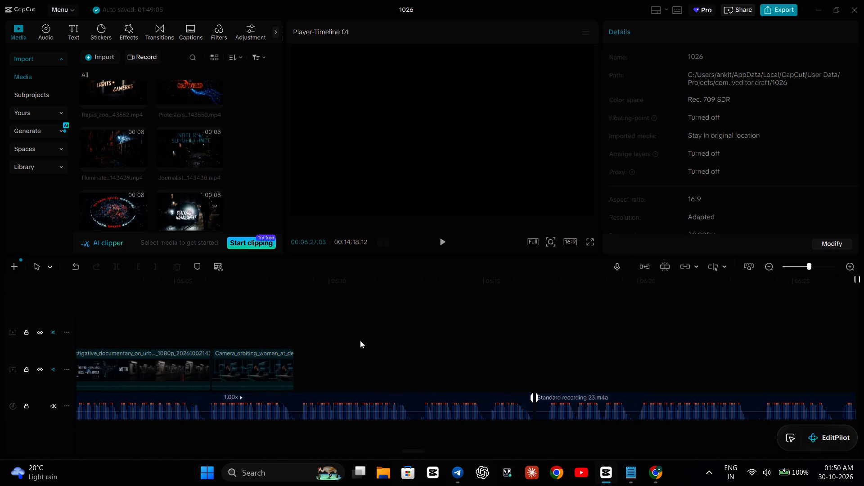
click(381, 333)
key(space)
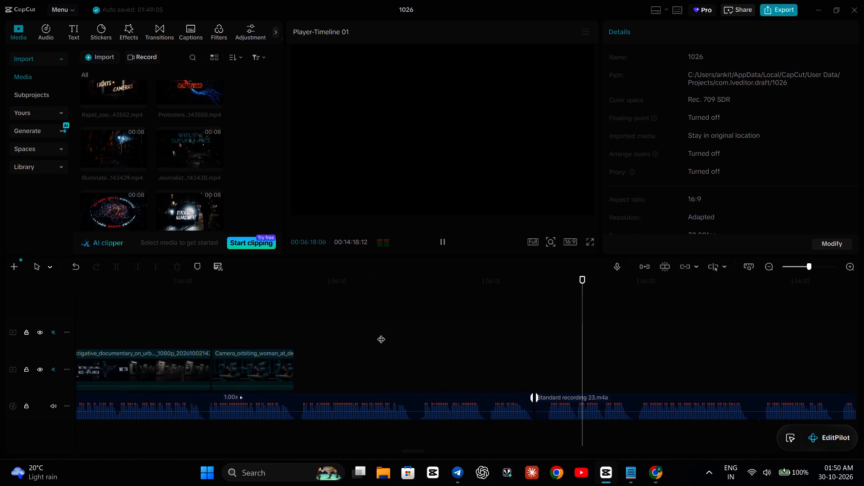
key(space)
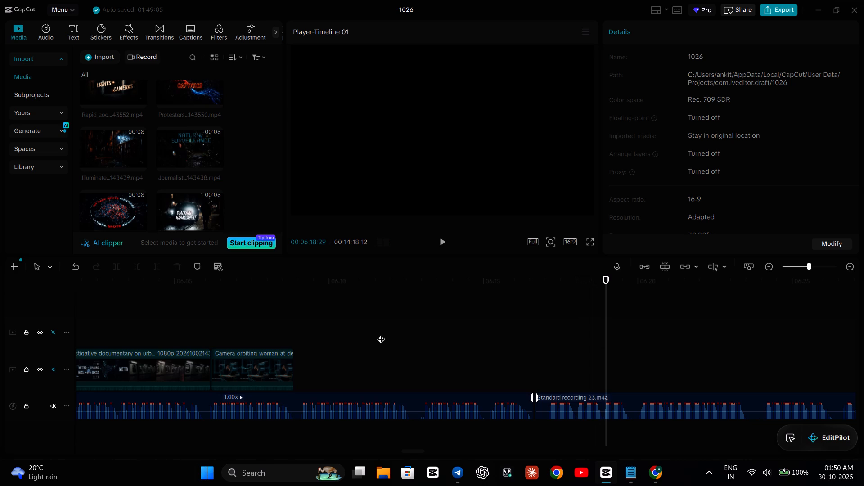
click(630, 476)
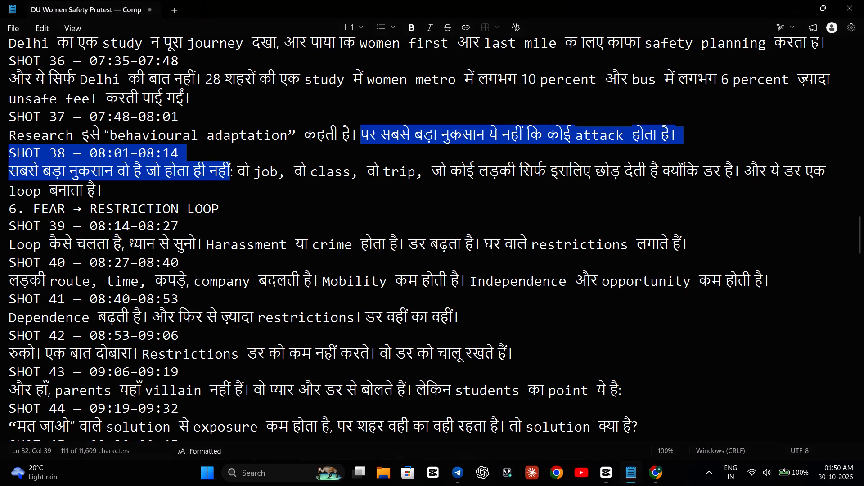
click(253, 205)
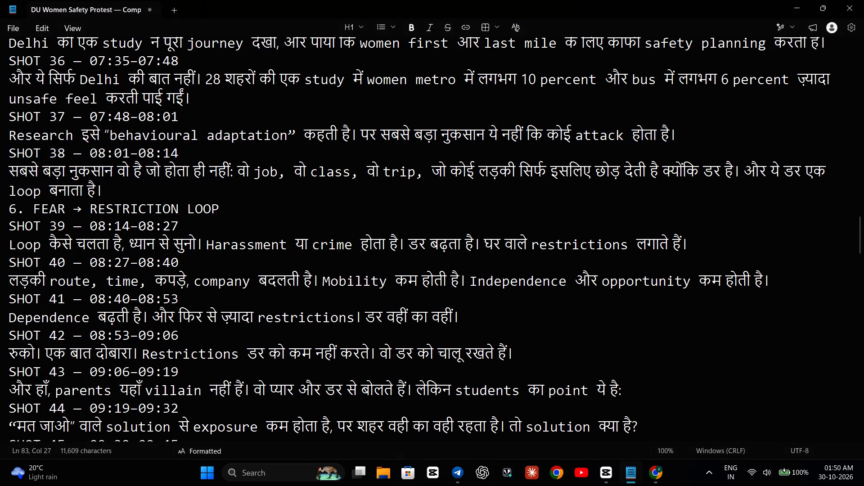
drag(238, 163, 277, 197)
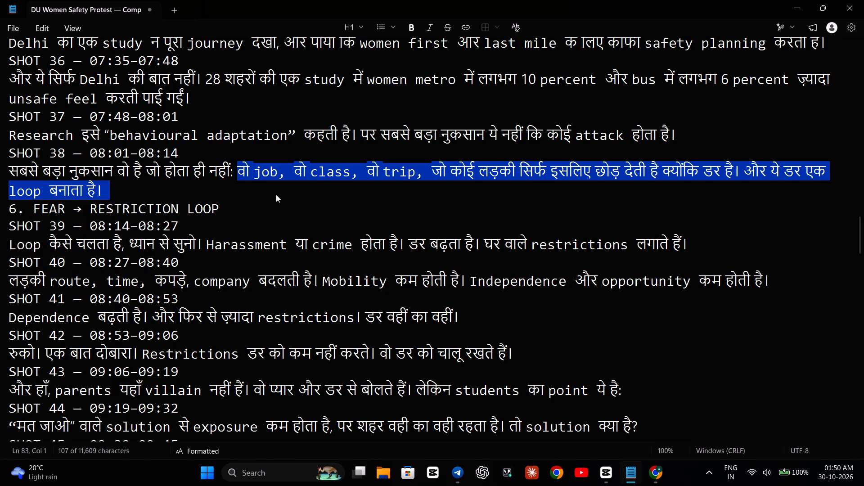
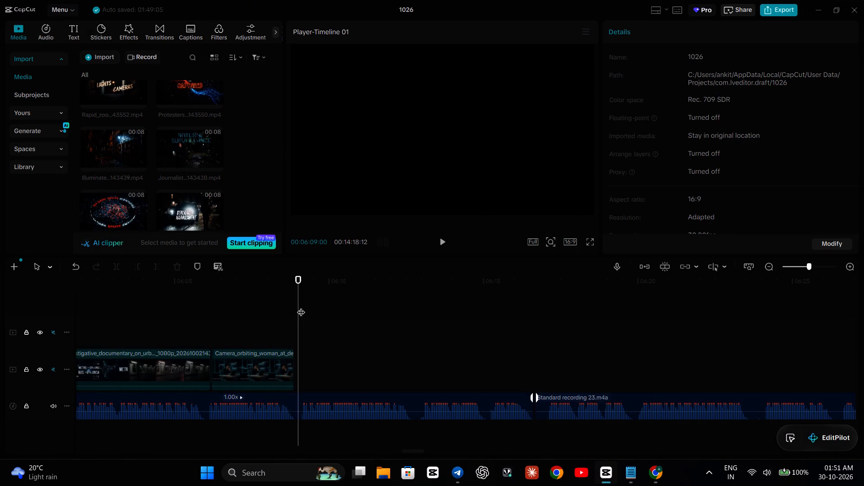
click(100, 59)
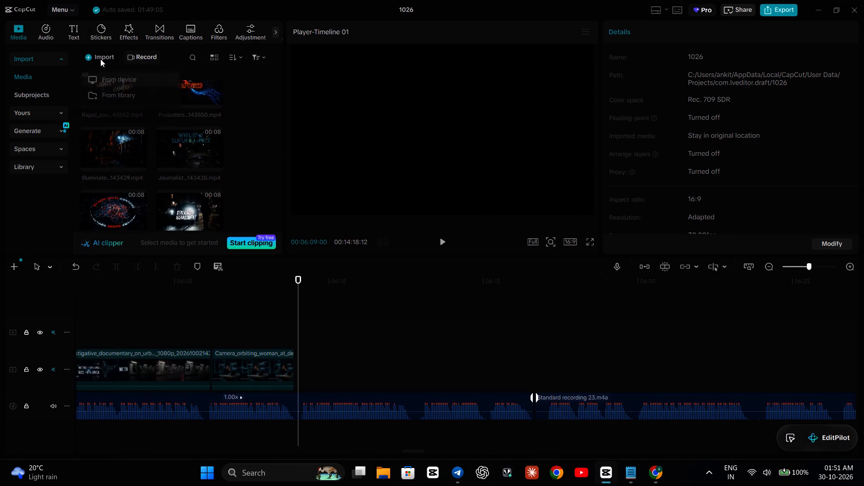
click(108, 79)
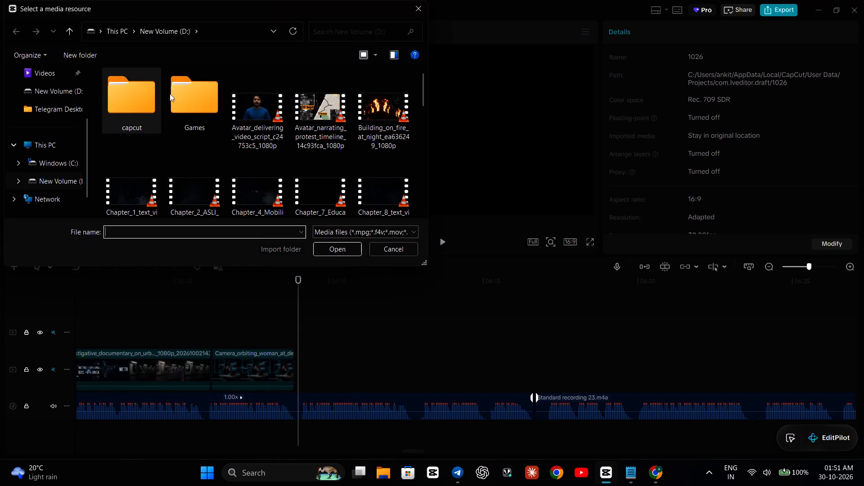
scroll(253, 130, down, 2)
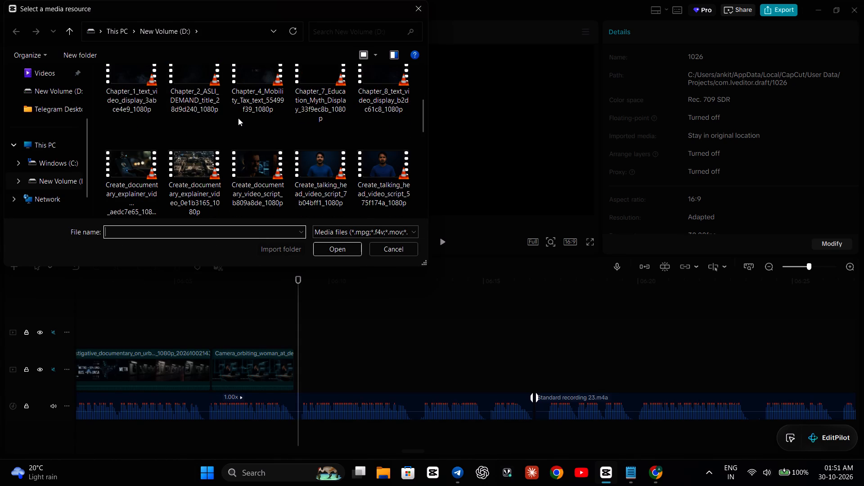
scroll(238, 118, down, 1)
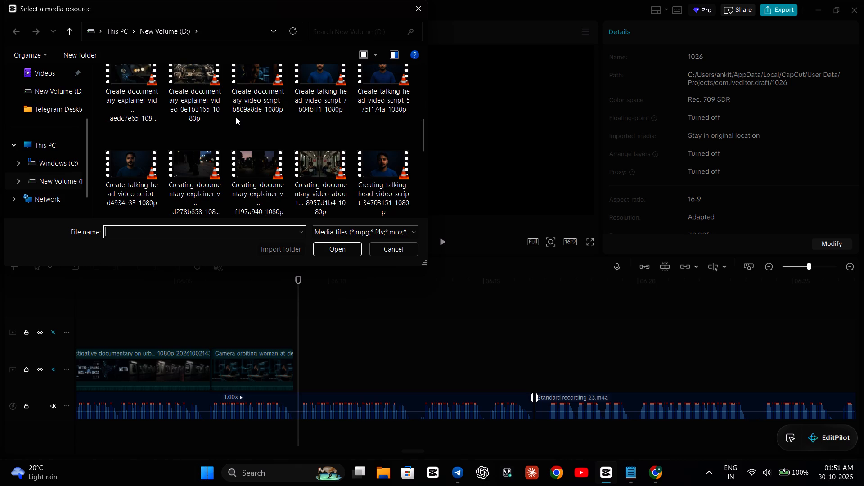
click(139, 148)
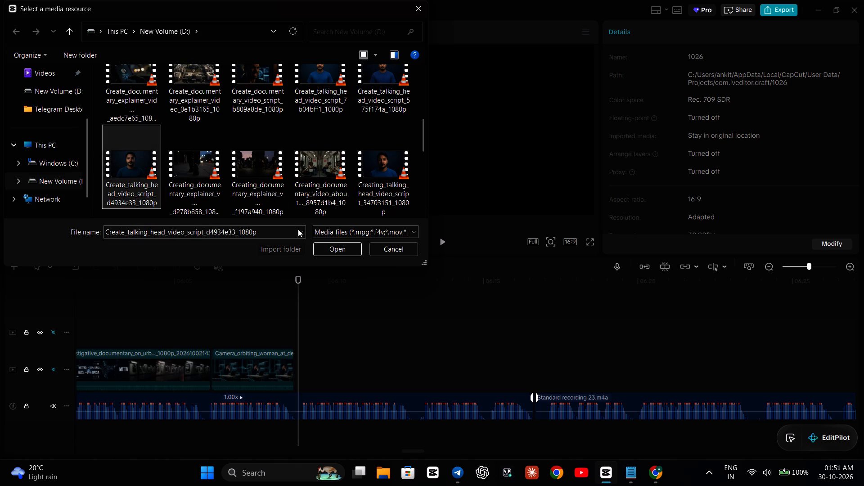
click(324, 251)
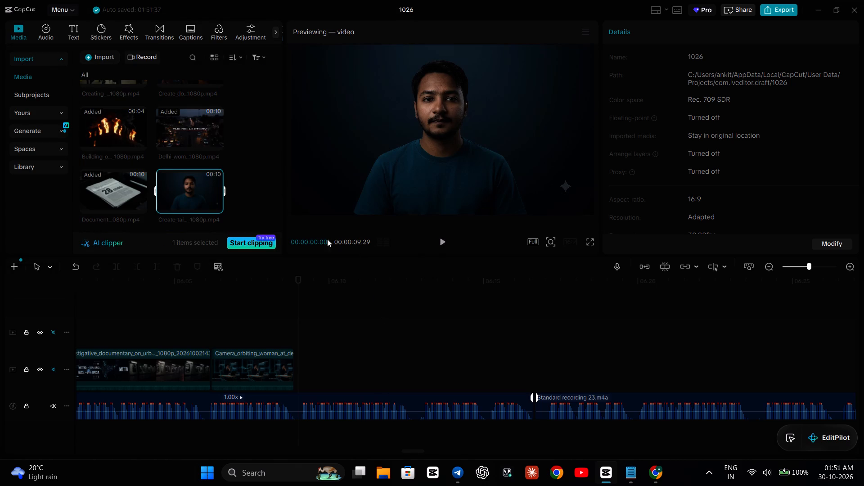
click(211, 200)
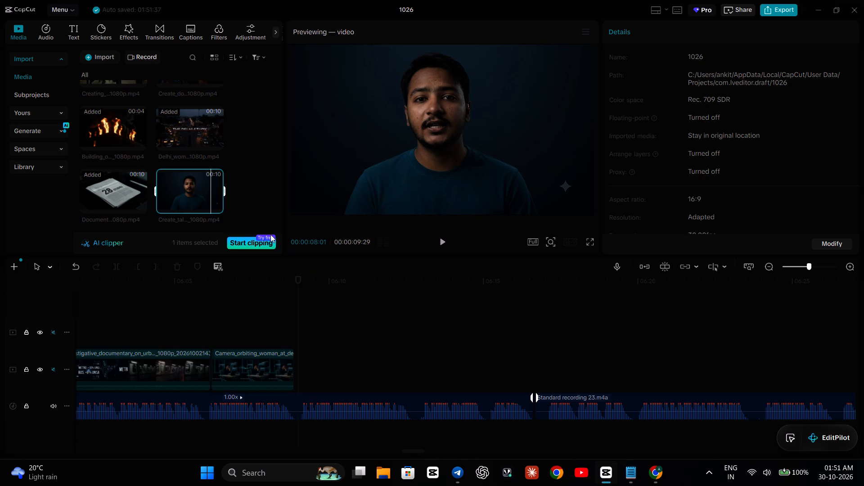
click(219, 204)
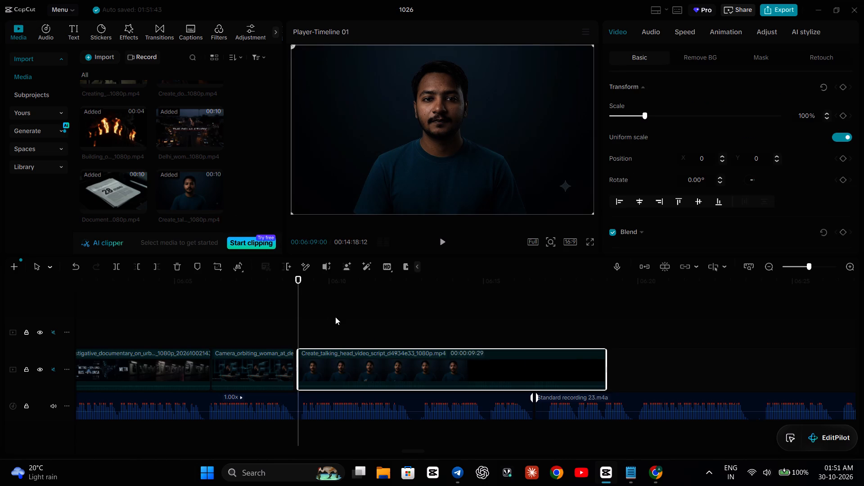
Play the start of the talking-head clip and step back through the frames around 00:06:10:20 to check its speech timing.
click(246, 314)
key(space)
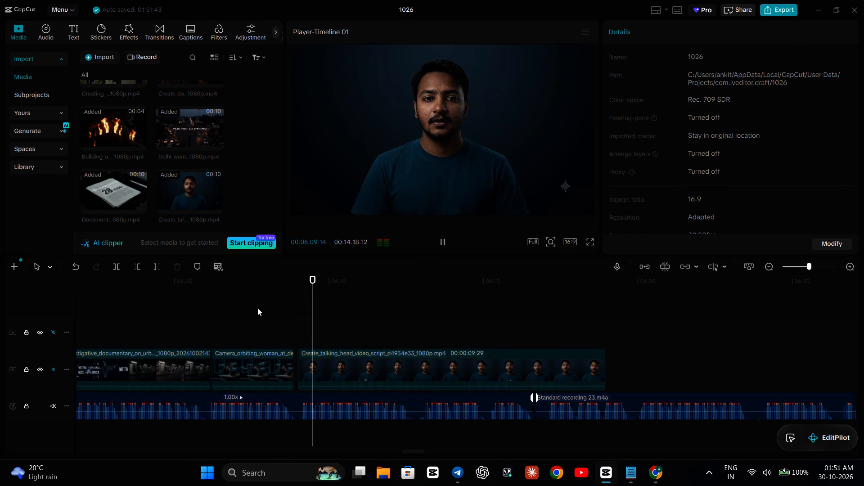
key(space)
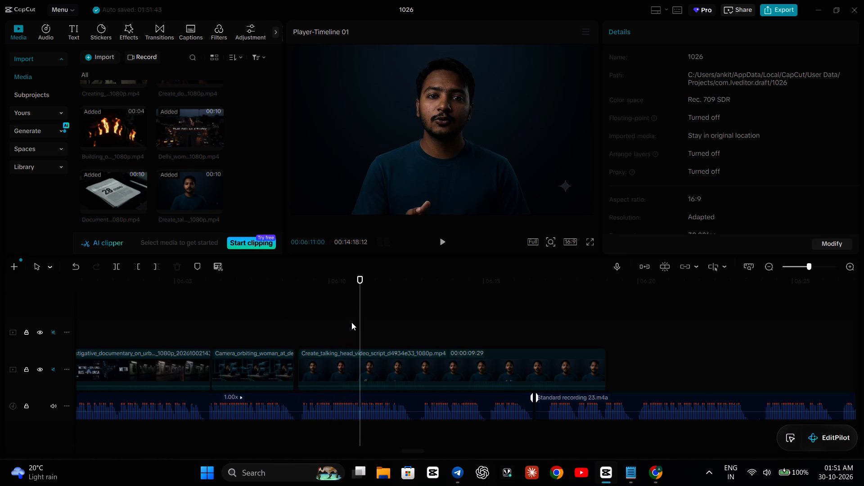
key(Left)
key(Left)
key(Left)
key(Left)
key(Left)
key(Left)
key(Left)
key(Left)
key(Left)
key(Left)
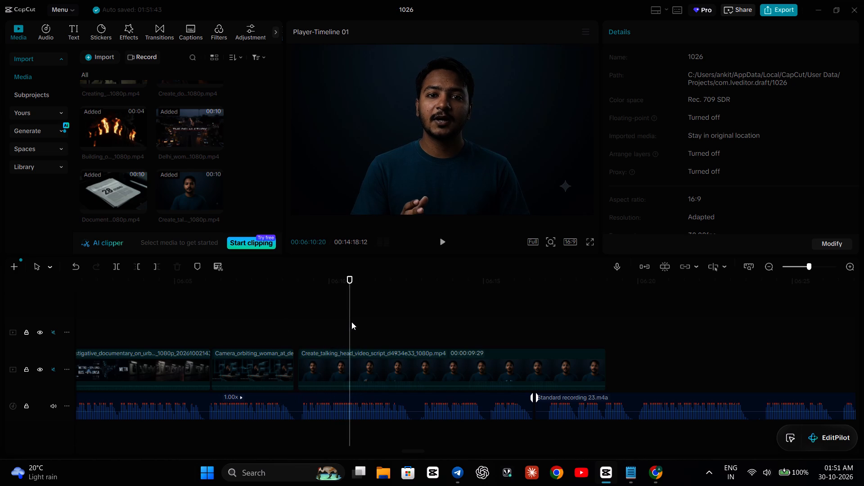
click(366, 322)
click(346, 314)
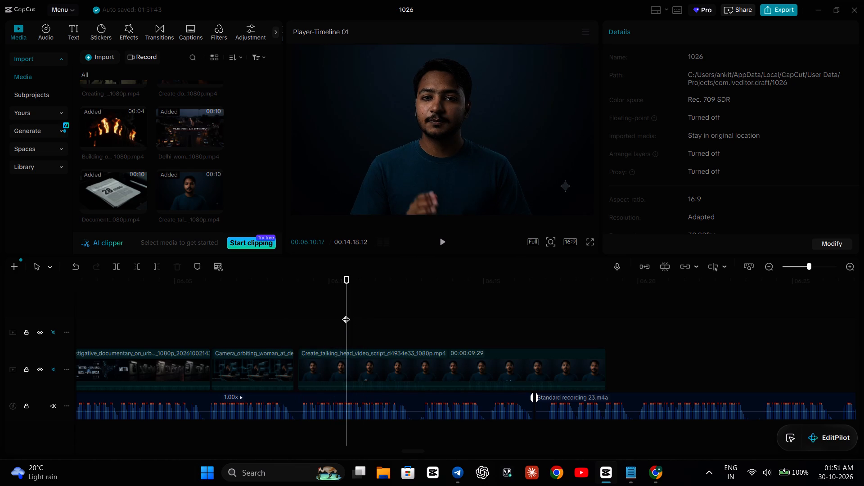
key(space)
key(space)
key(Left)
key(Left)
key(Left)
key(Left)
key(Left)
key(Left)
key(Left)
key(Left)
key(Left)
key(Left)
key(Left)
key(Left)
key(Left)
key(Left)
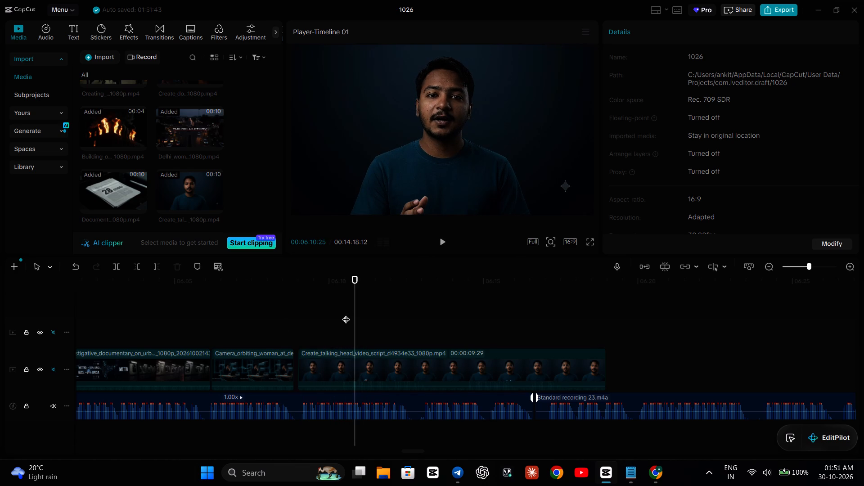
key(space)
key(space)
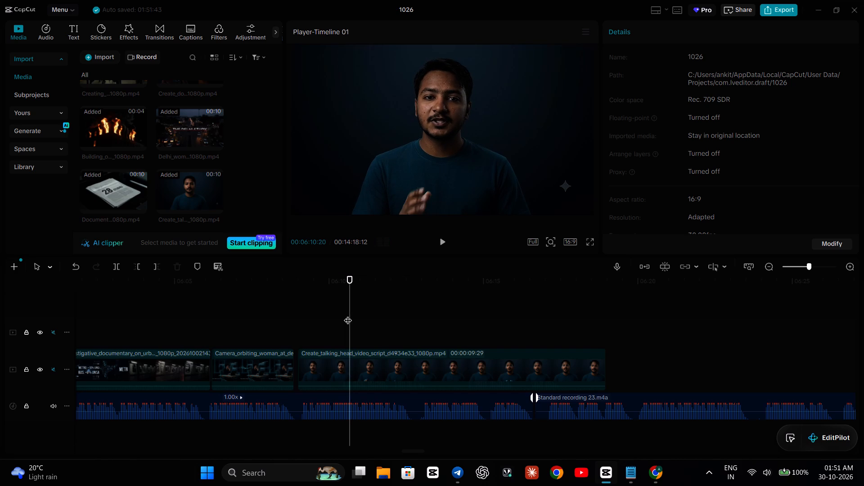
Trim the start of the talking-head clip to a length of 00:00:08:23 and move it against the end of the Camera_orbiting_woman clip.
click(337, 353)
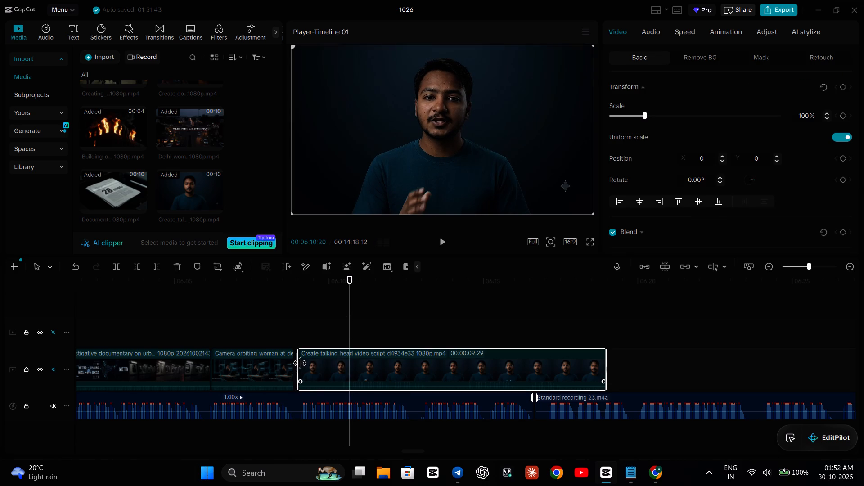
drag(299, 363, 331, 377)
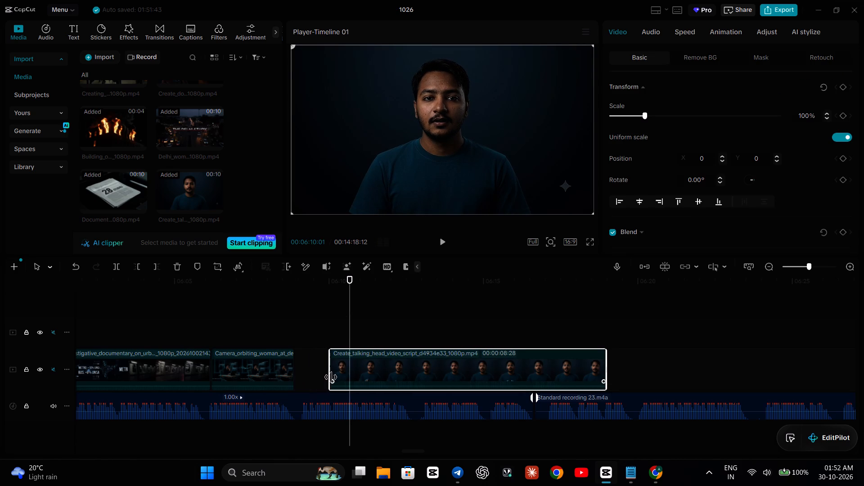
drag(331, 377, 336, 379)
drag(381, 364, 339, 366)
drag(339, 366, 341, 391)
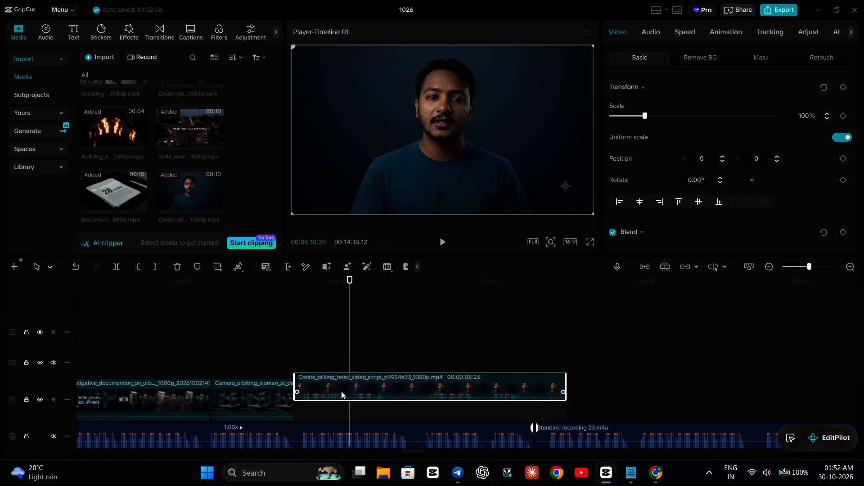
Play the timeline from the Camera_orbiting_woman clip into the talking-head clip up to 00:06:14:18.
click(261, 328)
key(space)
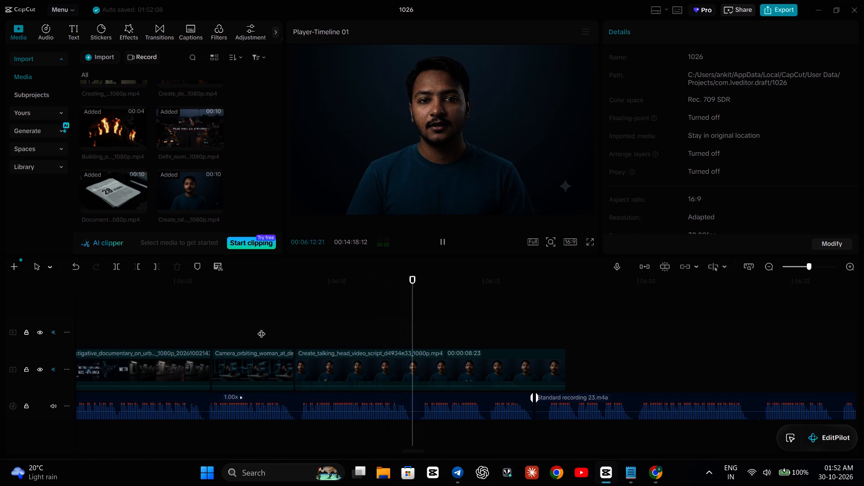
key(space)
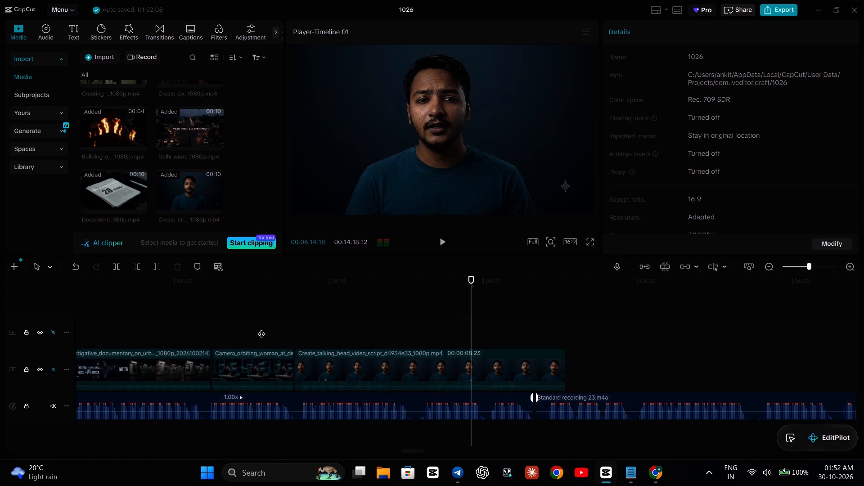
Unmute the main video track that holds the talking-head clip.
click(330, 375)
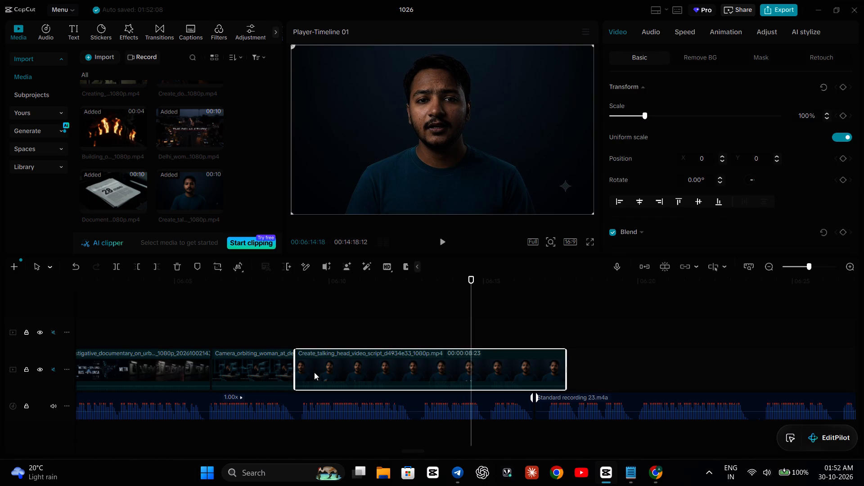
click(52, 370)
Replay the opening of the talking-head clip with its own audio against the voice-over to check their sync up to about 00:06:11:28.
click(342, 315)
key(space)
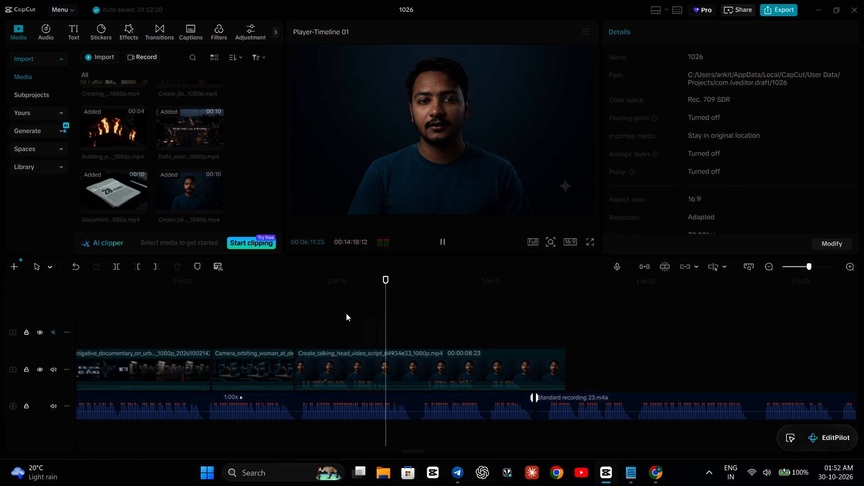
key(space)
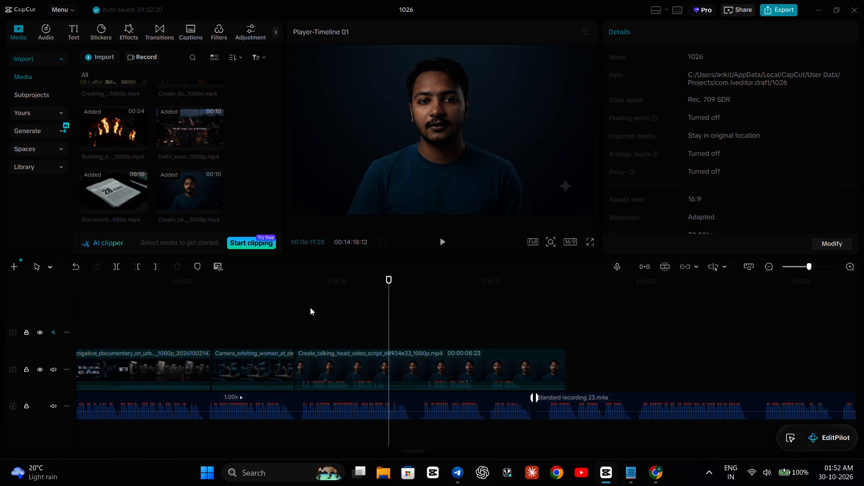
click(284, 313)
key(space)
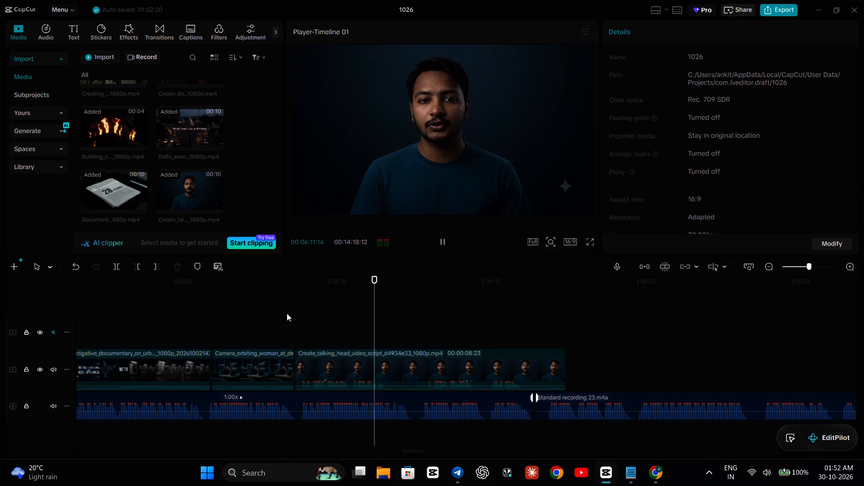
key(space)
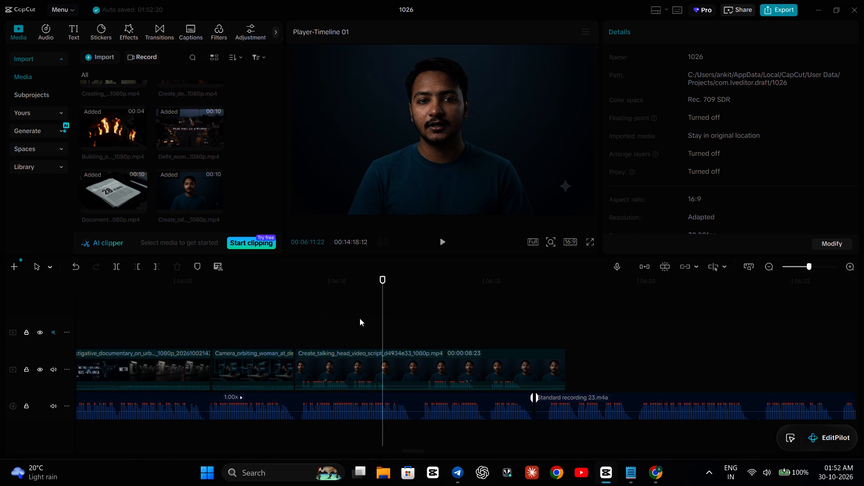
Split the voice-over at 00:06:09:02, near the start of the talking-head clip.
click(383, 398)
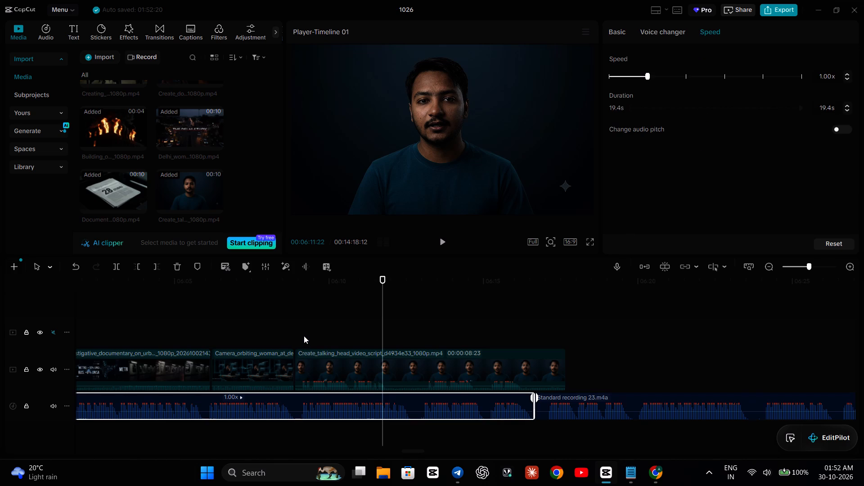
click(303, 331)
key(Left)
key(Left)
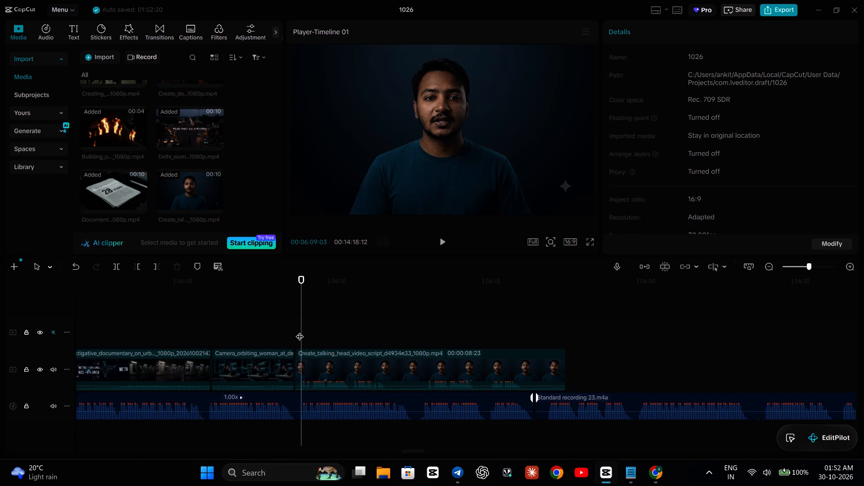
key(Left)
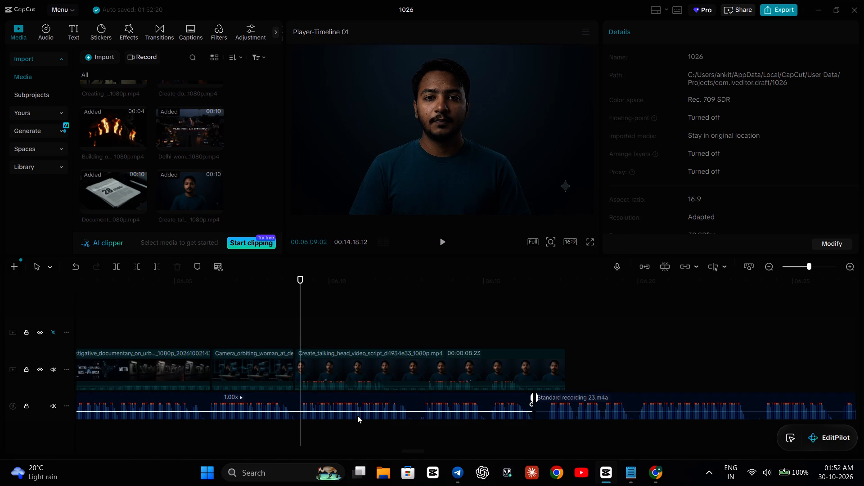
click(357, 407)
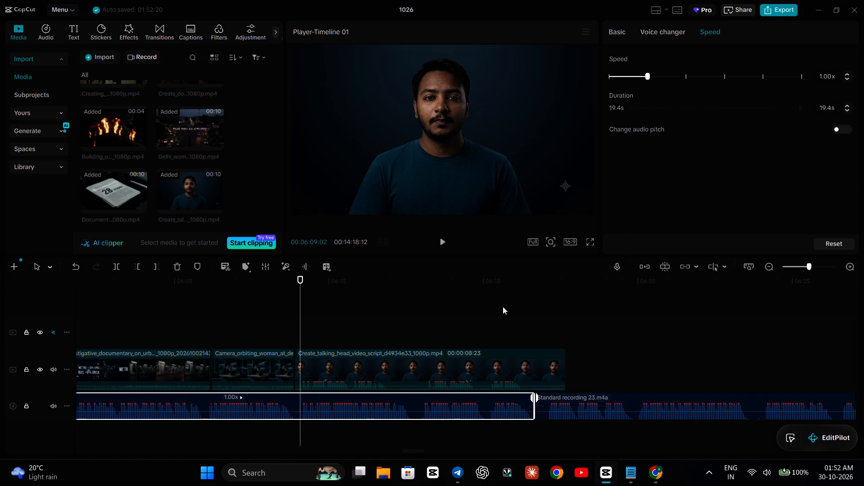
click(116, 263)
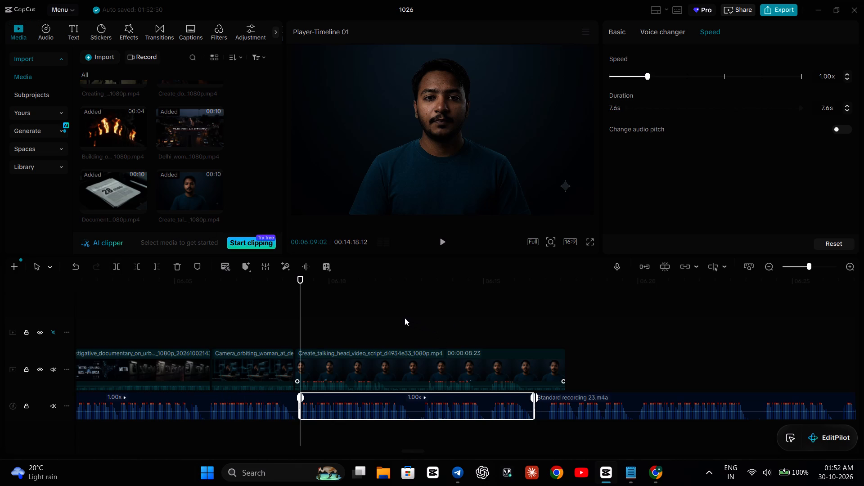
Split the voice-over again at 00:06:12:13, in the pause after the talking-head clip's first sentence.
click(405, 318)
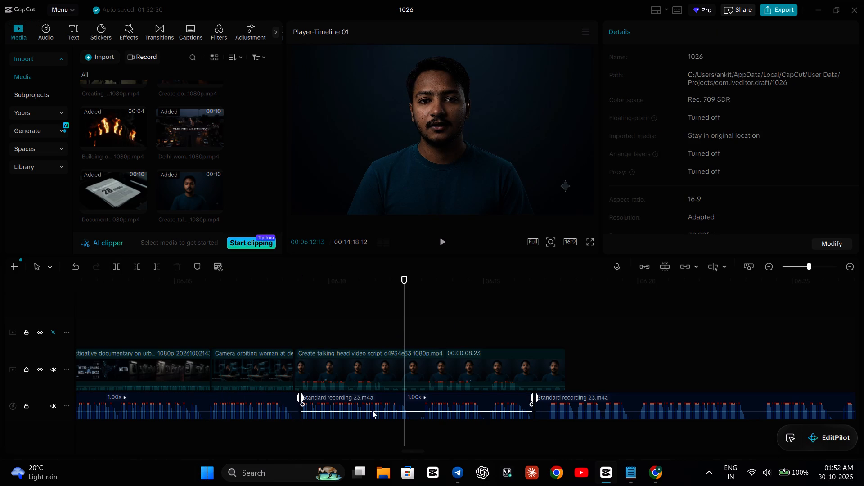
click(372, 410)
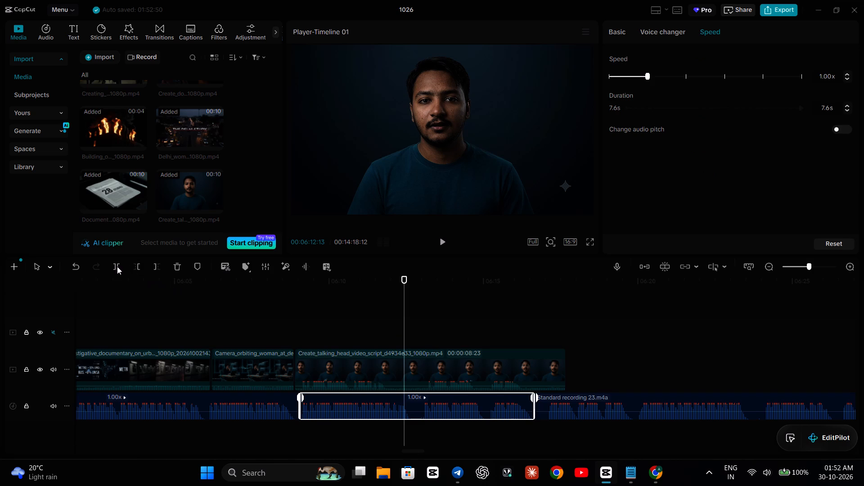
click(117, 266)
Set the speed of the voice-over segment between the two new cuts to 1.05x.
click(324, 404)
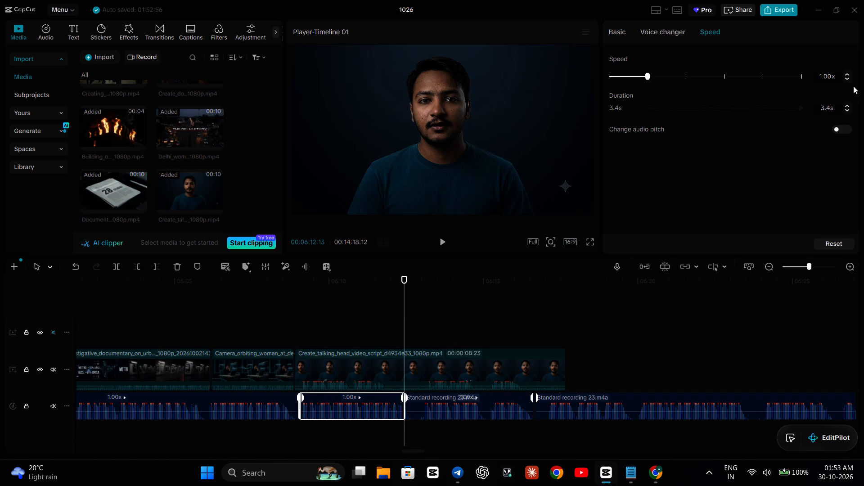
click(846, 72)
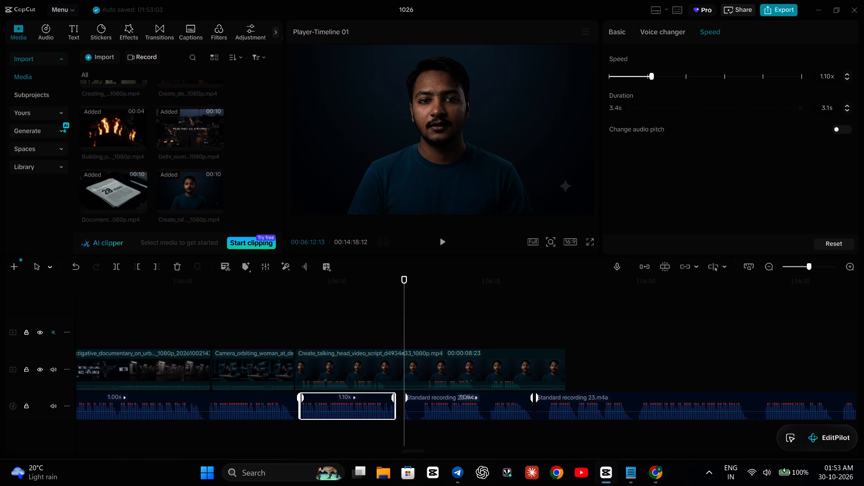
click(829, 73)
key(BackSpace)
key(BackSpace)
text(05)
key(Return)
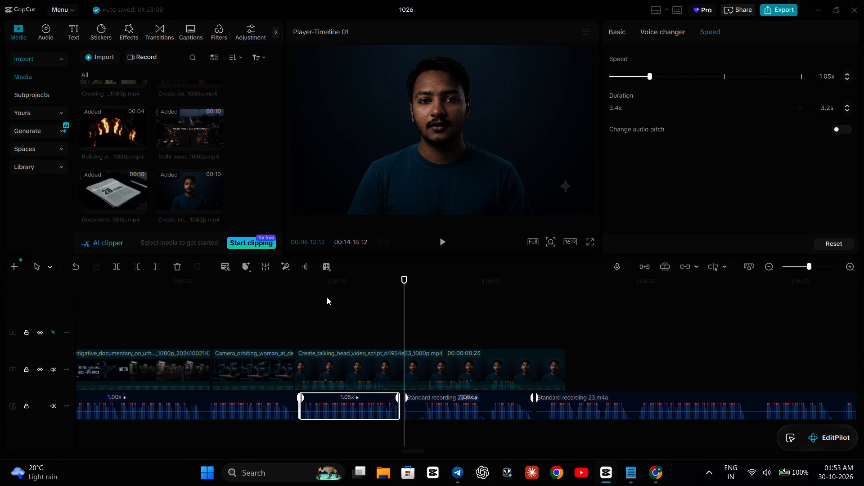
Play the talking-head opening against the sped-up voice-over segment to check their sync up to 00:06:12:01.
click(284, 305)
key(space)
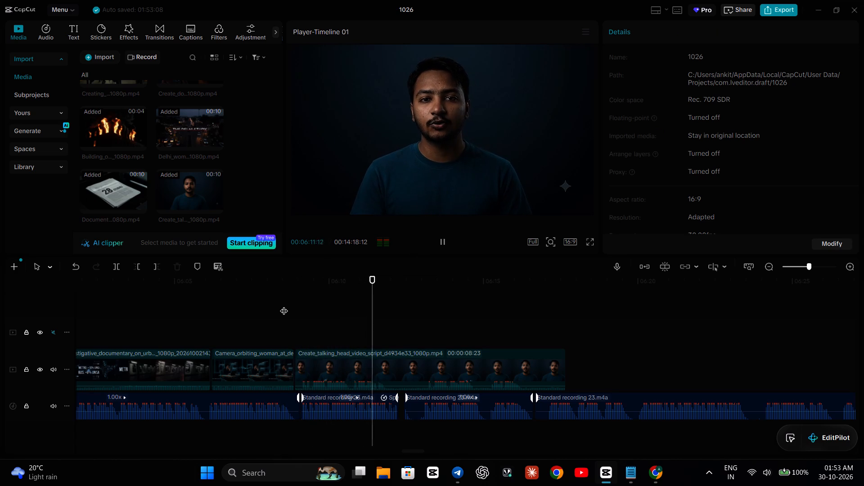
key(space)
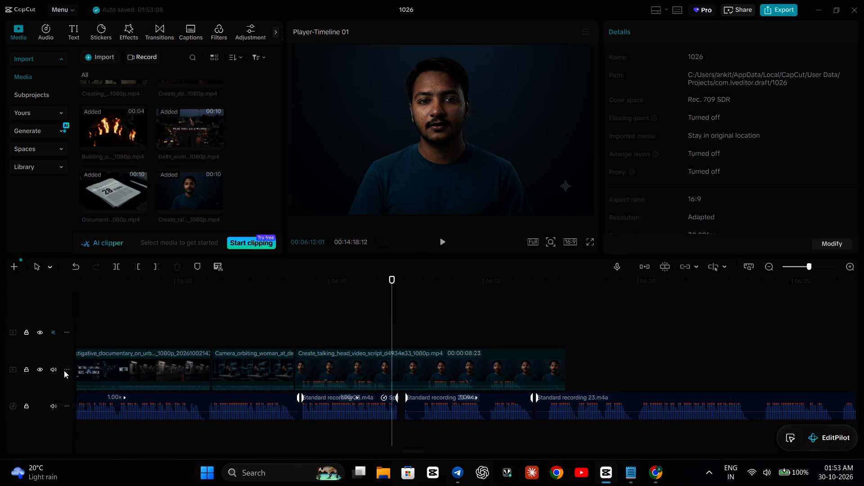
Play the talking-head clip up to 00:06:16:17 with the main video track temporarily muted, and unmute the track again.
click(53, 364)
click(52, 372)
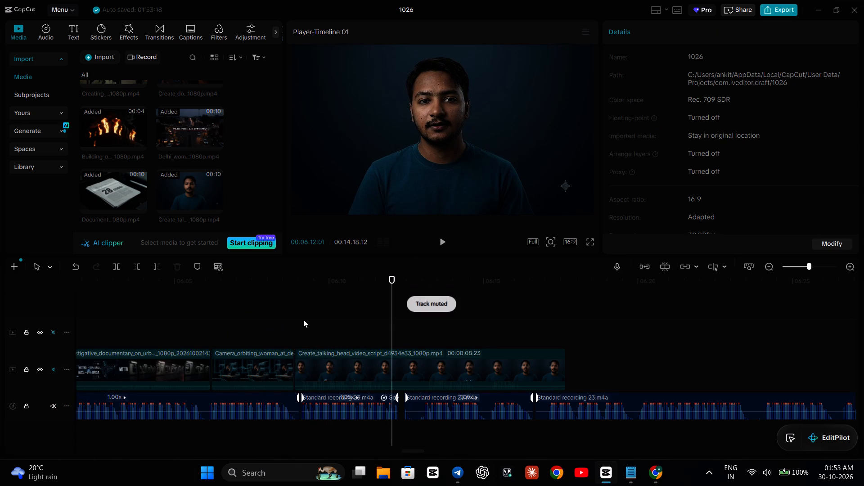
click(306, 319)
key(space)
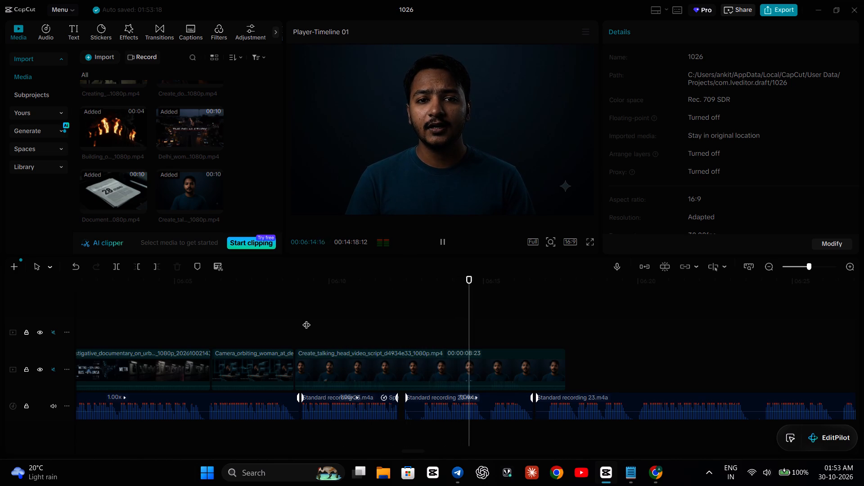
key(space)
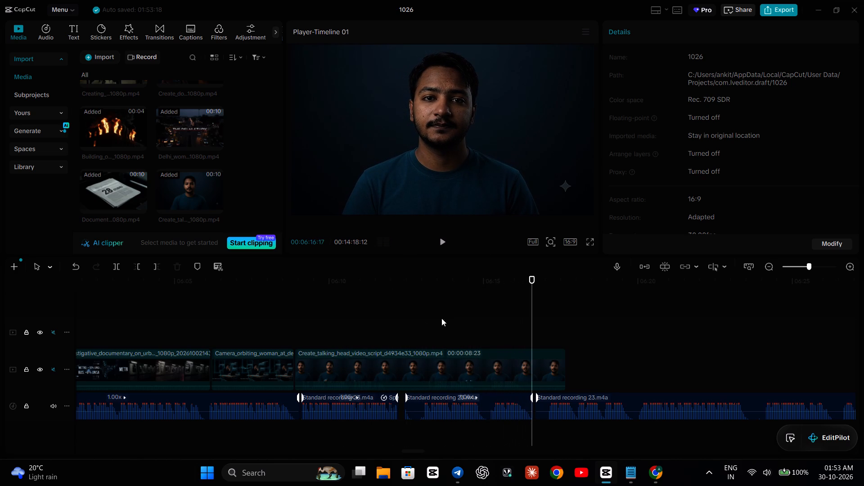
click(49, 369)
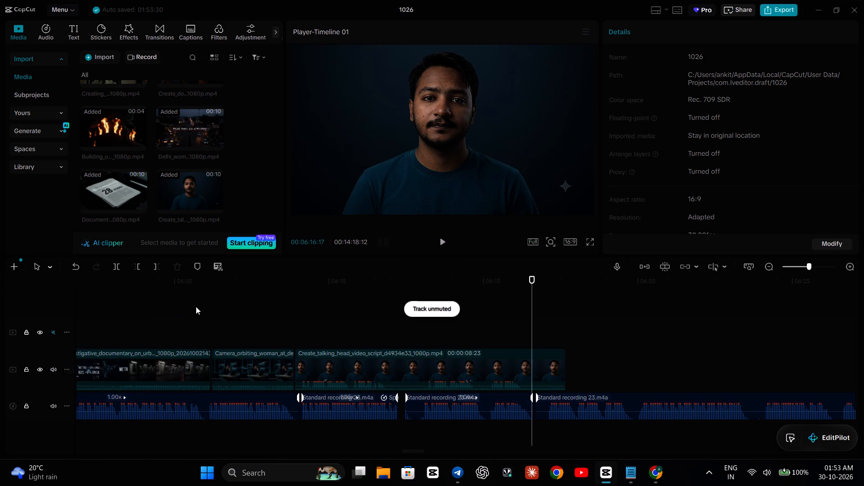
Replay the talking-head clip with its own audio, rechecking the sync around 00:06:13:00 and playing on to 00:06:16:14.
click(291, 301)
key(space)
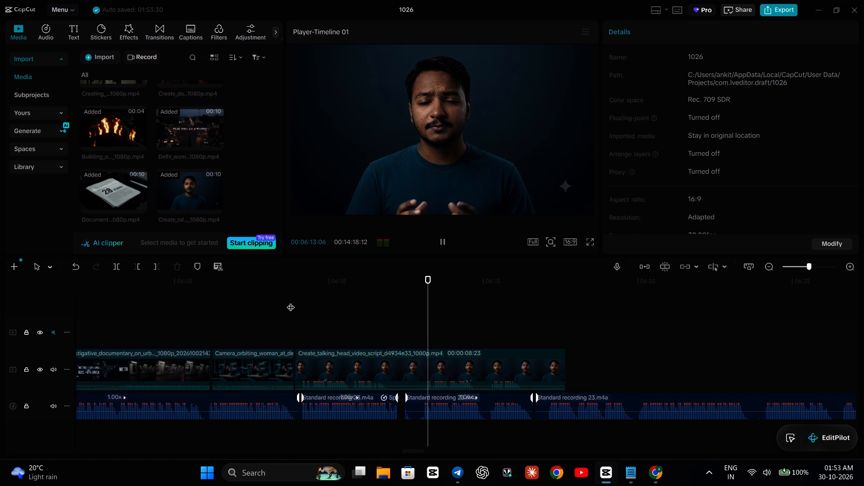
key(space)
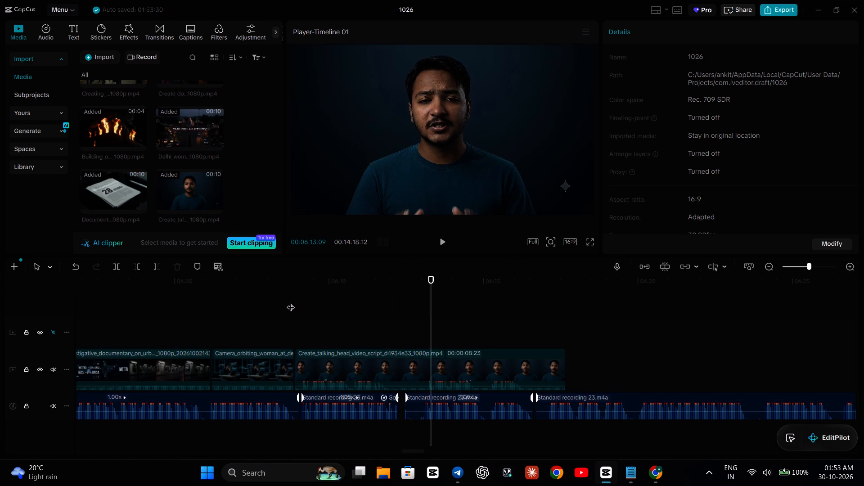
key(Left)
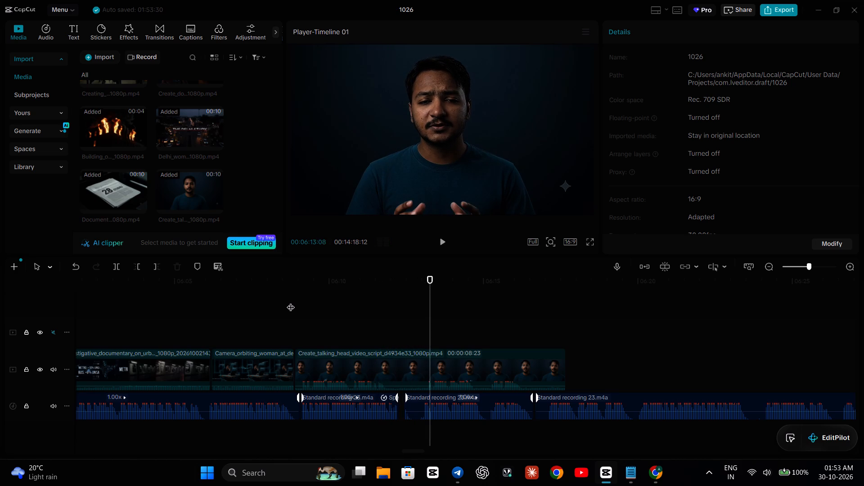
key(Left)
key(Left)
key(Left)
key(Left)
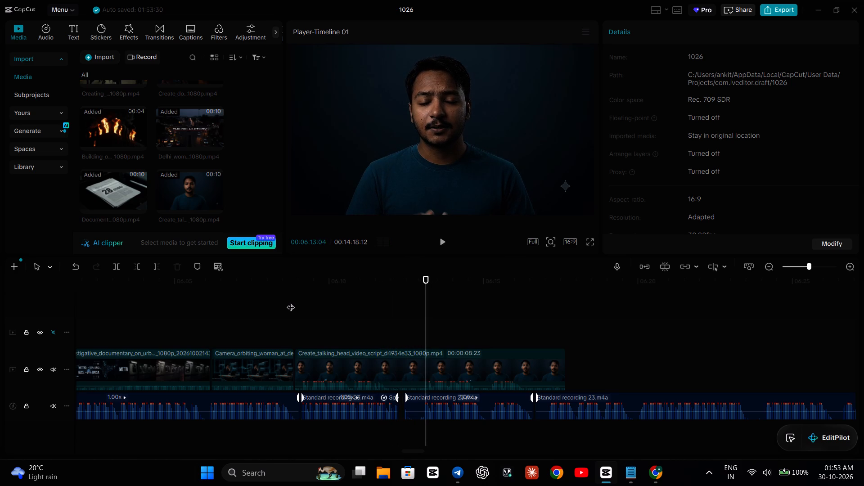
key(Left)
key(Left)
key(space)
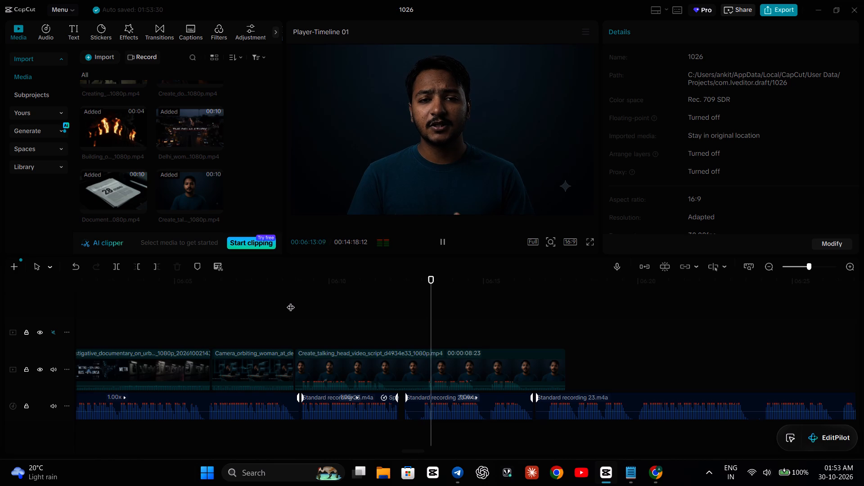
key(space)
key(Left)
key(Left)
key(Left)
key(Left)
key(Left)
key(Left)
key(Left)
key(Left)
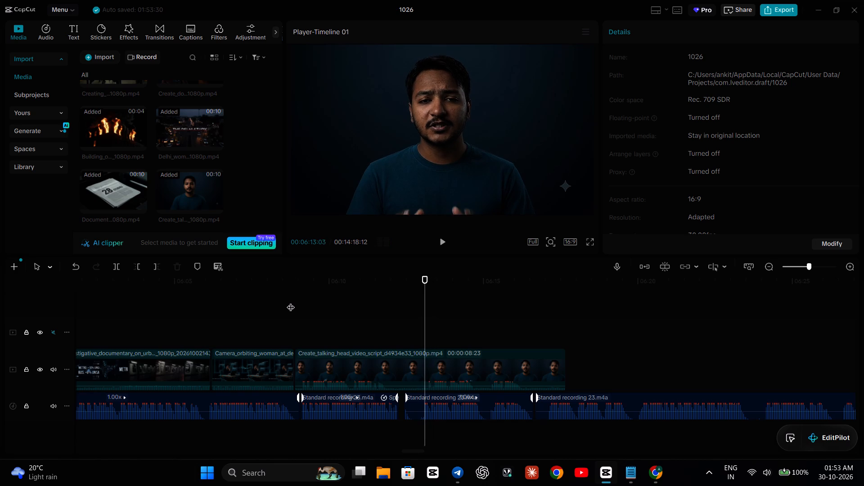
key(space)
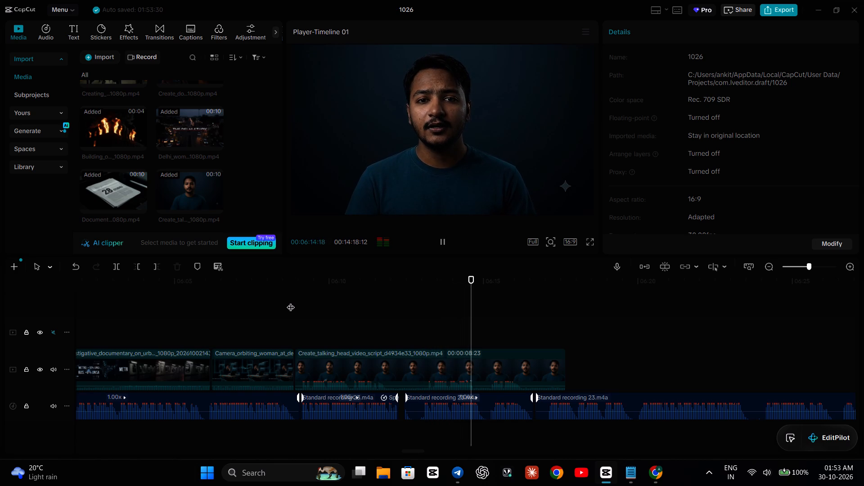
key(space)
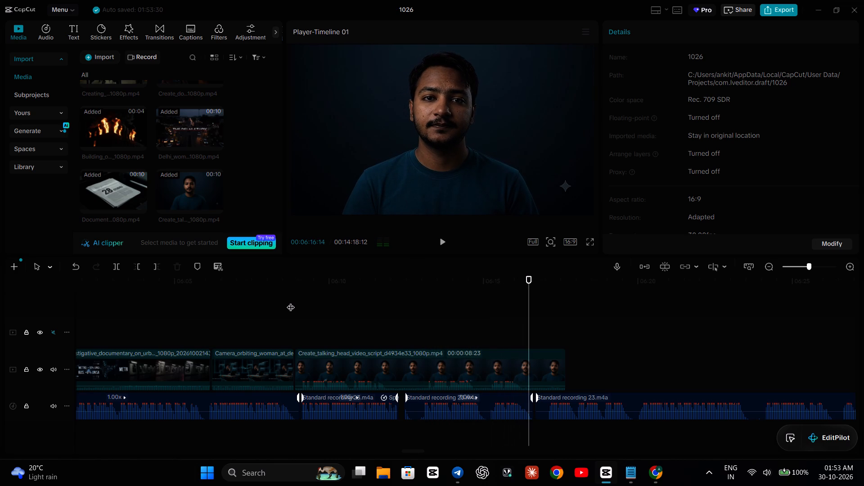
Find where the speech ends and trim the end of the talking-head clip to a length of 00:00:07:25.
key(space)
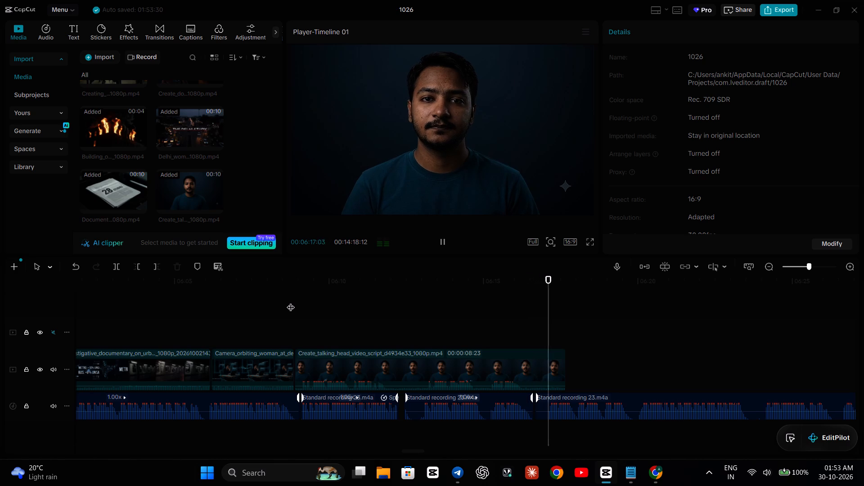
key(space)
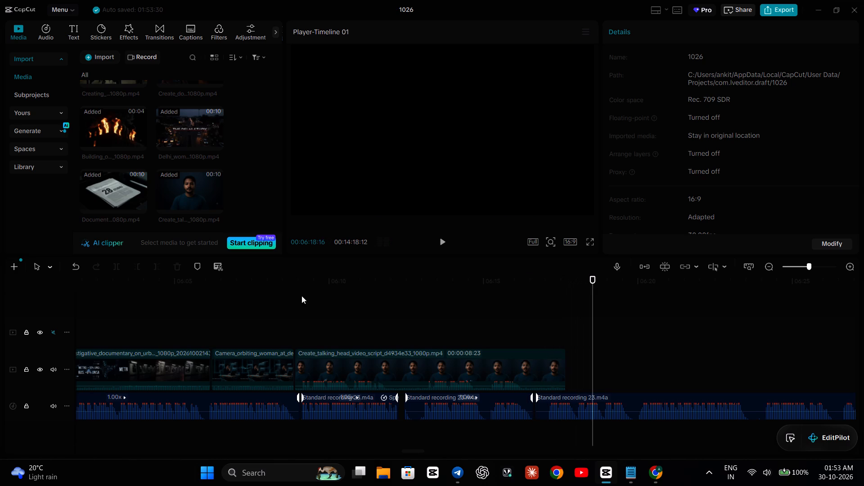
click(539, 324)
key(space)
key(space)
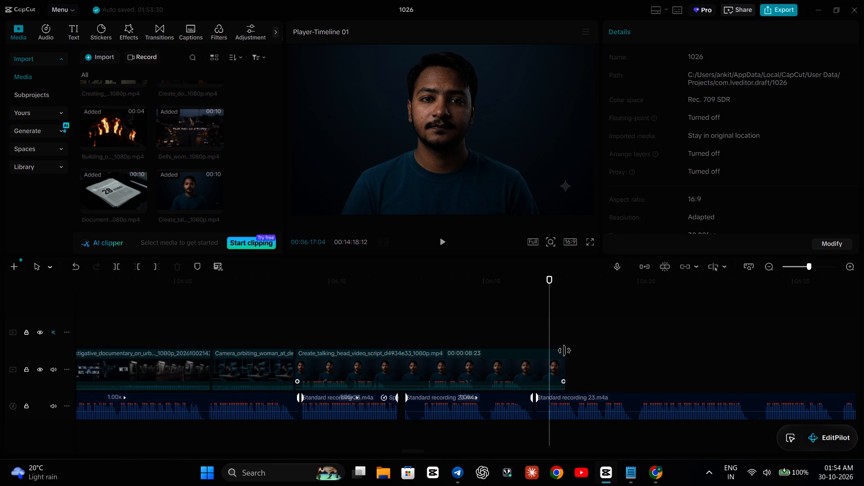
drag(564, 367, 535, 389)
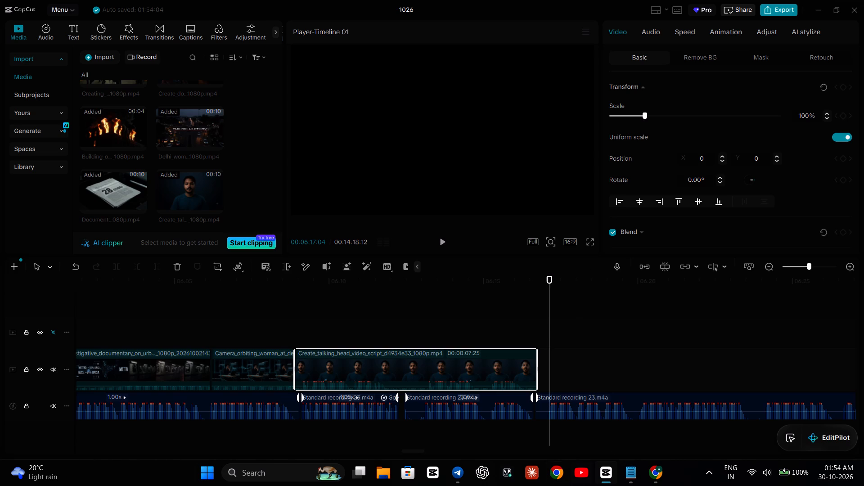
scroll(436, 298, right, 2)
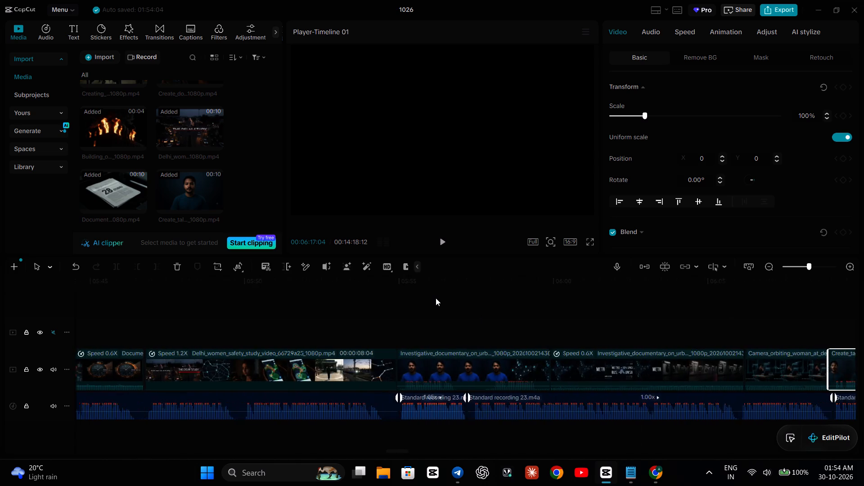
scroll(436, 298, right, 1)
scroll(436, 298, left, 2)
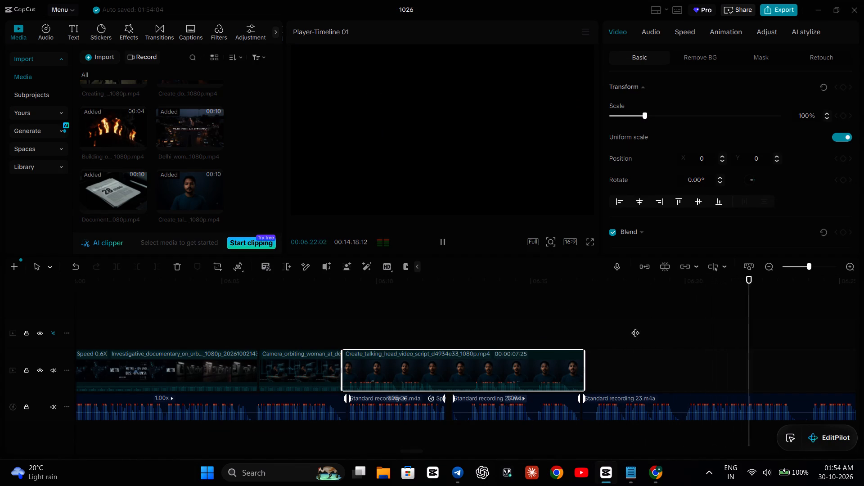
scroll(688, 324, left, 1)
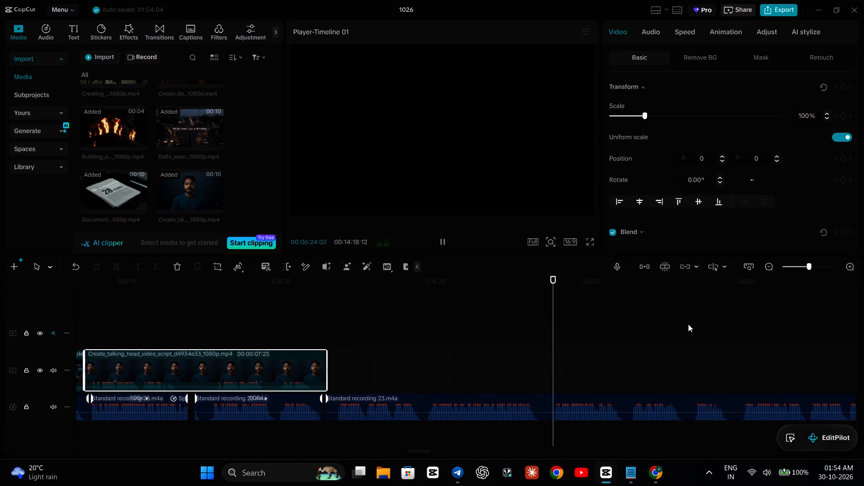
scroll(688, 324, left, 1)
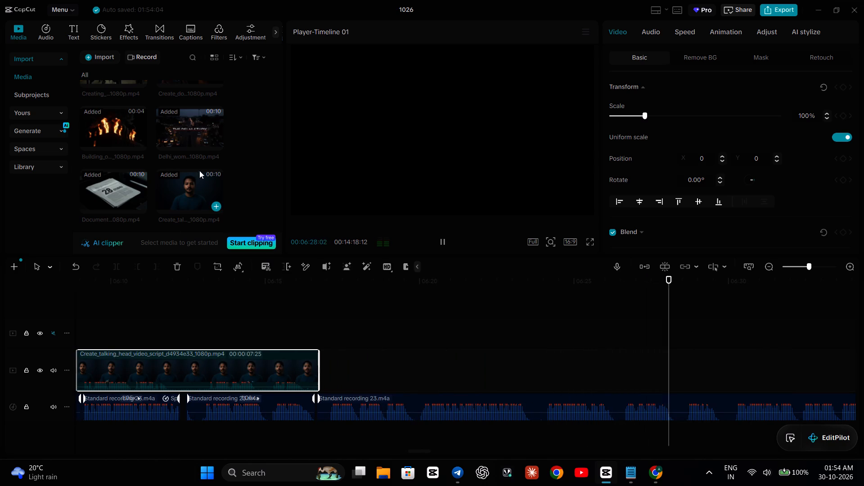
scroll(255, 167, up, 8)
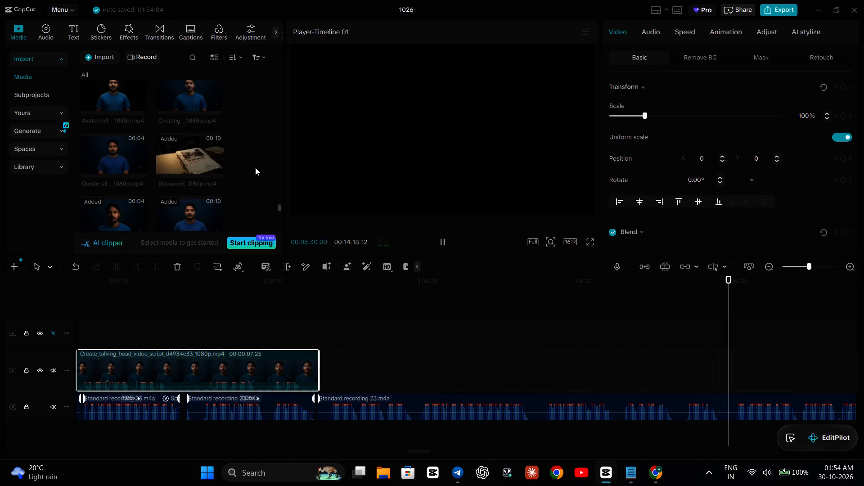
scroll(255, 167, up, 16)
scroll(255, 167, up, 12)
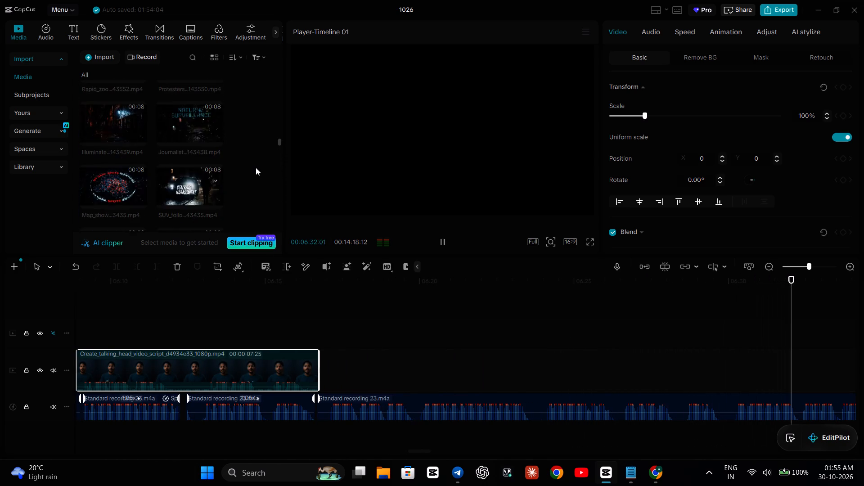
scroll(256, 167, up, 17)
scroll(256, 167, up, 10)
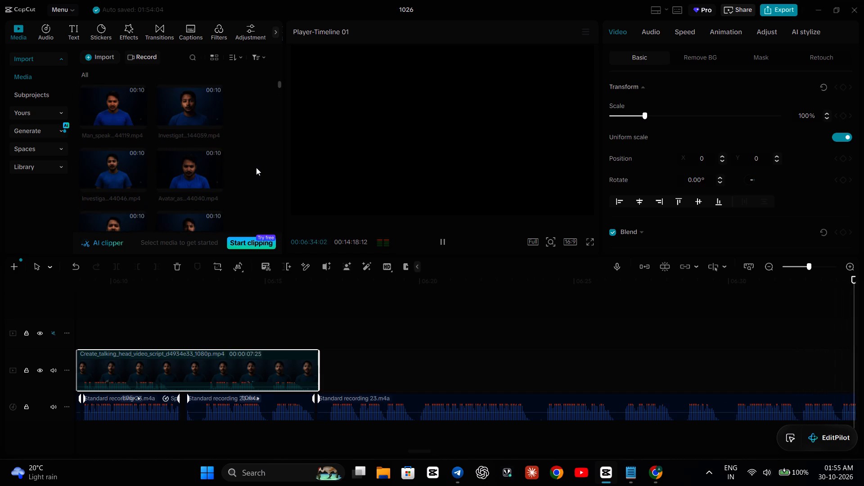
key(space)
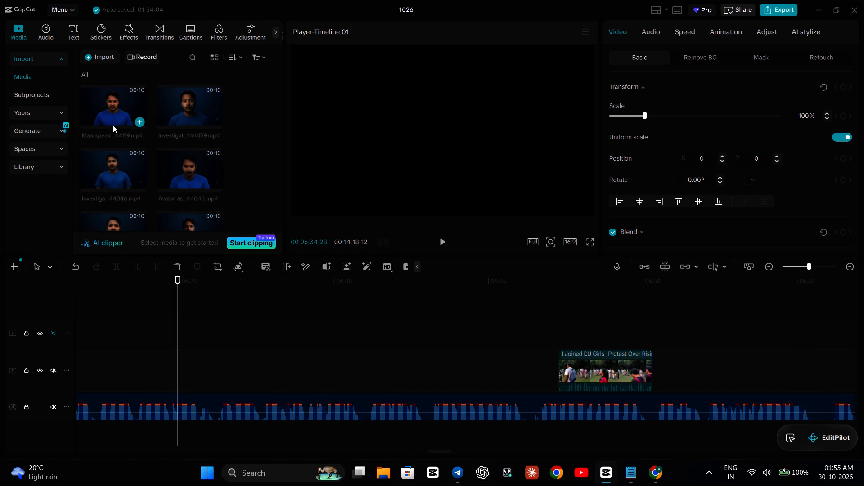
Preview the unused avatar clips in the media library, from Man_speak...44119.mp4 through Man_deliv...44015.mp4, for one matching the voice-over.
double_click(113, 121)
double_click(181, 117)
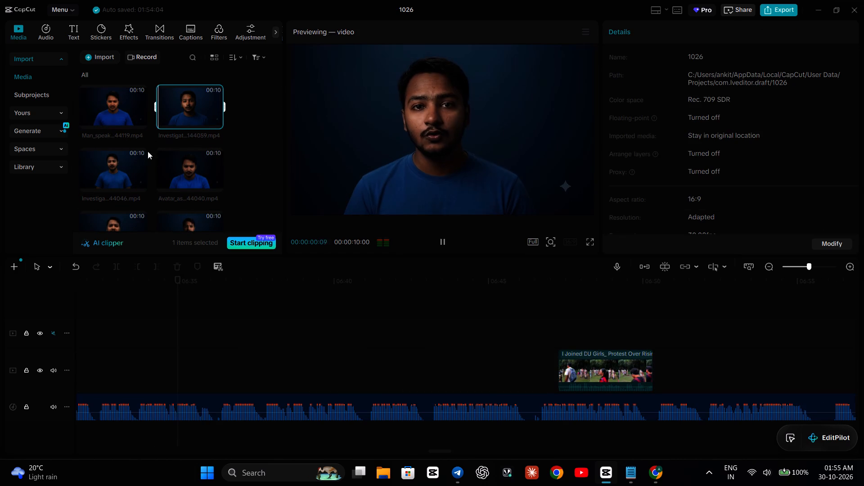
double_click(134, 160)
double_click(192, 164)
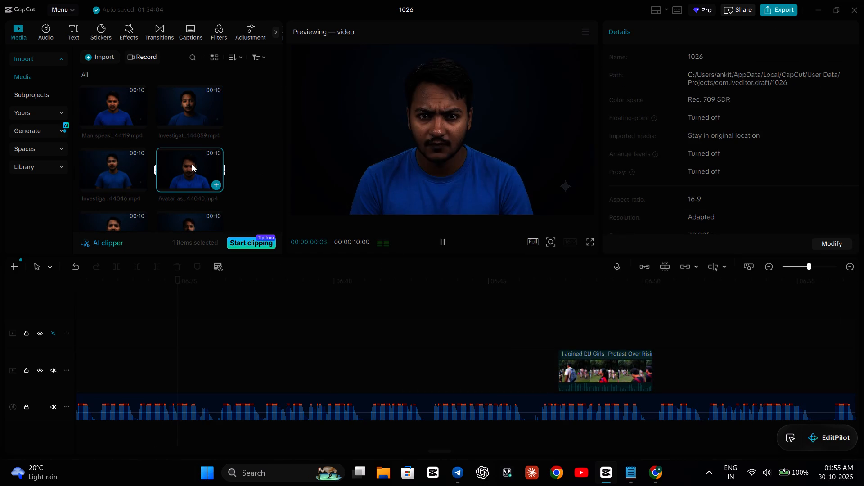
double_click(113, 216)
double_click(191, 220)
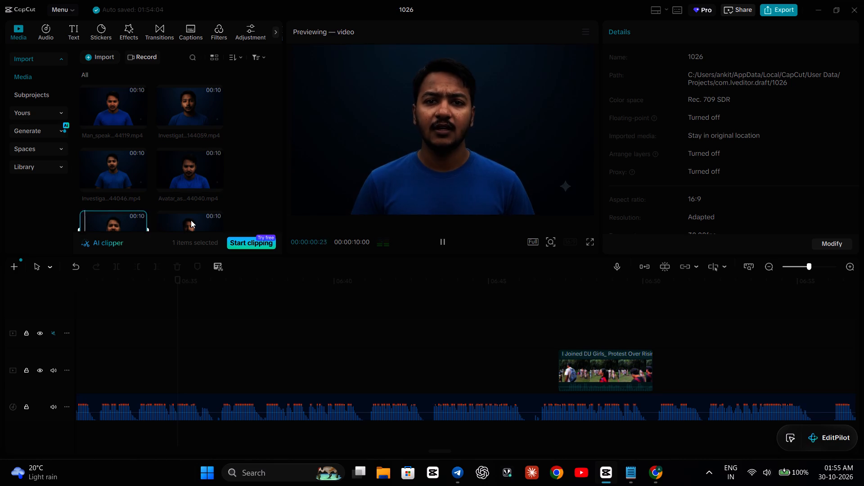
scroll(192, 214, down, 2)
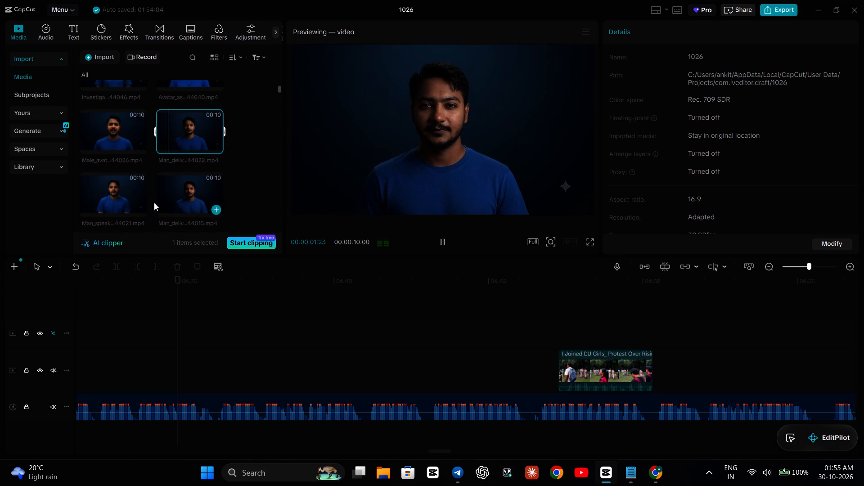
double_click(109, 200)
double_click(168, 193)
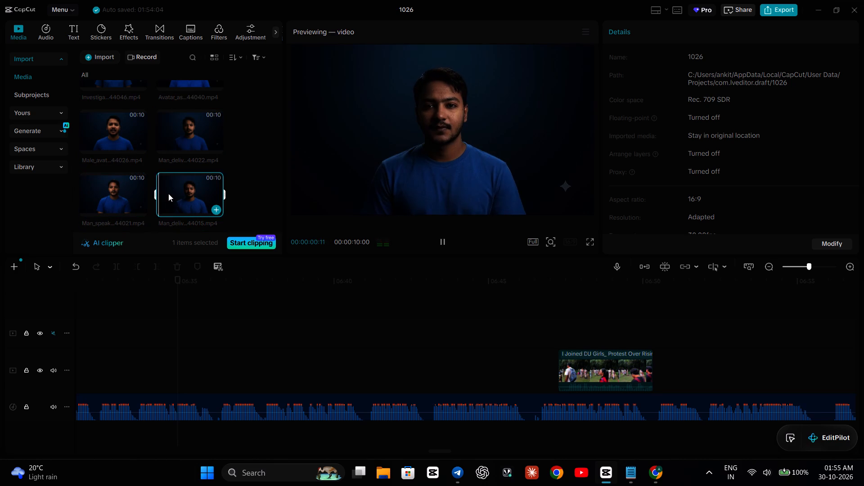
Continue previewing the unused avatar clips, from Man_deliv...44011.mp4 through Man_deliv...43836.mp4, for a match to the script.
scroll(168, 193, down, 2)
click(120, 162)
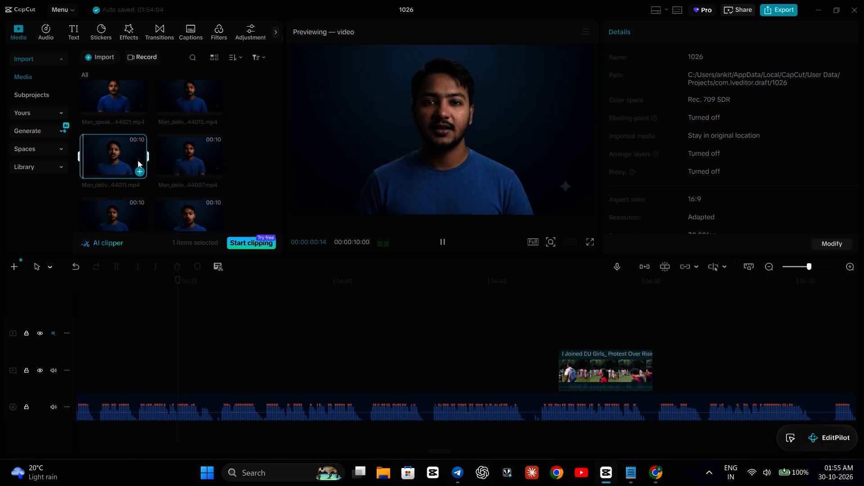
click(202, 158)
click(125, 207)
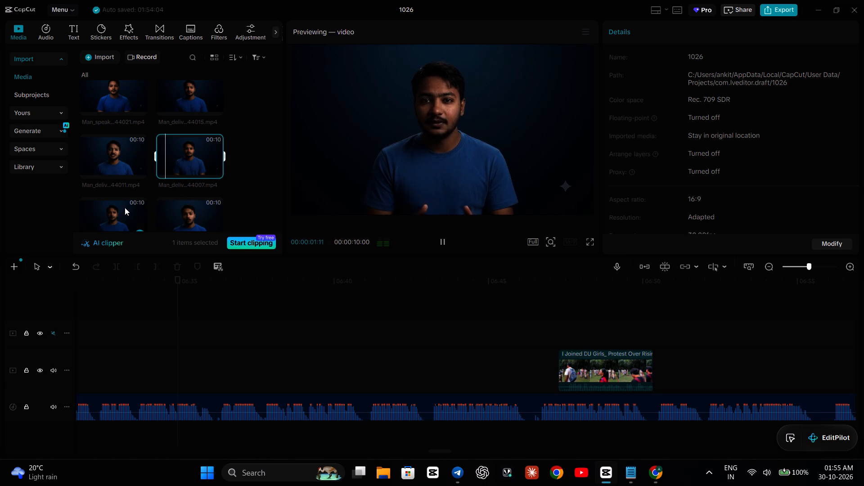
click(185, 205)
scroll(185, 205, down, 2)
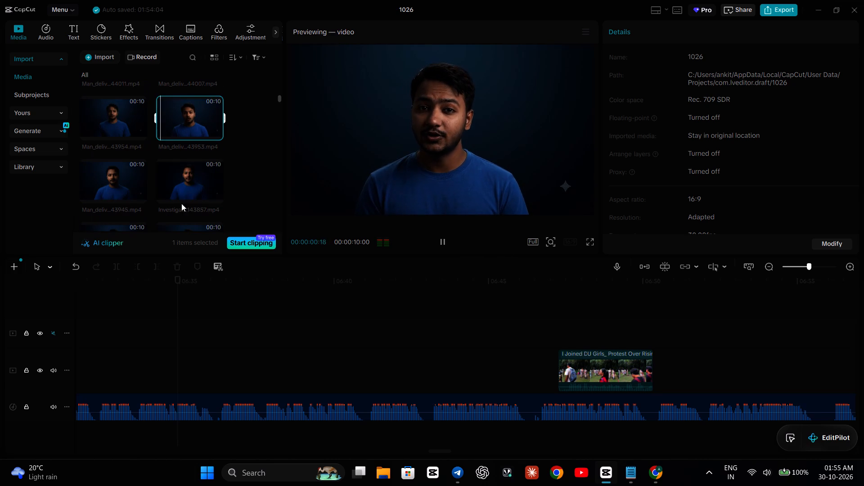
click(121, 183)
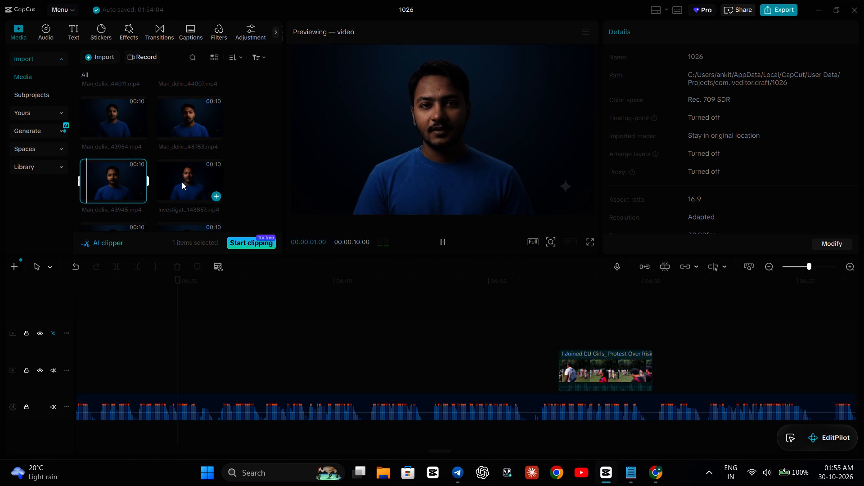
click(182, 182)
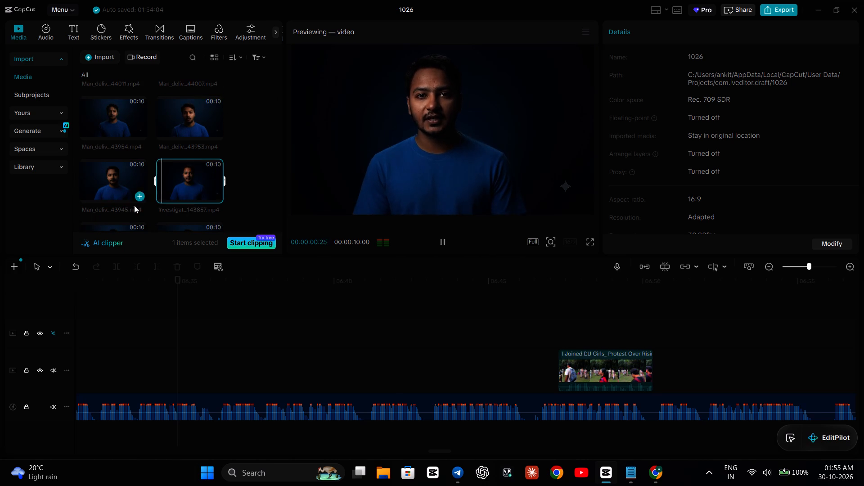
click(119, 223)
scroll(167, 191, down, 1)
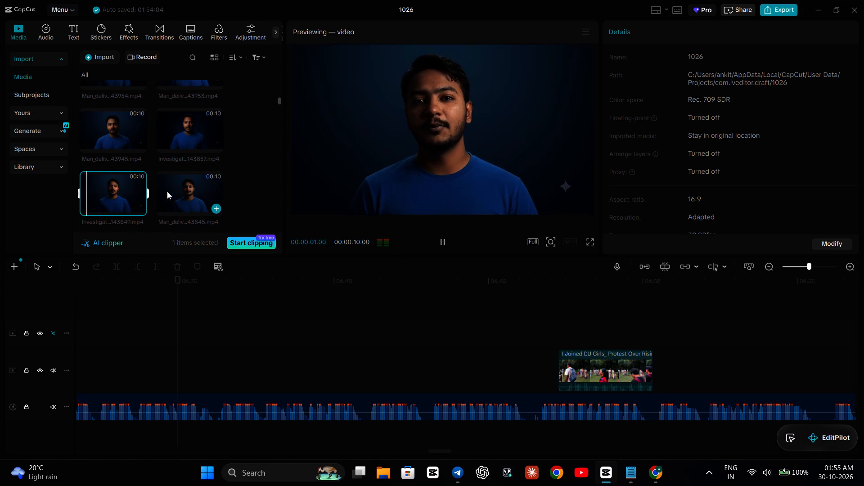
click(167, 191)
scroll(168, 190, down, 2)
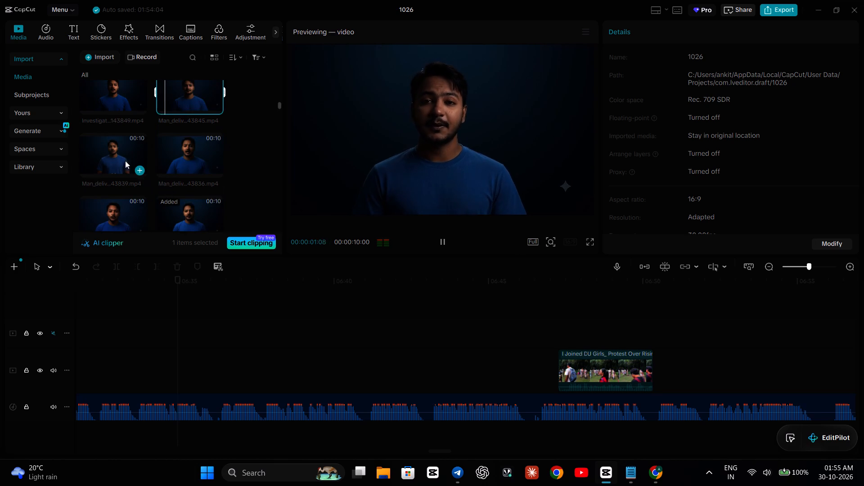
click(113, 153)
click(198, 157)
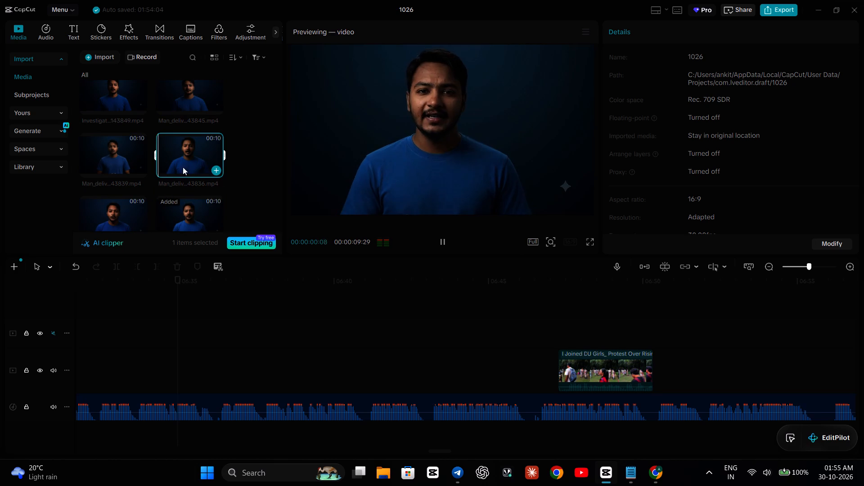
Preview the Investigative documentary avatar clip ending in 143830, containing the THE LOOP graphic, and add it to the timeline at 00:06:34:28.
click(116, 209)
scroll(125, 199, down, 1)
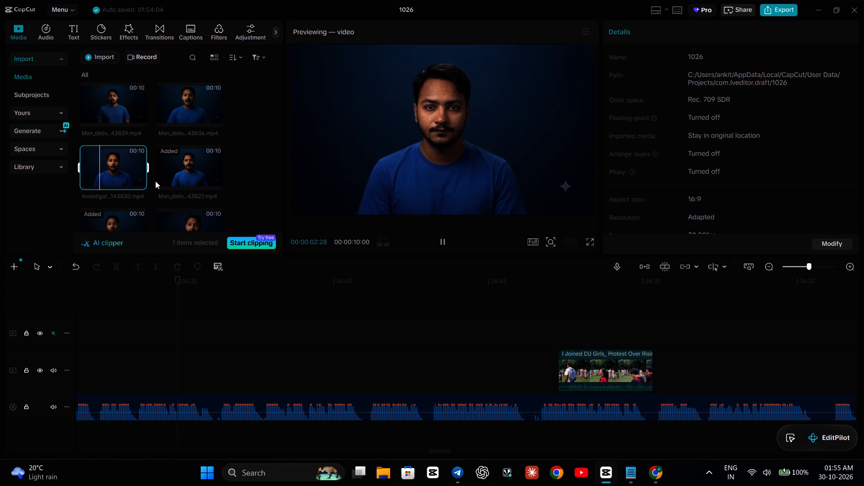
click(442, 240)
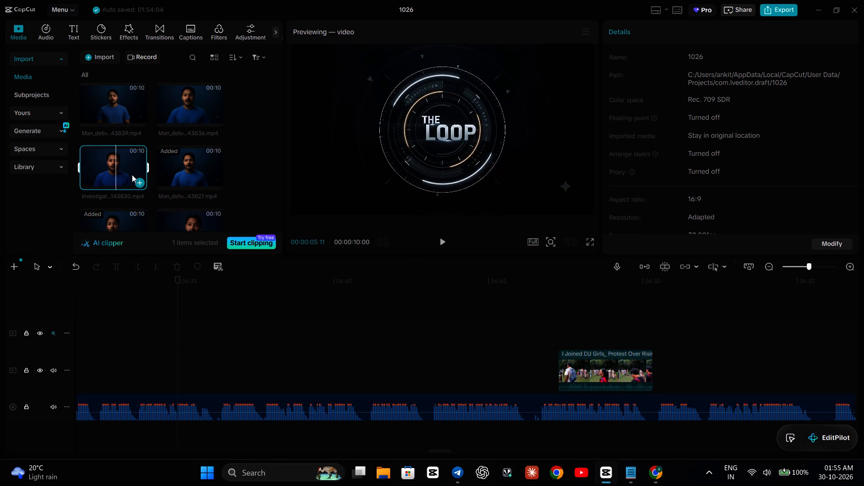
click(441, 243)
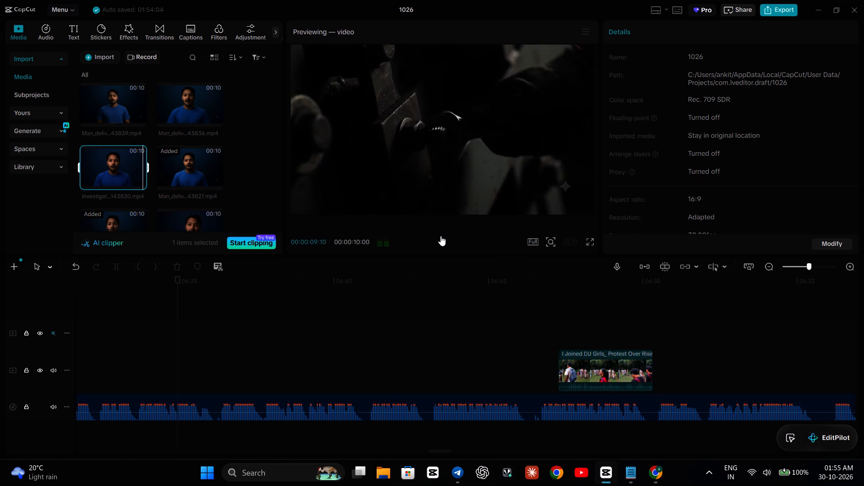
click(441, 235)
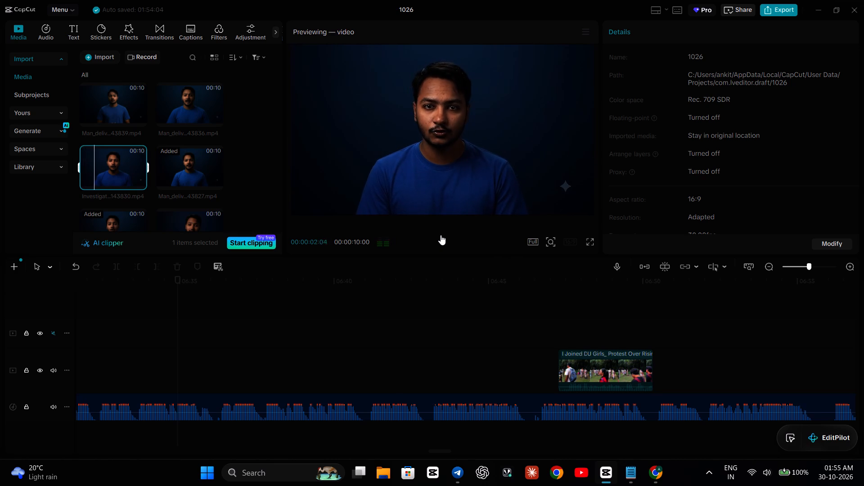
click(441, 235)
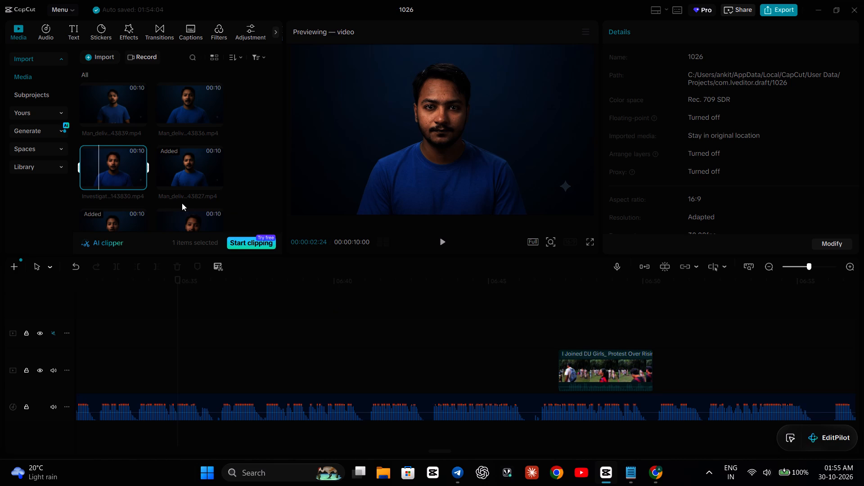
click(139, 183)
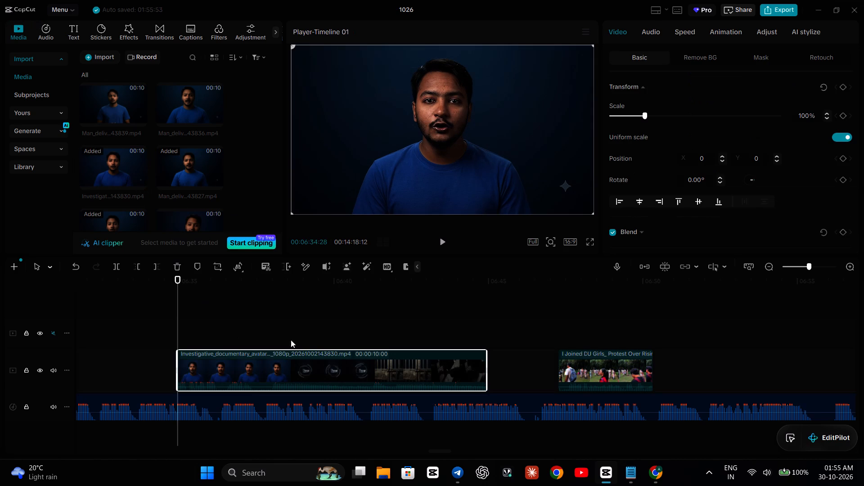
Play the preceding voice-over up to 00:06:31:27 and move the added avatar clip earlier so it starts at about 00:06:30:00.
scroll(291, 301, right, 2)
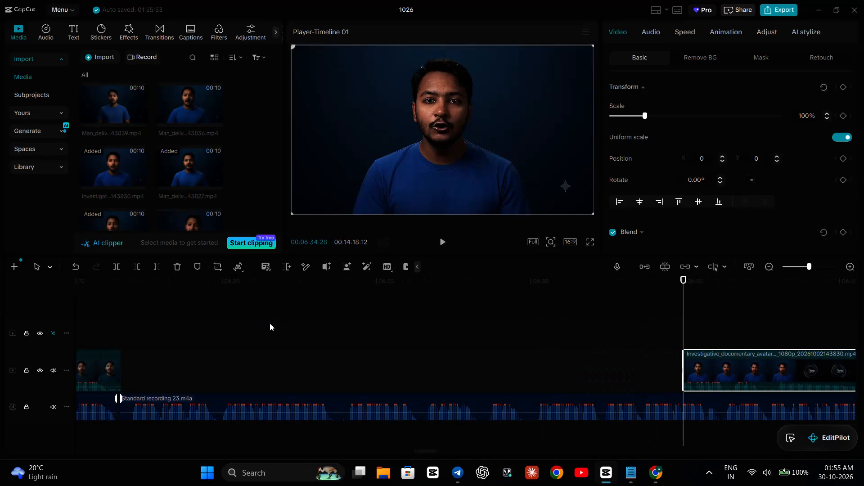
click(270, 323)
key(space)
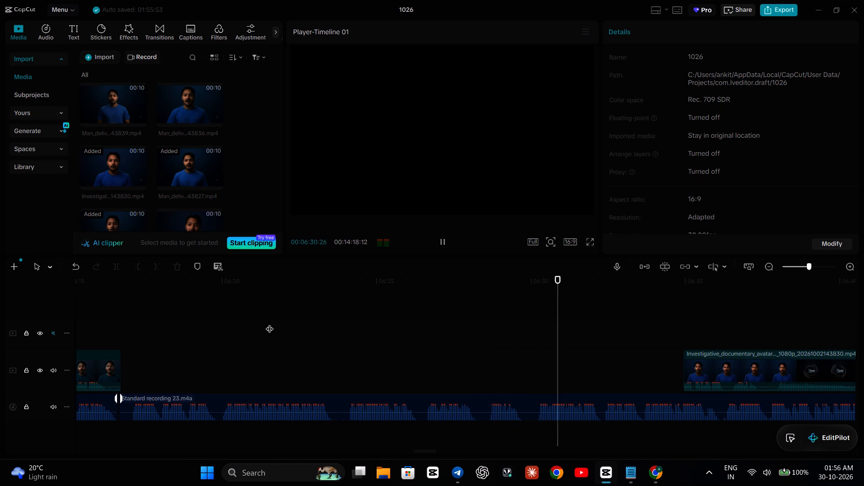
key(space)
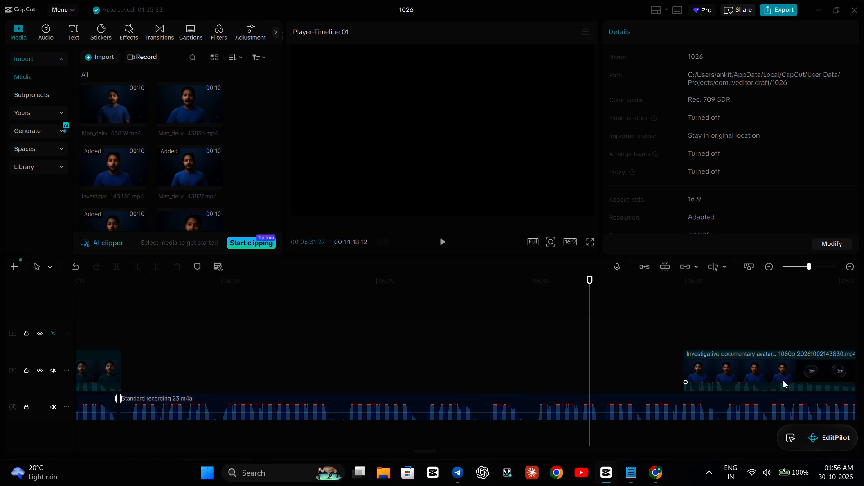
drag(760, 368, 605, 372)
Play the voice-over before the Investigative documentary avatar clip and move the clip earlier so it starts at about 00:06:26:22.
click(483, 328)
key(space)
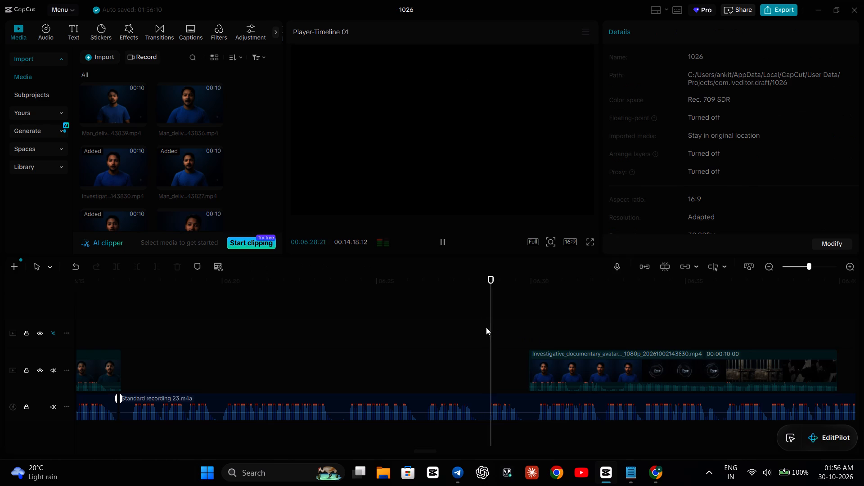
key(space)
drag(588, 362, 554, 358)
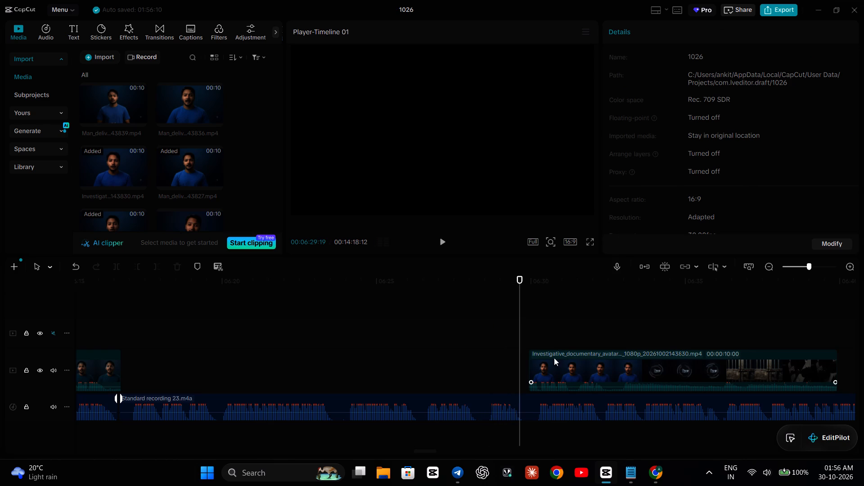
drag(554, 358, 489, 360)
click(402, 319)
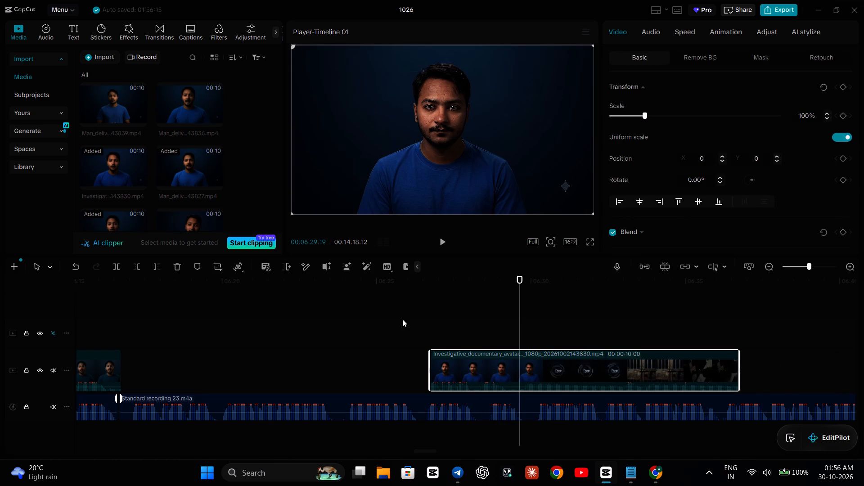
Play the repositioned avatar clip against the voice-over, replaying from 00:06:26:02 to 00:06:28:22, to check the sync and find the pause.
key(space)
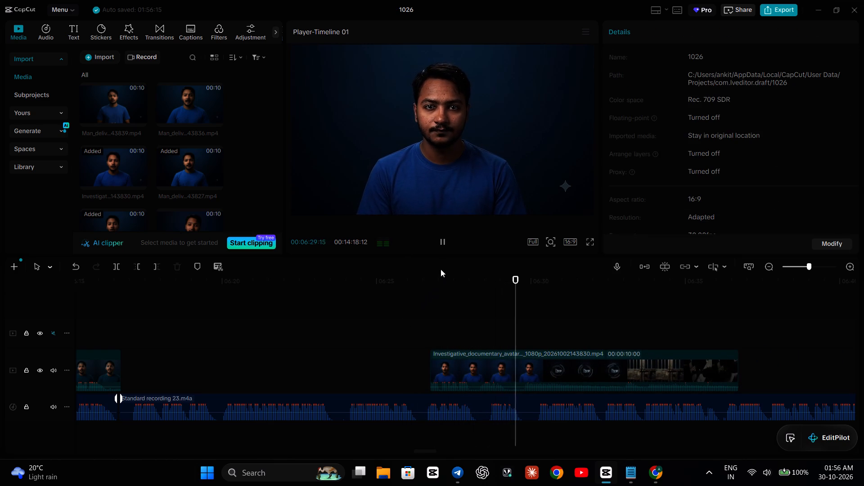
click(443, 245)
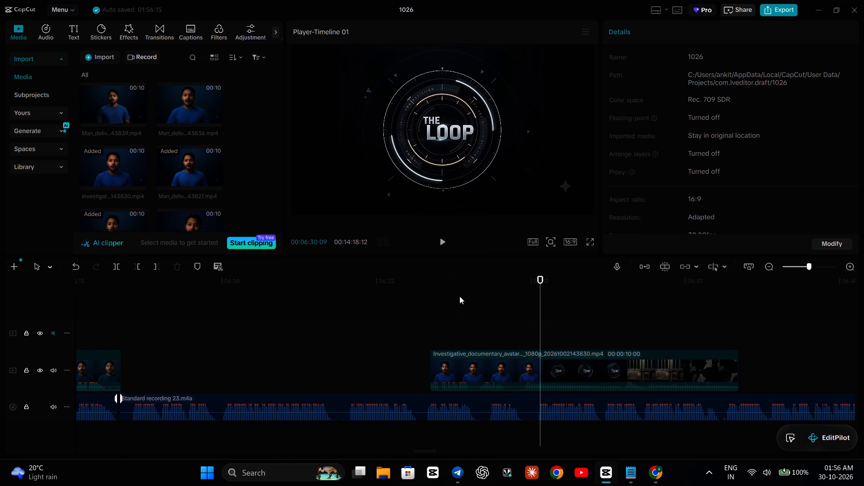
click(409, 298)
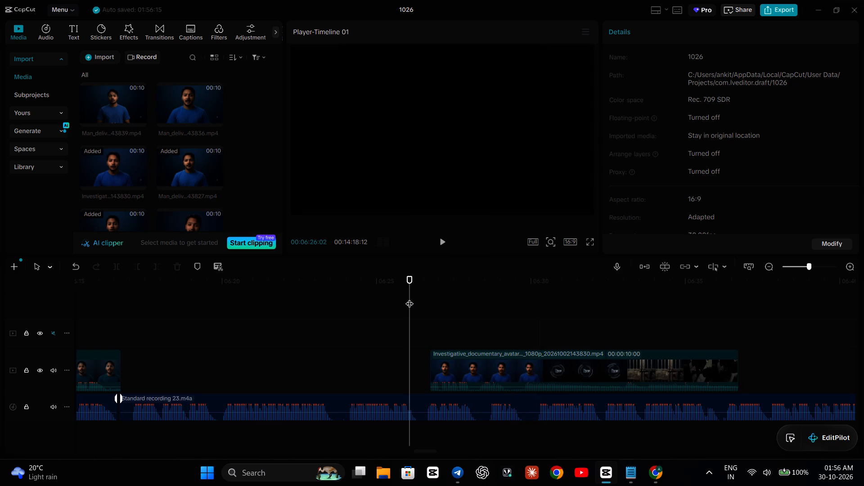
key(space)
key(space)
key(space)
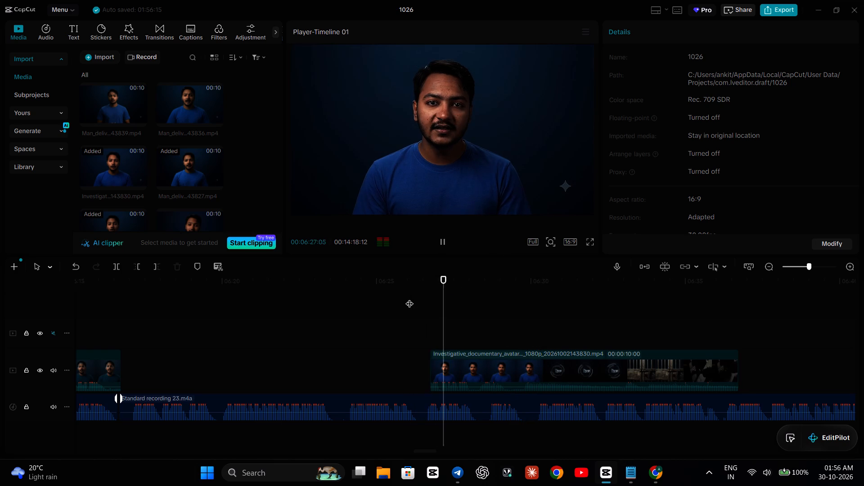
key(space)
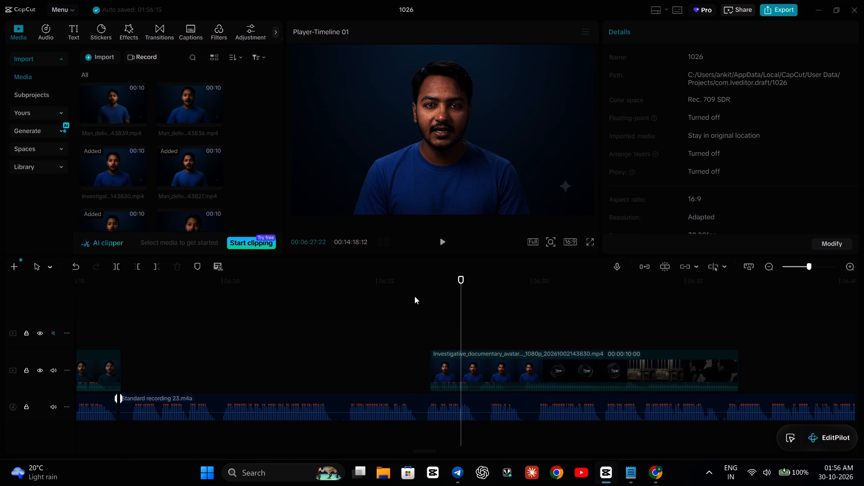
key(space)
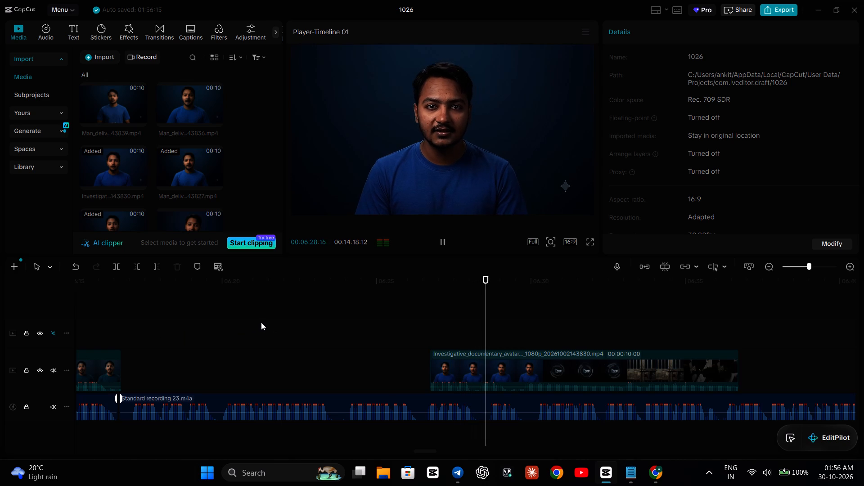
key(space)
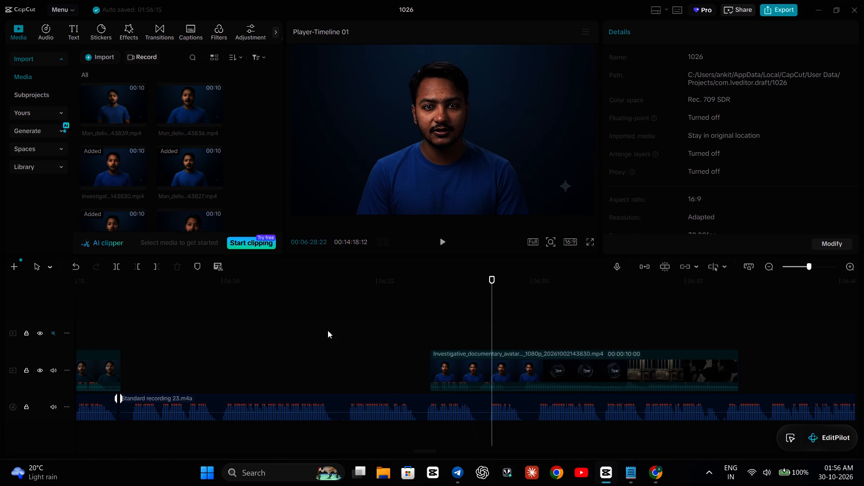
Locate the pause in the Standard recording 23.m4a voice-over and split the recording at 00:06:28:08.
click(477, 322)
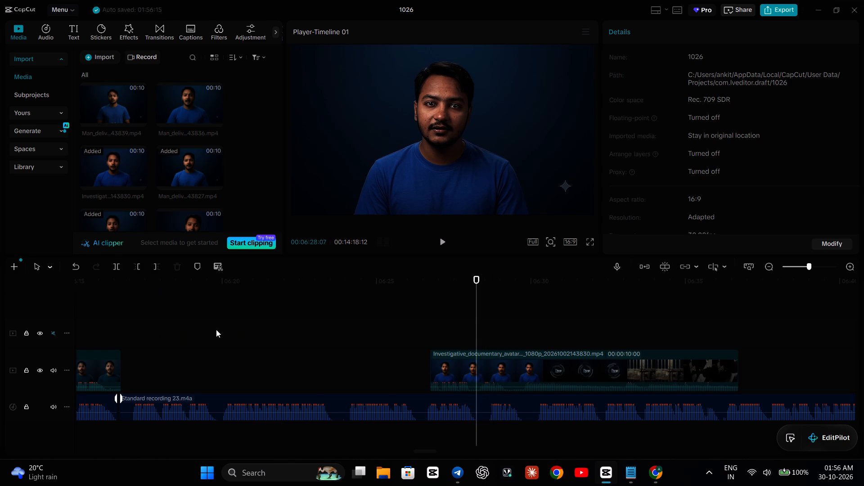
click(405, 422)
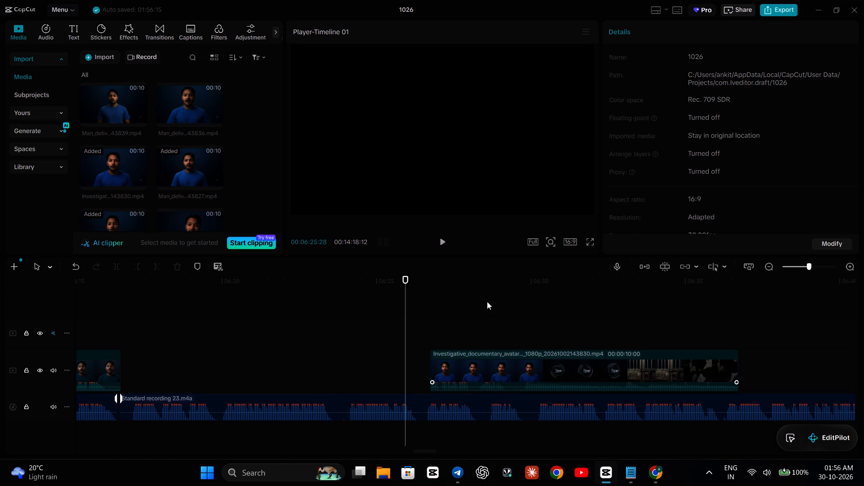
click(487, 301)
click(468, 333)
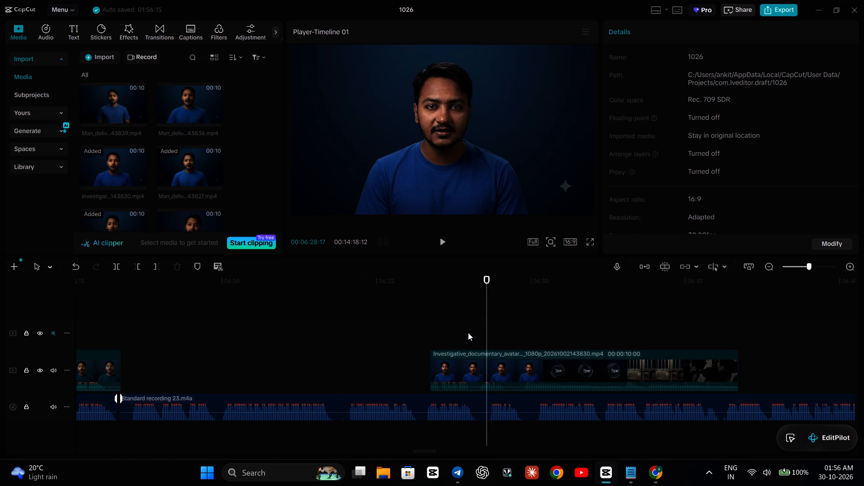
key(Right)
key(Right)
key(Right)
key(Right)
key(Right)
key(Right)
key(Right)
key(Right)
key(Right)
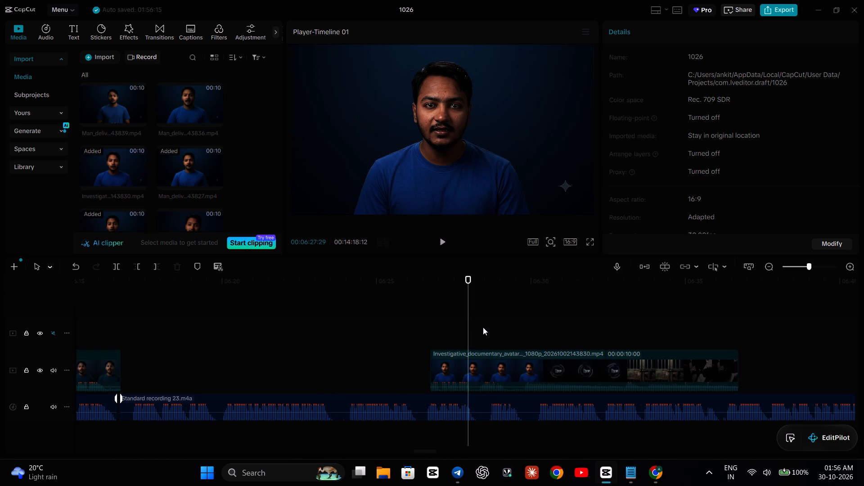
click(468, 398)
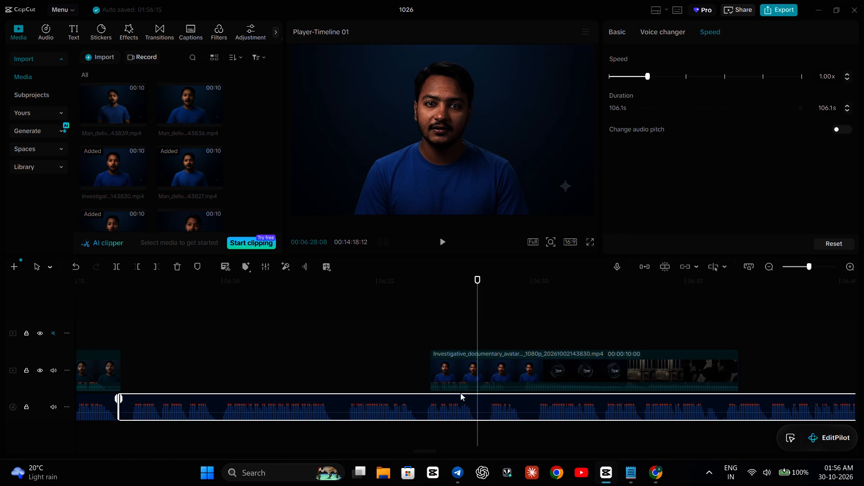
click(111, 267)
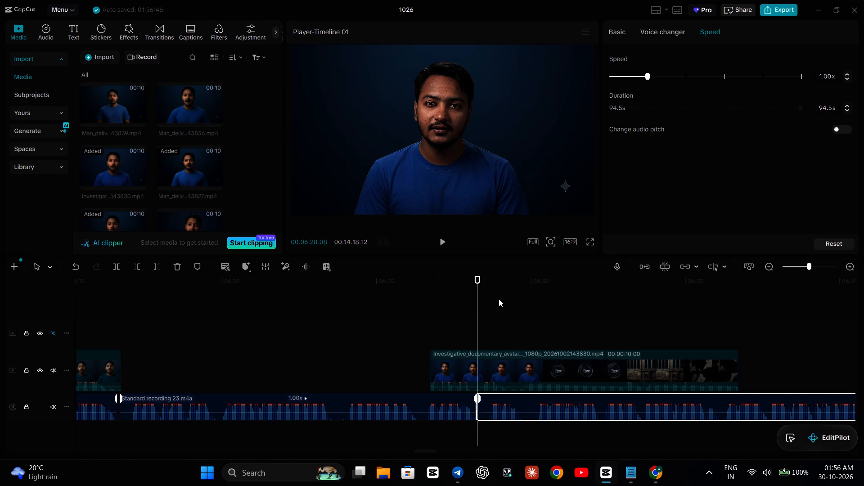
Trim the start of the second voice-over part to 00:06:28:19 and move it earlier against the preceding part.
click(487, 296)
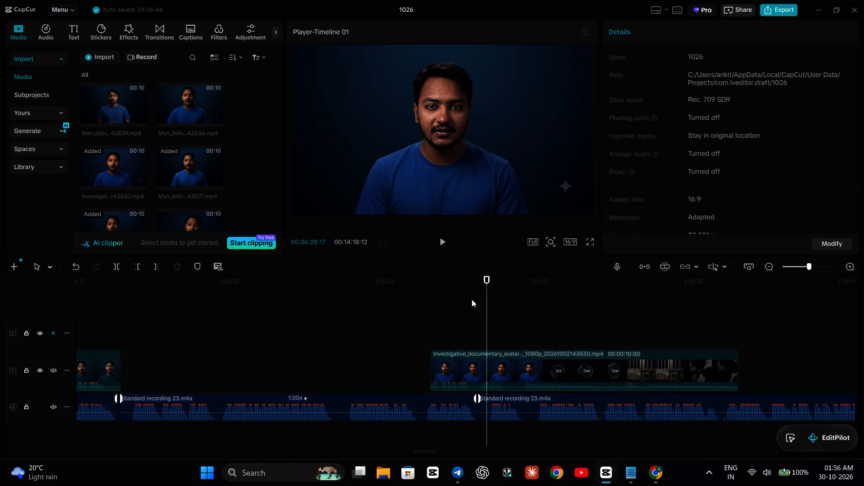
click(480, 405)
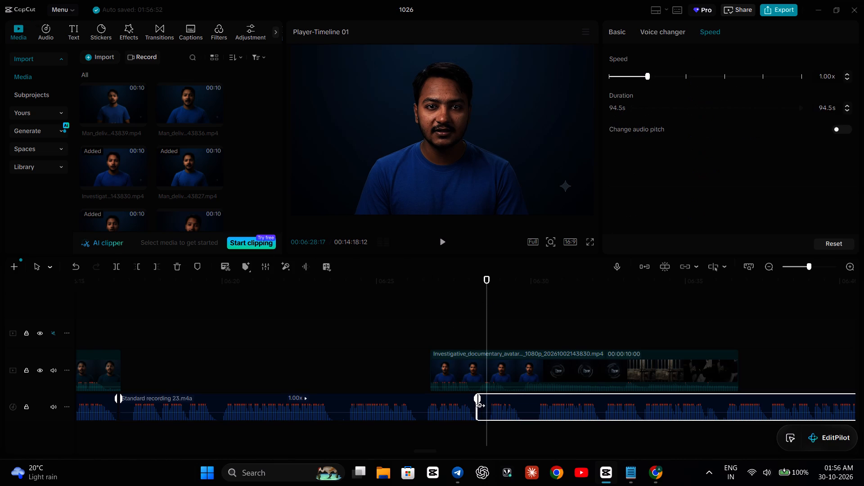
key(Right)
key(Right)
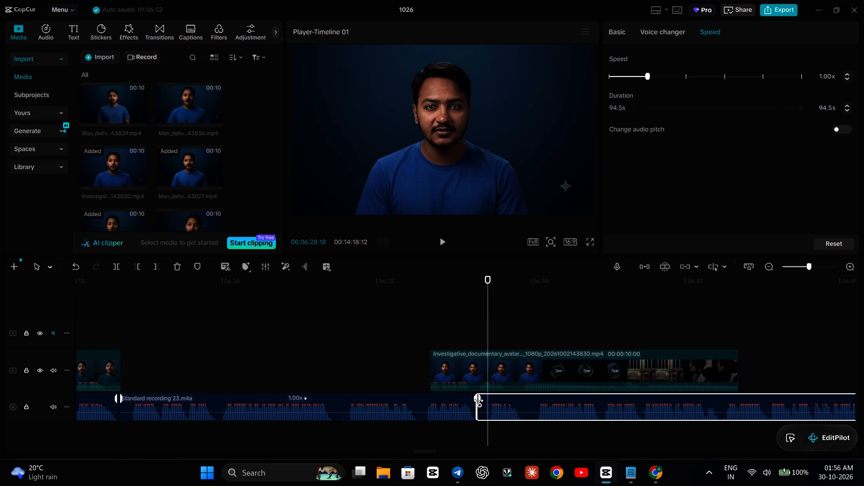
click(133, 262)
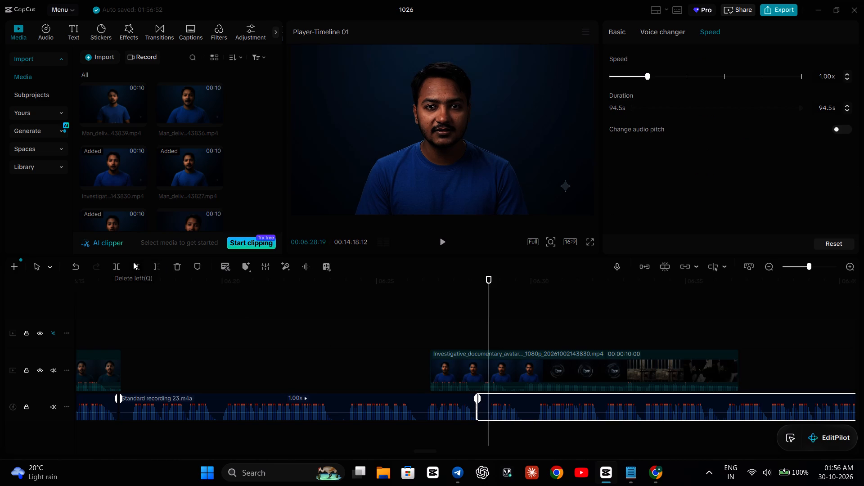
drag(515, 398, 511, 398)
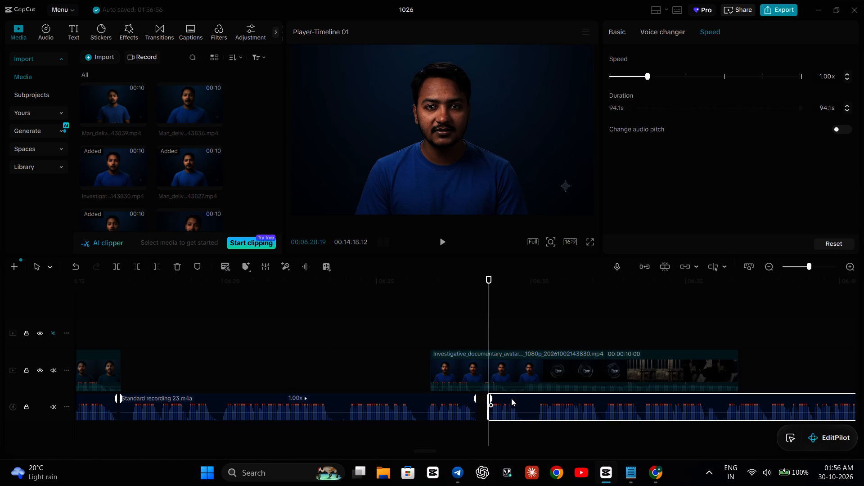
drag(511, 398, 505, 400)
Play the tightened voice-over with the avatar clip from 00:06:24:14 to 00:06:36:16 to check how they match.
click(360, 334)
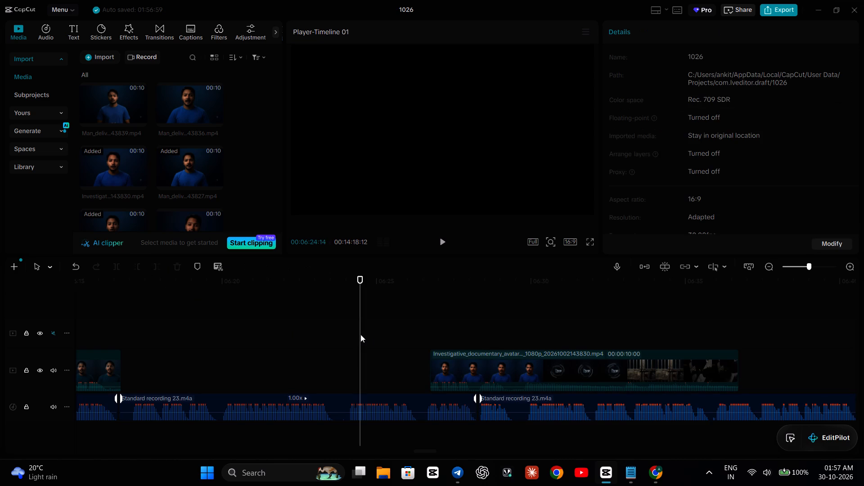
key(space)
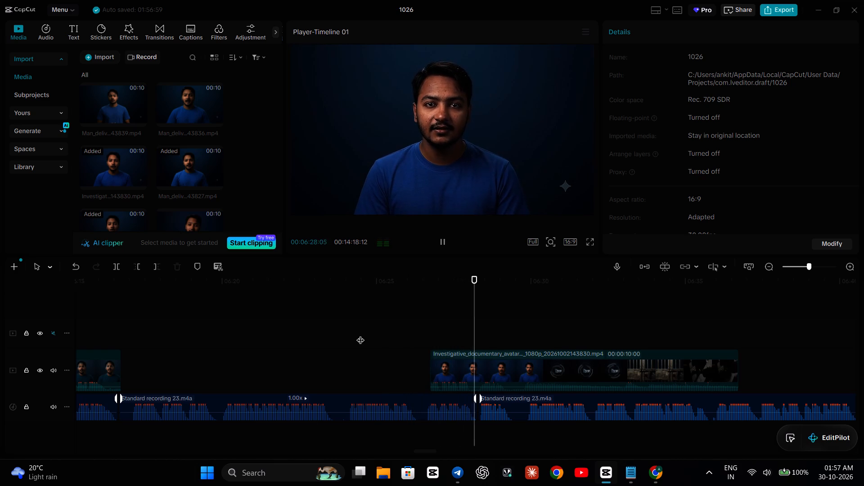
key(space)
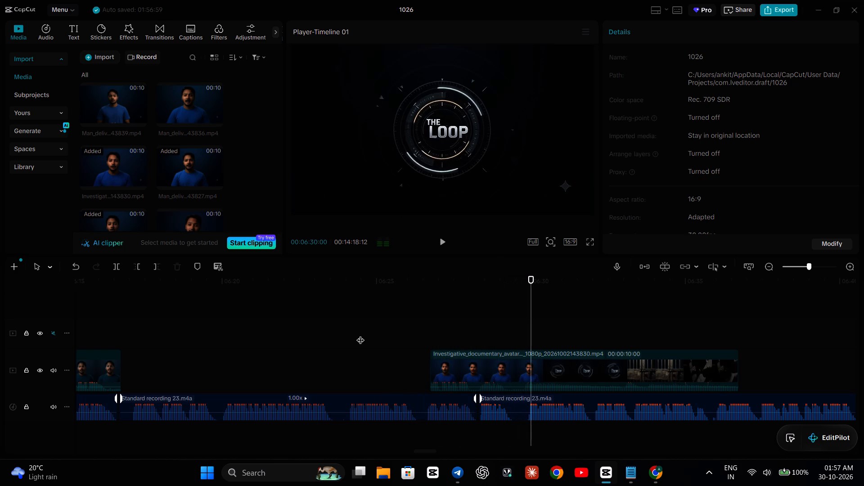
key(space)
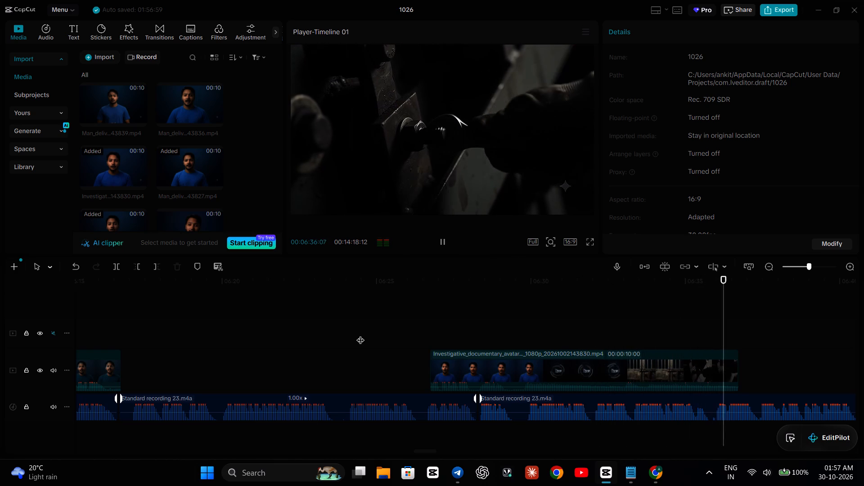
key(space)
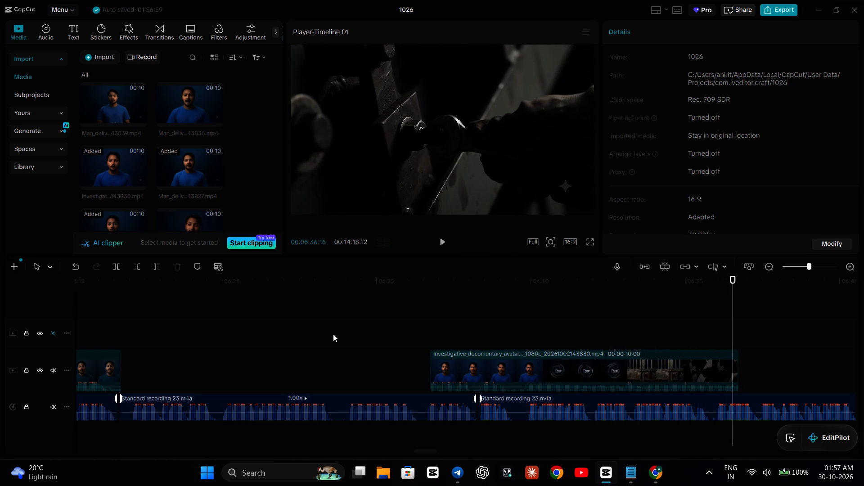
Mute the video track holding the avatar clip and replay the section from just before the clip to 00:06:36:14.
click(54, 372)
click(421, 357)
key(space)
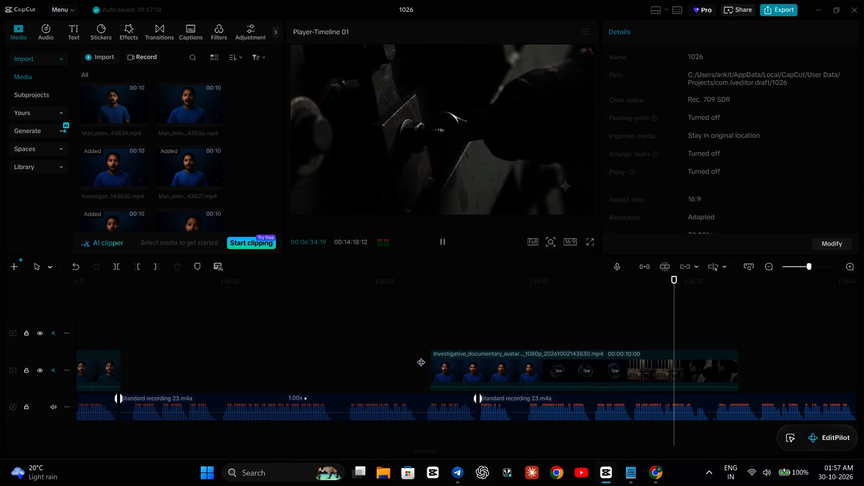
key(space)
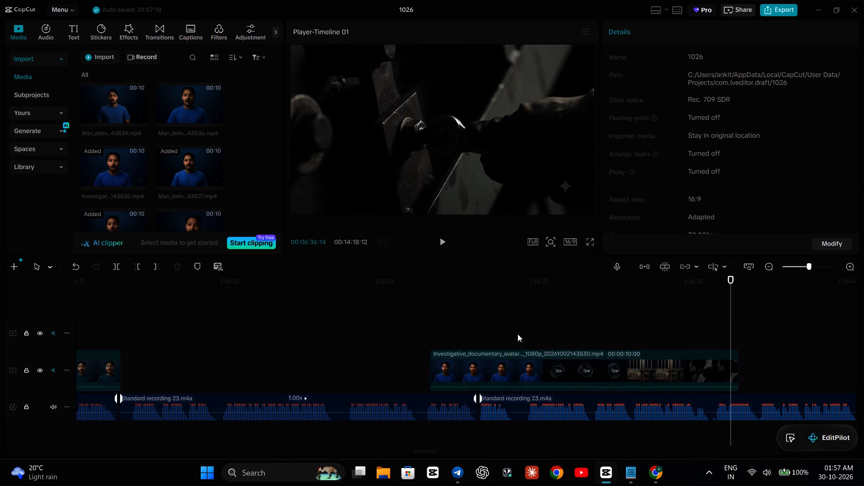
Delete the Investigative documentary avatar clip ending in 143830 from the timeline.
click(519, 367)
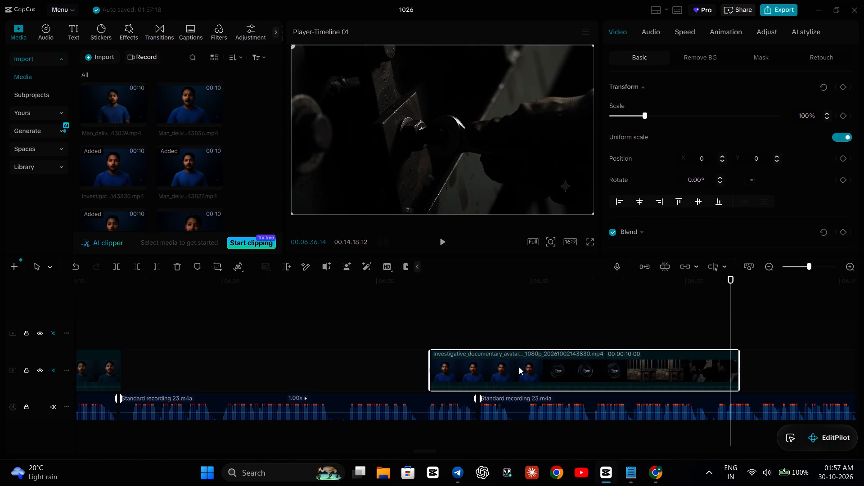
key(BackSpace)
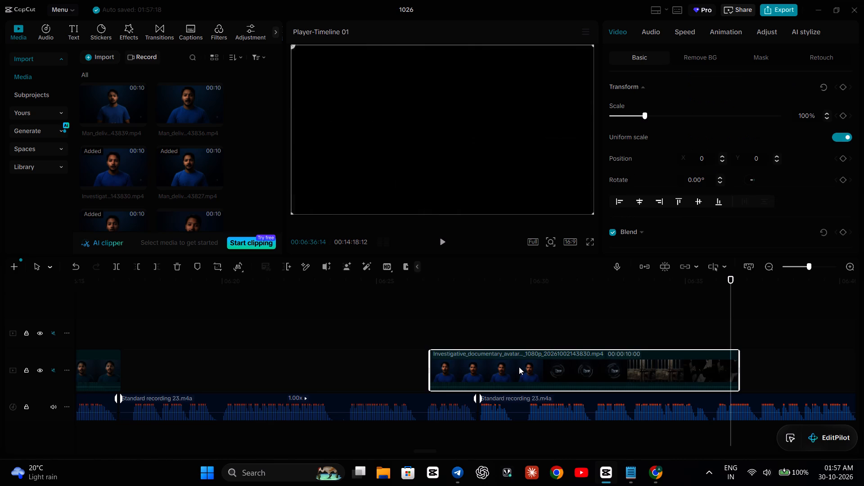
Switch to Chrome to check the generated videos in the Google Flow project, and return to CapCut.
click(647, 466)
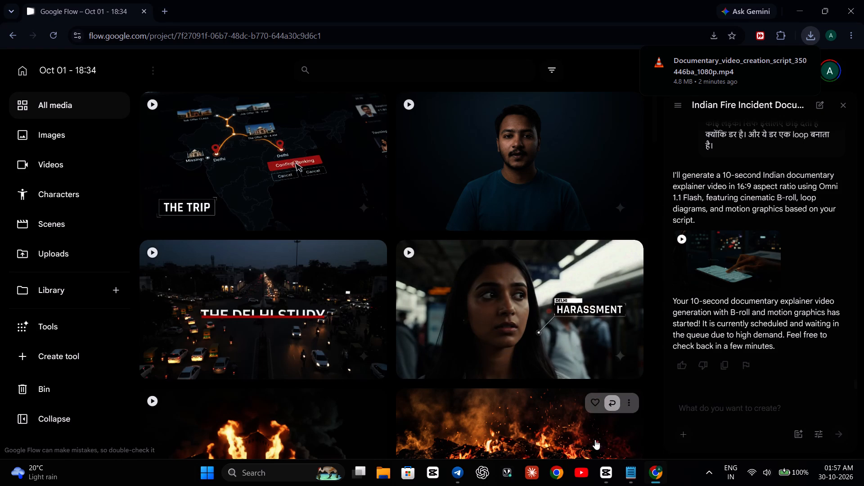
click(598, 467)
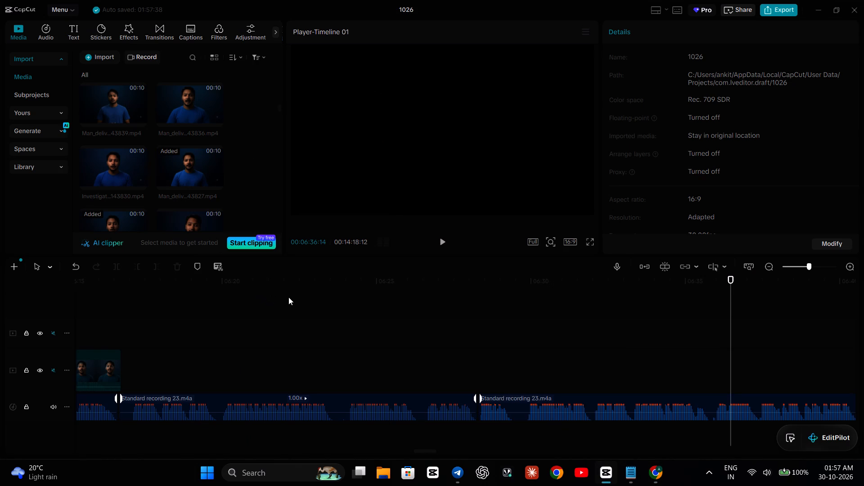
Import the video Documentary_video_creation_script_350446ba_1080p from New Volume (D:) into the project media.
scroll(351, 315, right, 2)
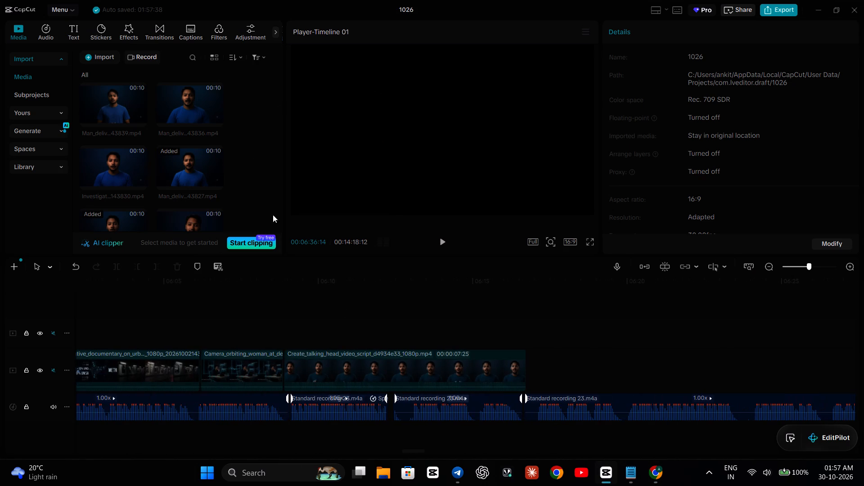
click(92, 60)
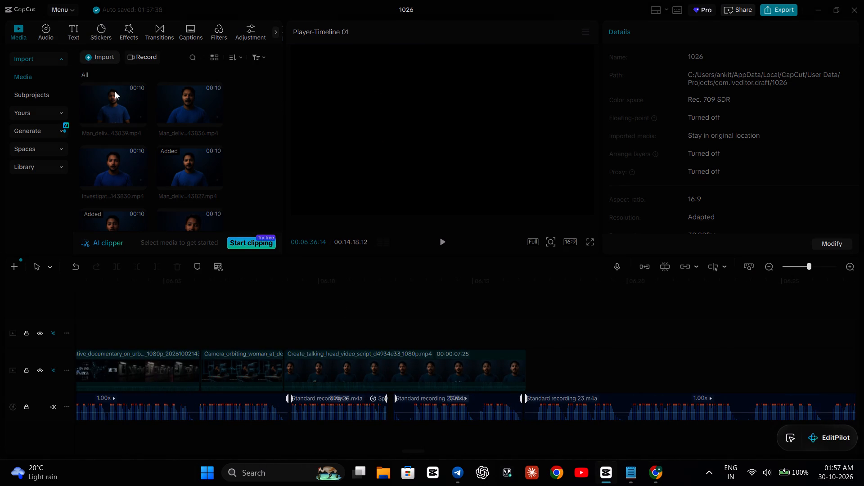
click(112, 80)
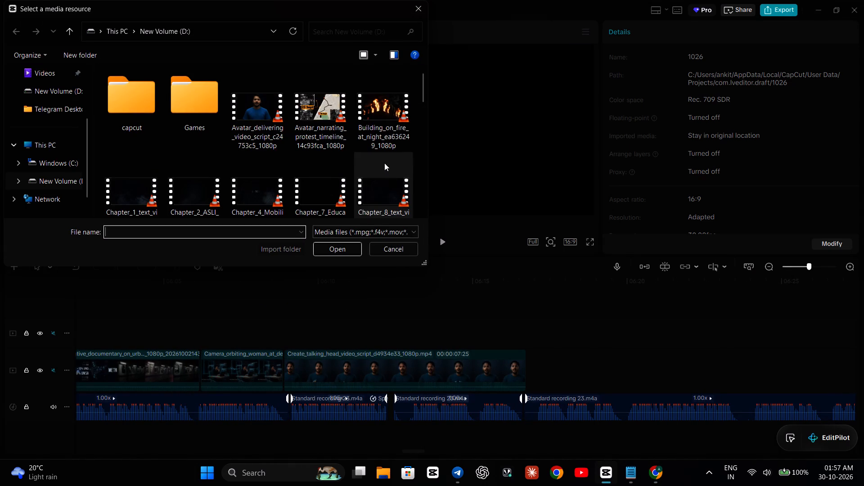
scroll(319, 155, down, 3)
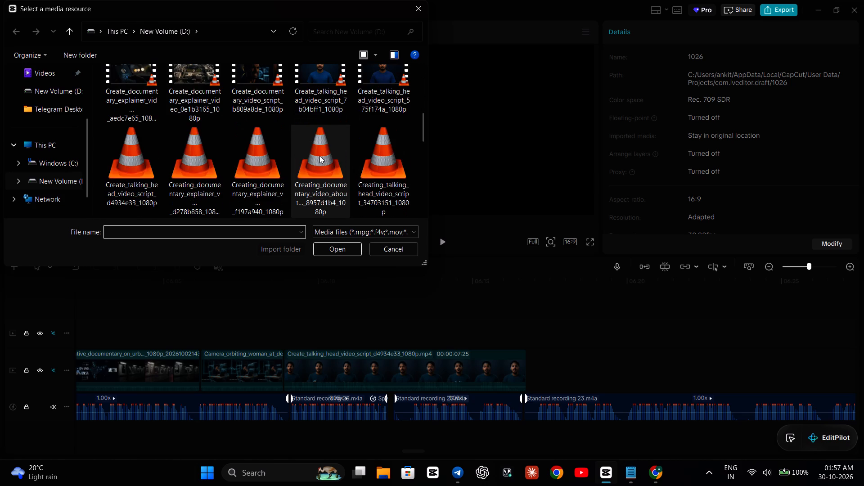
scroll(321, 153, down, 2)
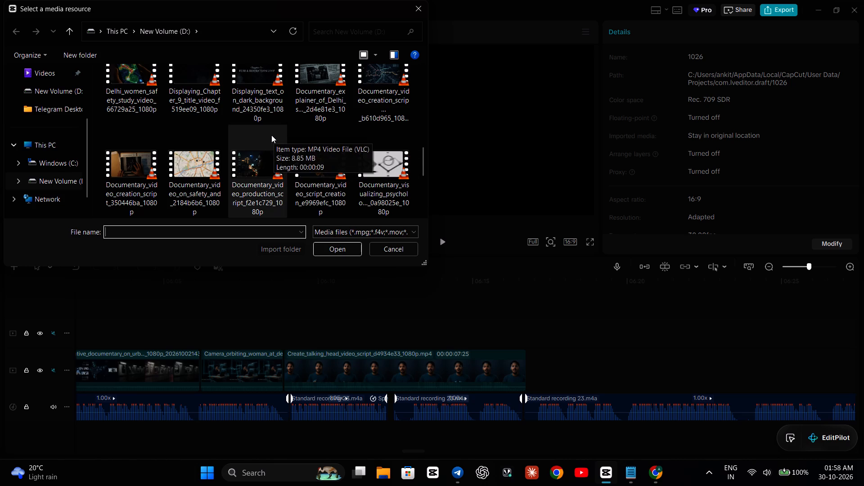
scroll(309, 123, down, 1)
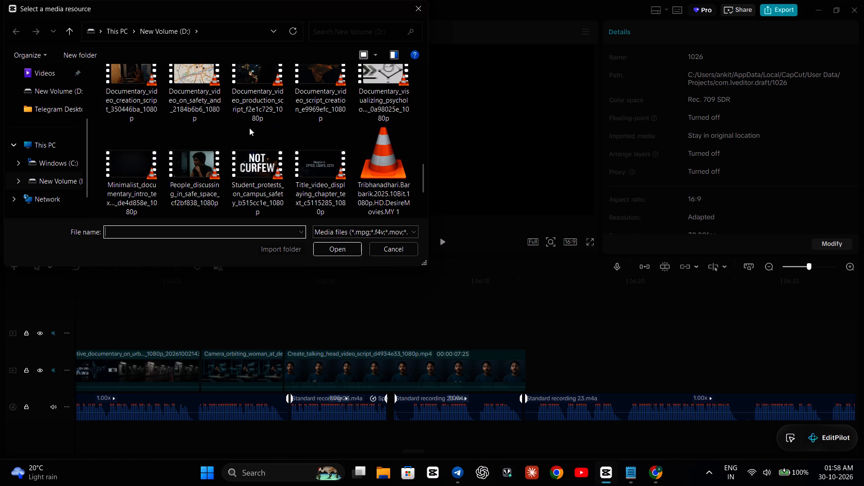
click(133, 89)
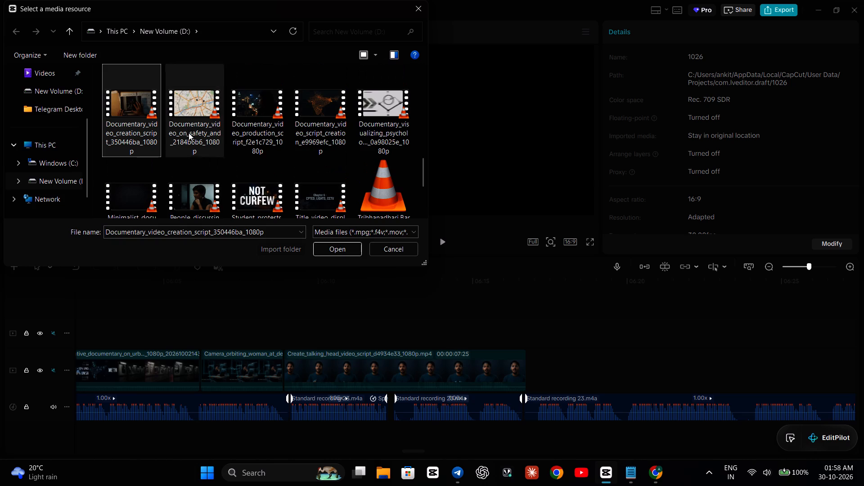
click(327, 245)
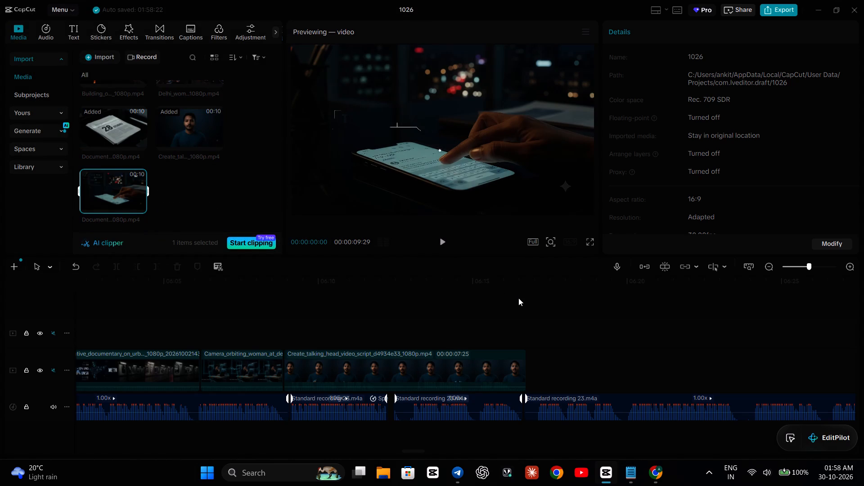
Add the imported Documentary_video_creation_script_350446ba clip to the timeline at about 00:06:16:26, right after the Create_talking_head_video_script_d4934e33 clip.
click(530, 321)
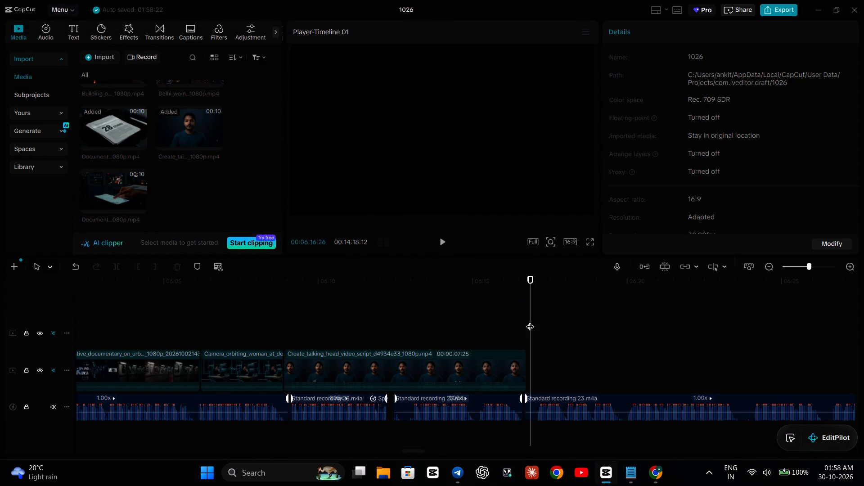
click(140, 204)
click(558, 366)
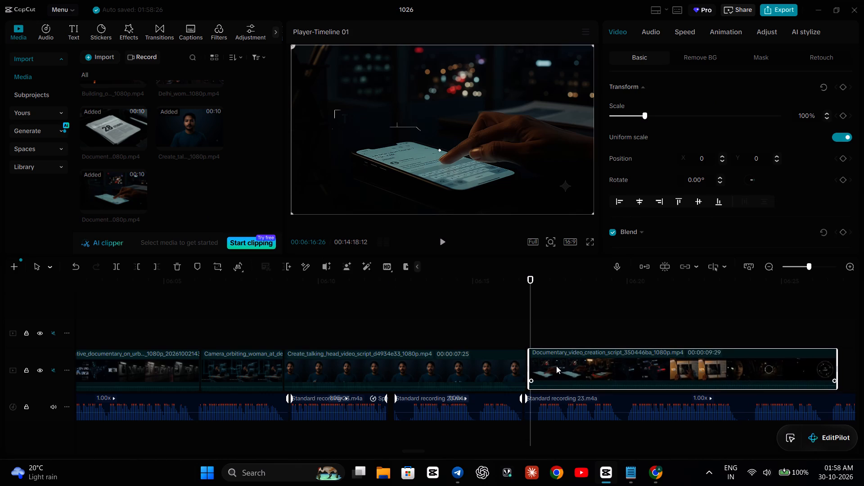
Play back the timeline from late in the Create_talking_head_video_script_d4934e33 clip through the Documentary_video_creation_script_350446ba clip into the uncovered section.
click(445, 295)
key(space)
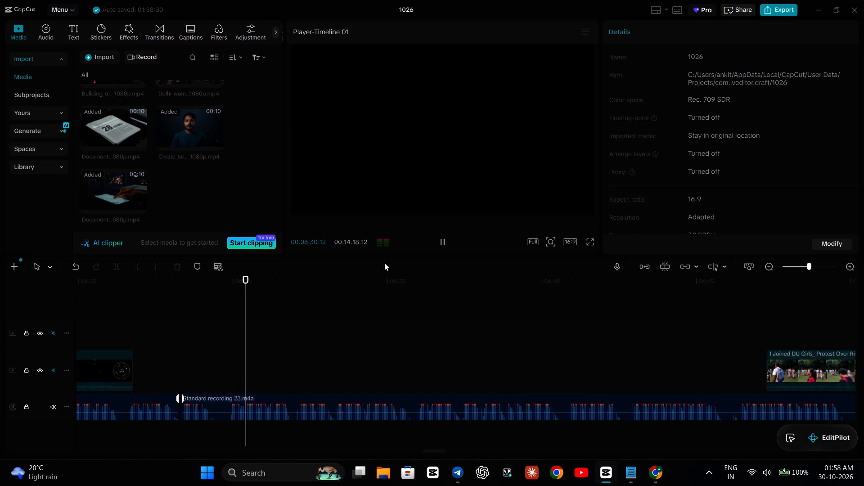
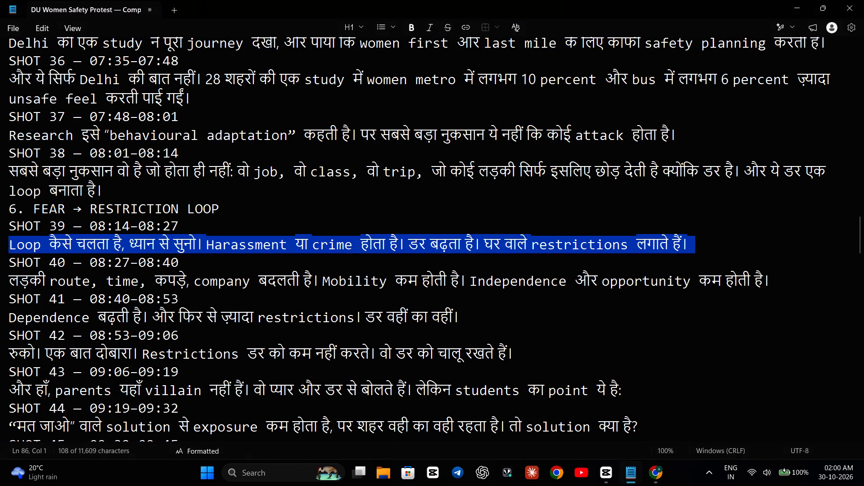
click(607, 324)
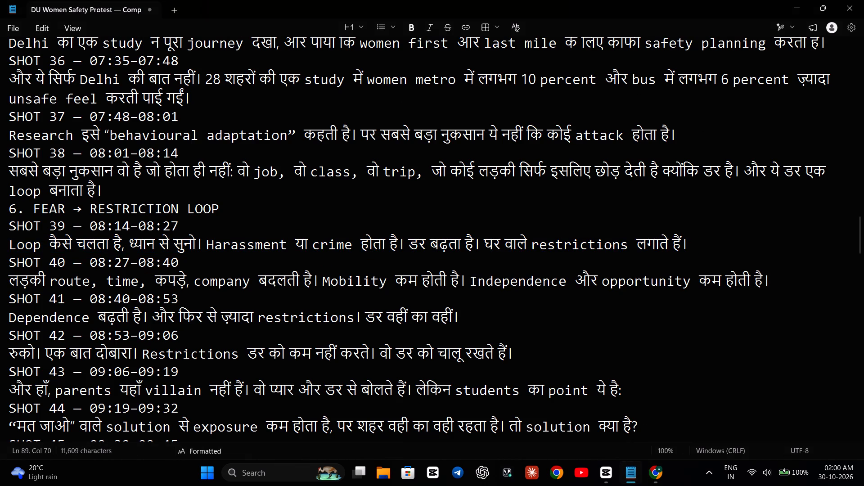
drag(9, 281, 429, 296)
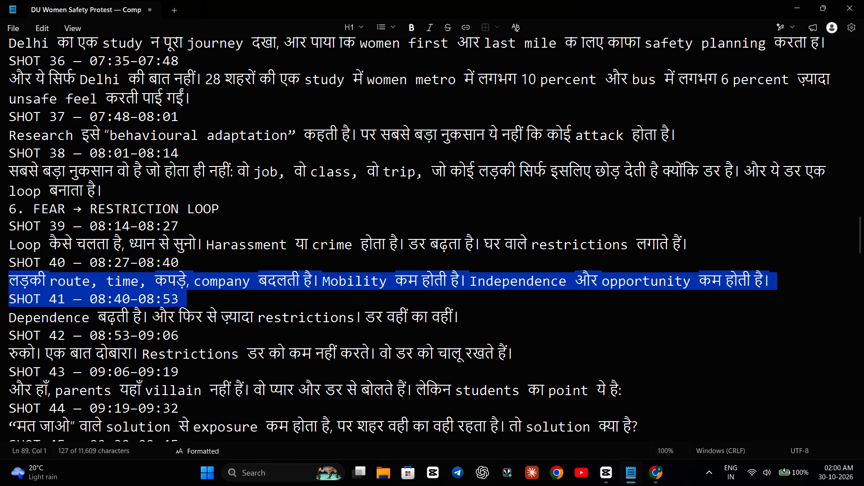
drag(429, 296, 720, 259)
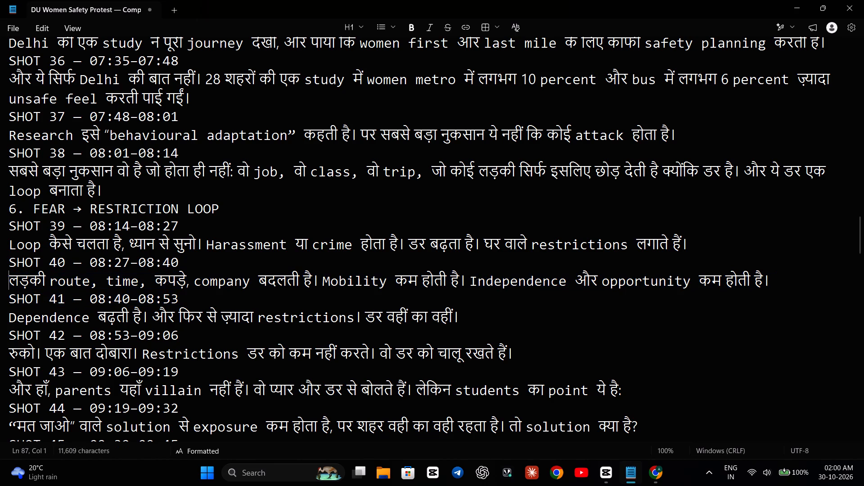
drag(720, 259, 758, 289)
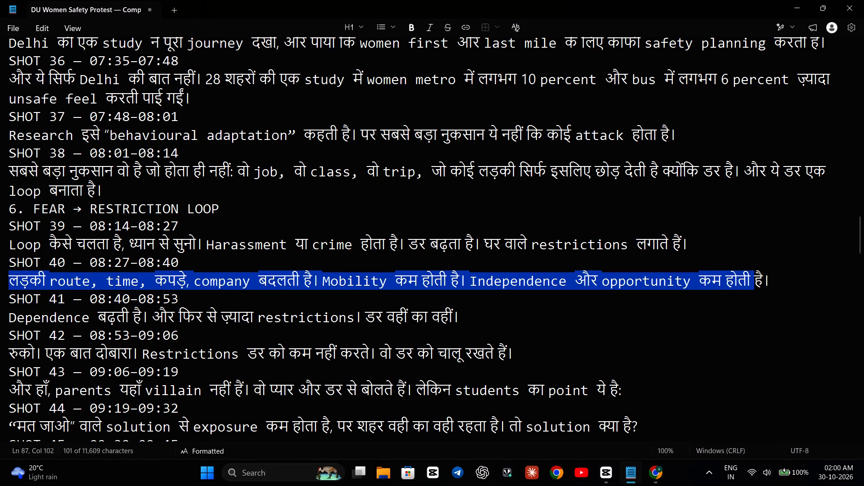
drag(758, 289, 762, 318)
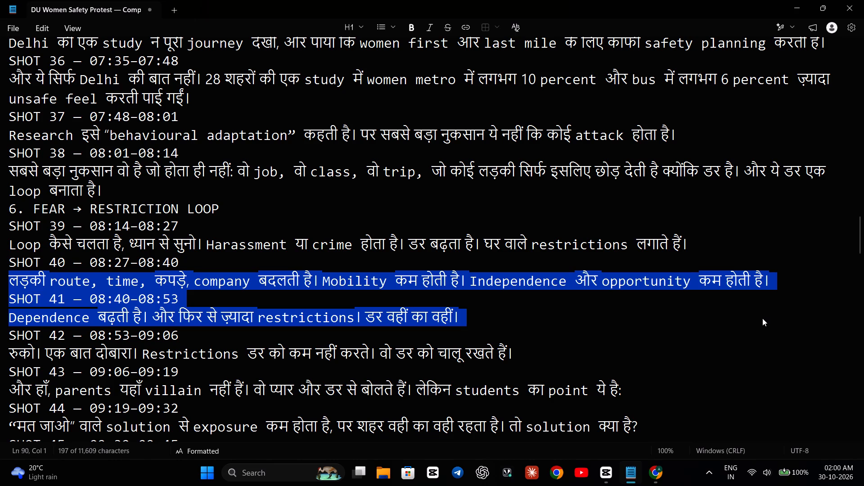
key(ctrl+v)
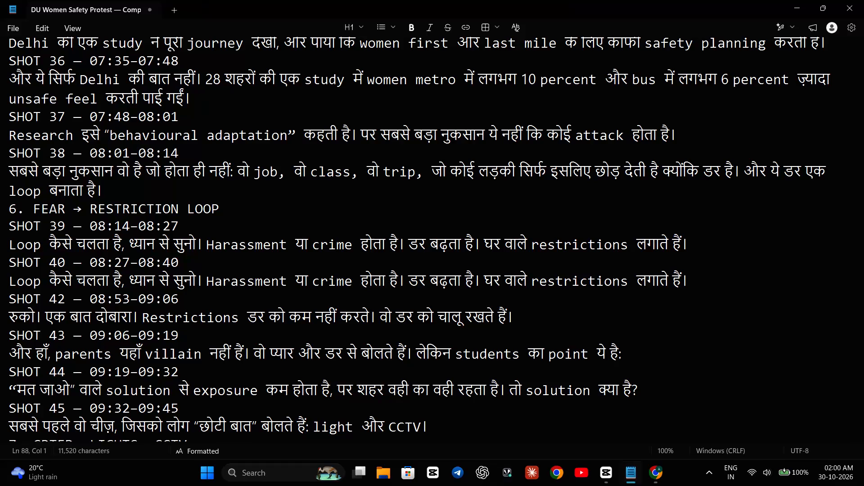
scroll(707, 363, up, 1)
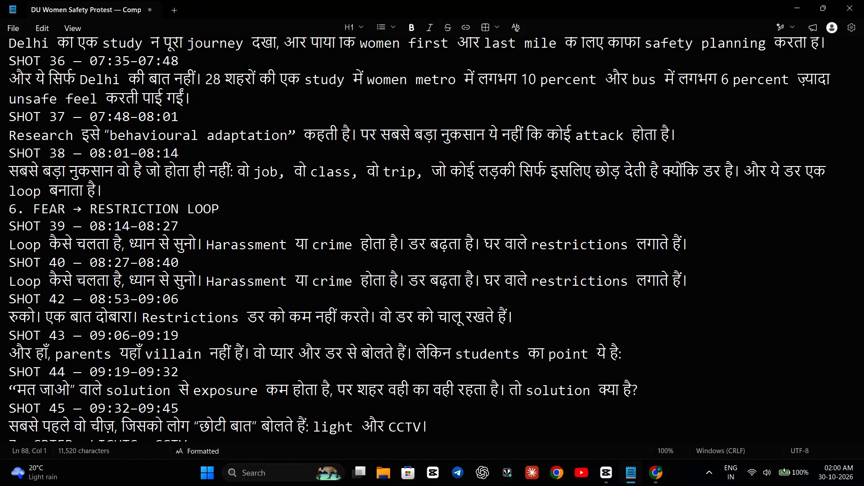
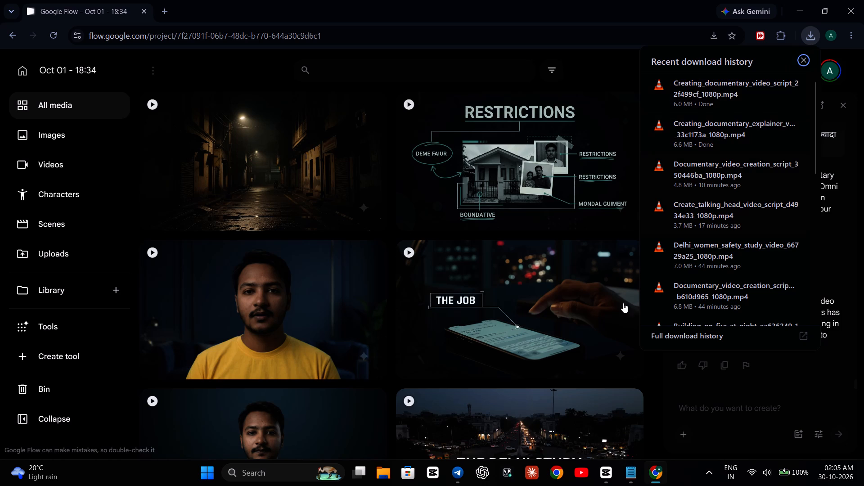
Switch to CapCut, open a media import from the device and browse the videos on New Volume (D:).
click(607, 473)
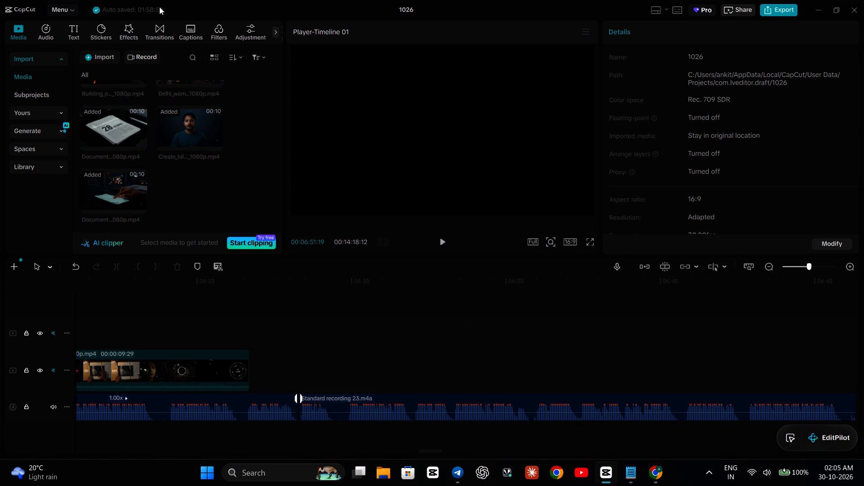
click(114, 56)
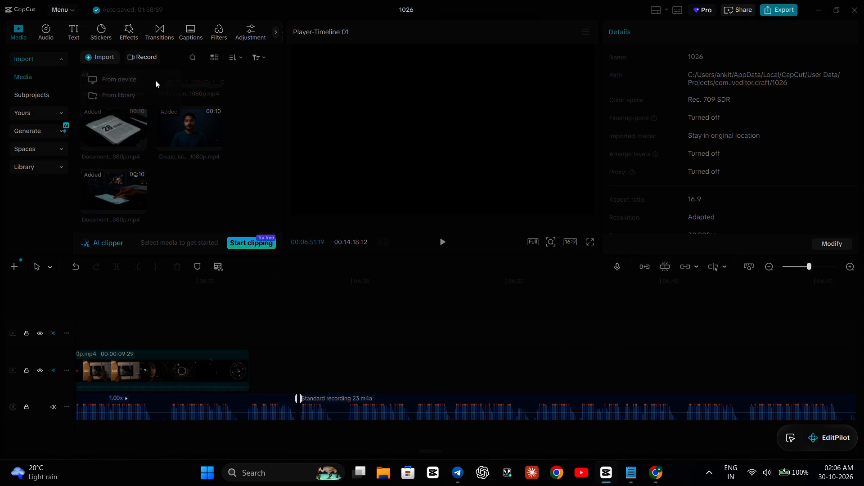
click(149, 76)
scroll(308, 161, down, 1)
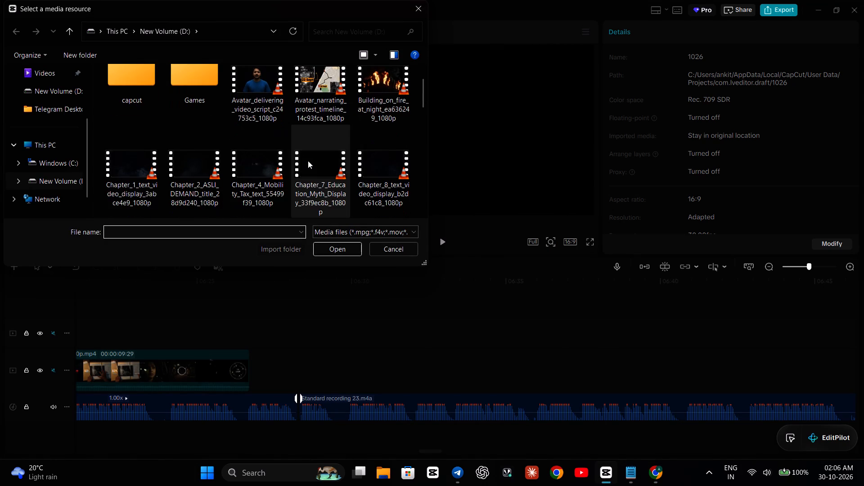
scroll(308, 161, down, 2)
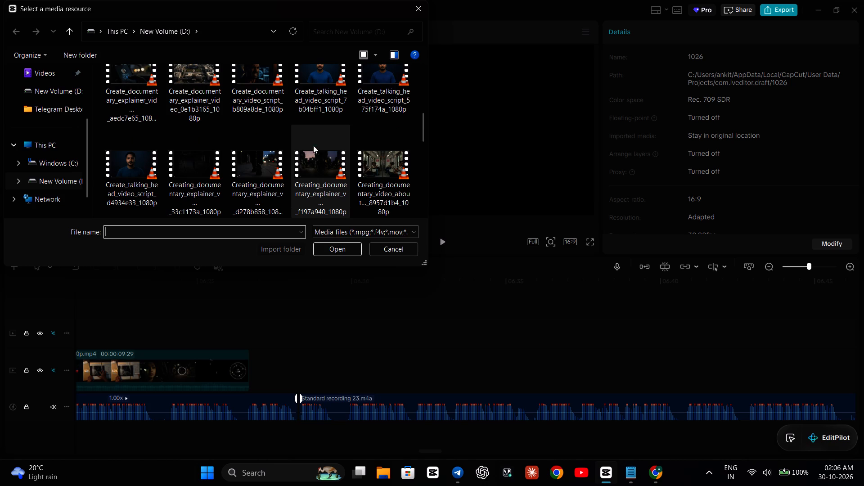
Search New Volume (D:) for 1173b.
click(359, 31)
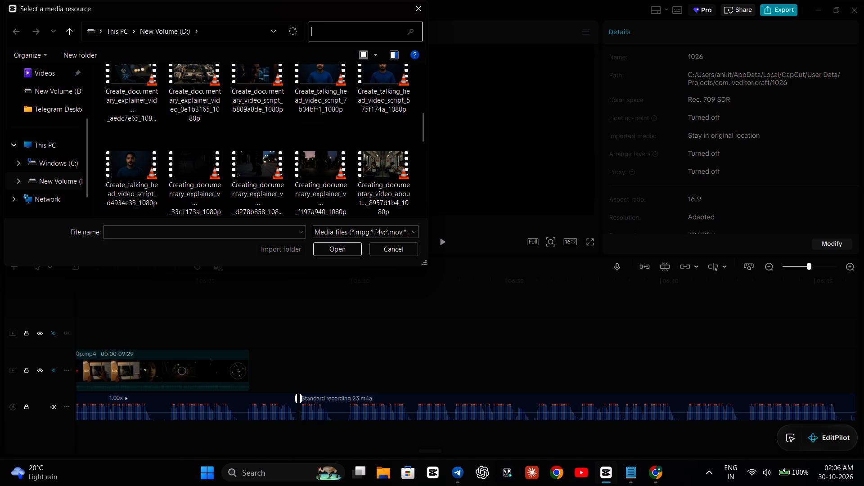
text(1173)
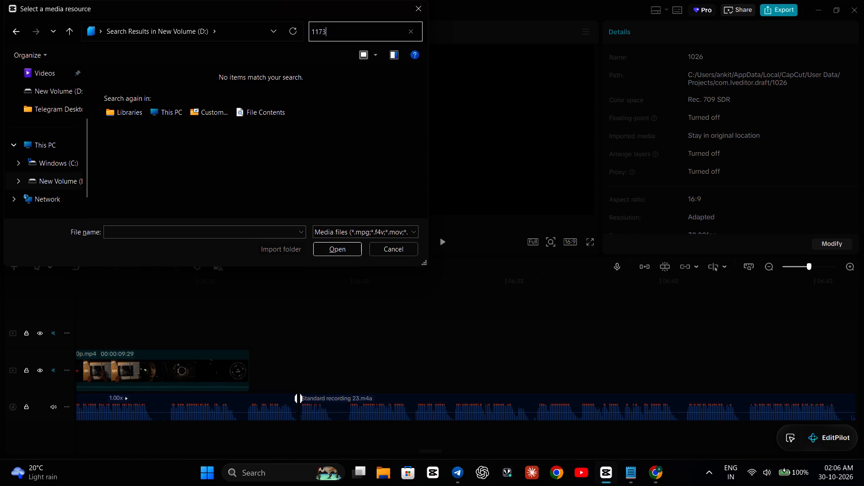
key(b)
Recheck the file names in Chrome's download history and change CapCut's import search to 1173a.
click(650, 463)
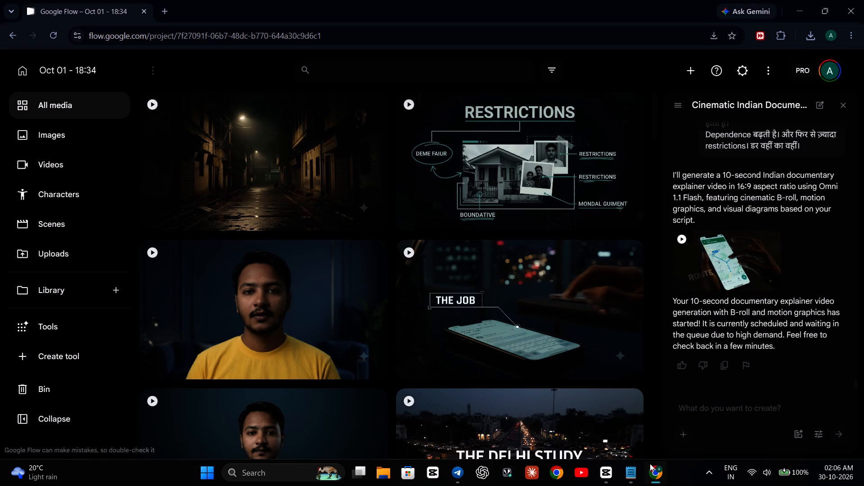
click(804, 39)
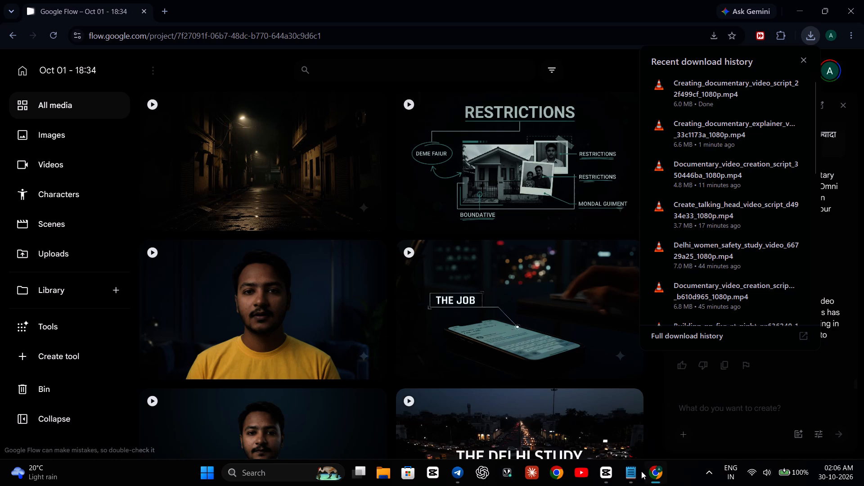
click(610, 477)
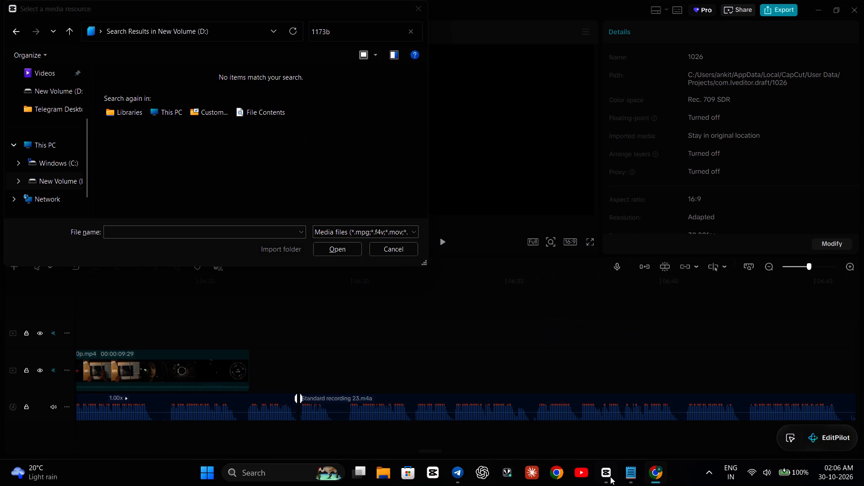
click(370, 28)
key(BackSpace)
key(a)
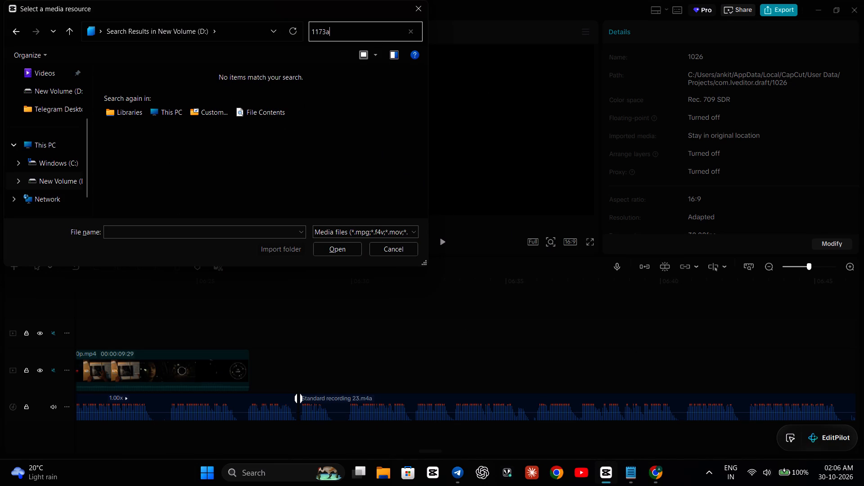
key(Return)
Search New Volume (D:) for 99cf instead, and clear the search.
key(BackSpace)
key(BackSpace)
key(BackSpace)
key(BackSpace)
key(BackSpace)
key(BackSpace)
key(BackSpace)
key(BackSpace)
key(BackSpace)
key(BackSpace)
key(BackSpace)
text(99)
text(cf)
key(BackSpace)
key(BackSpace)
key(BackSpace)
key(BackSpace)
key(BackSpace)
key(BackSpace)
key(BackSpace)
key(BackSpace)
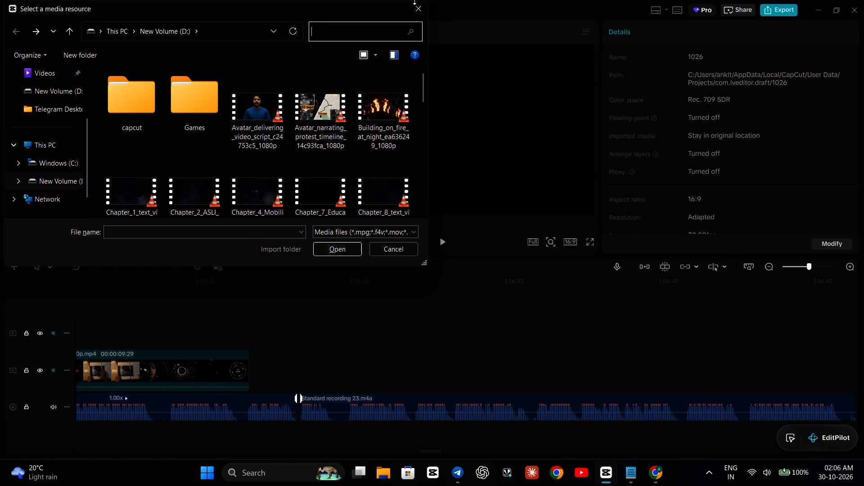
Look through the videos on New Volume (D:) for the newly downloaded clips.
scroll(238, 175, down, 2)
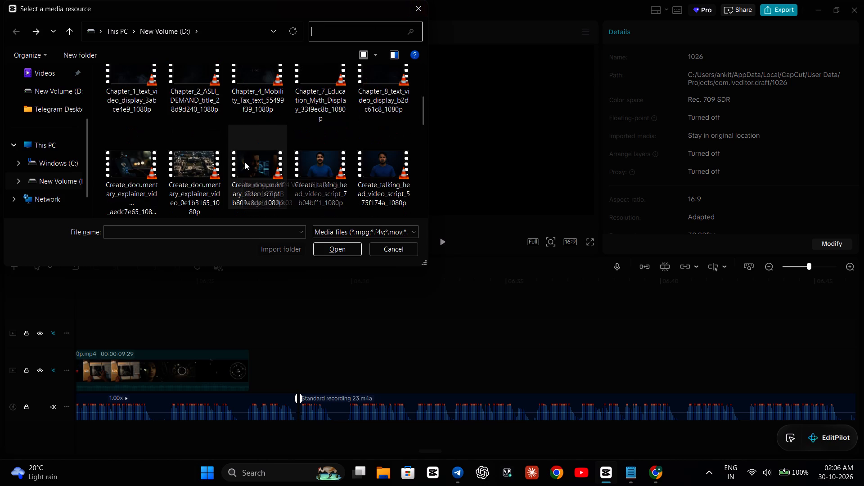
scroll(249, 149, down, 1)
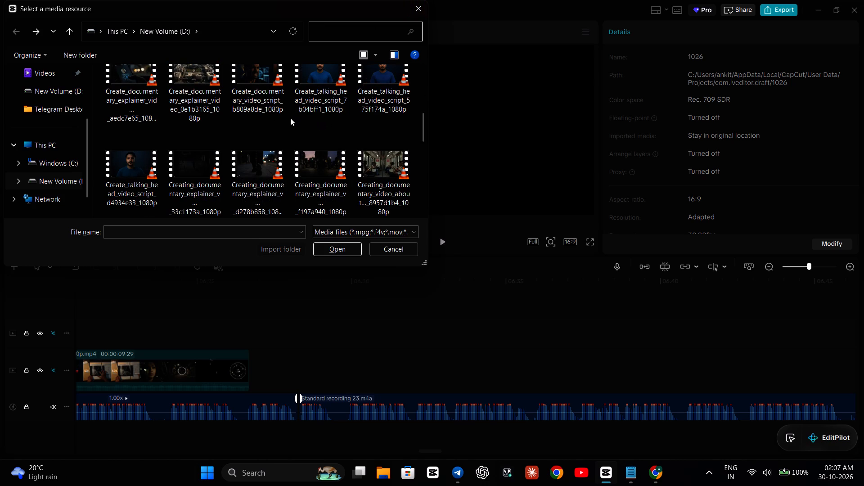
scroll(271, 121, down, 1)
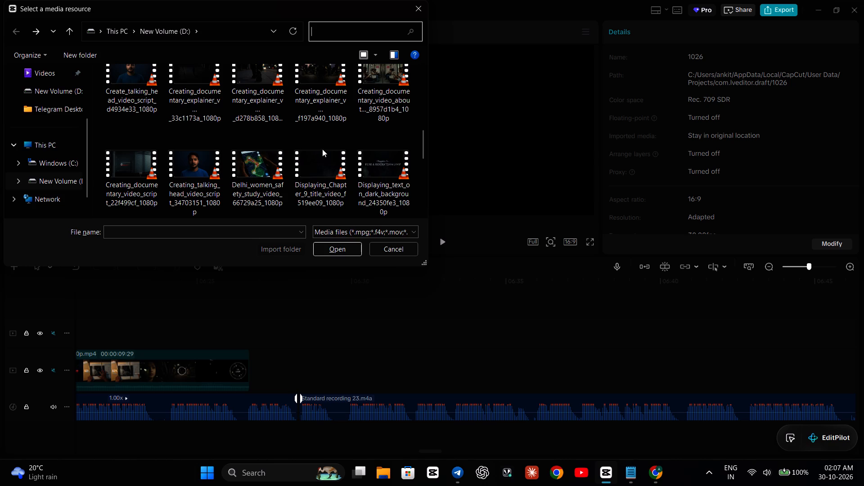
scroll(387, 143, down, 5)
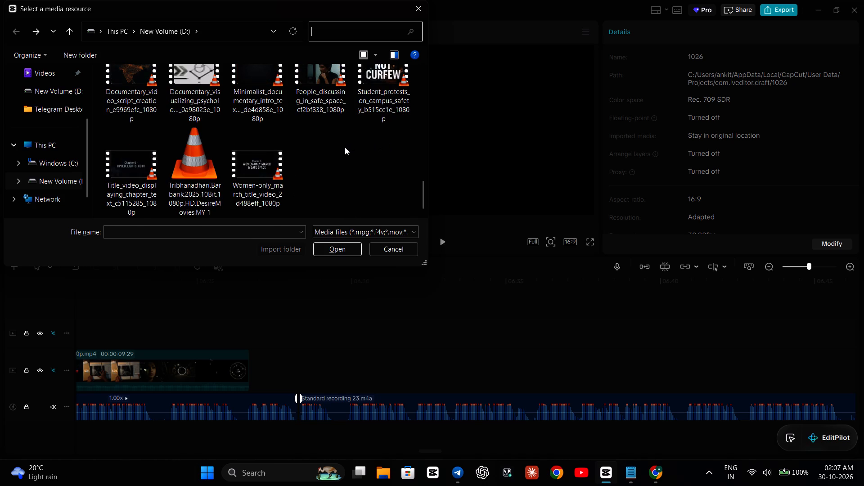
scroll(345, 147, up, 2)
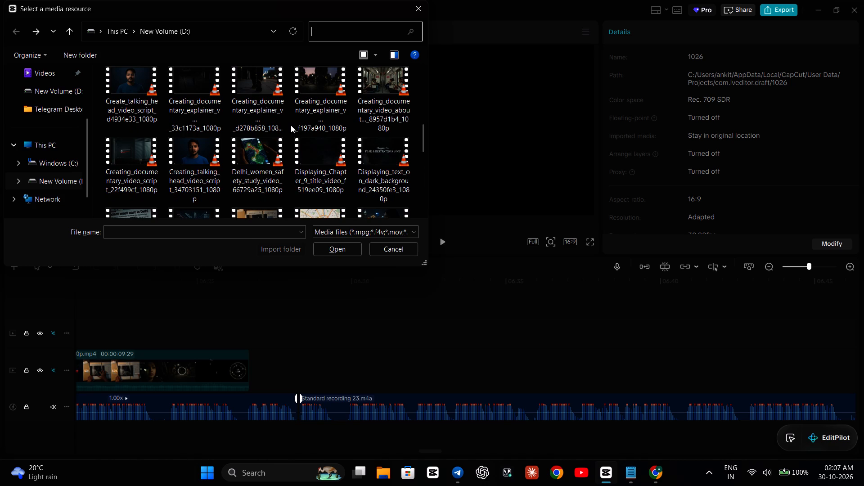
scroll(266, 90, up, 2)
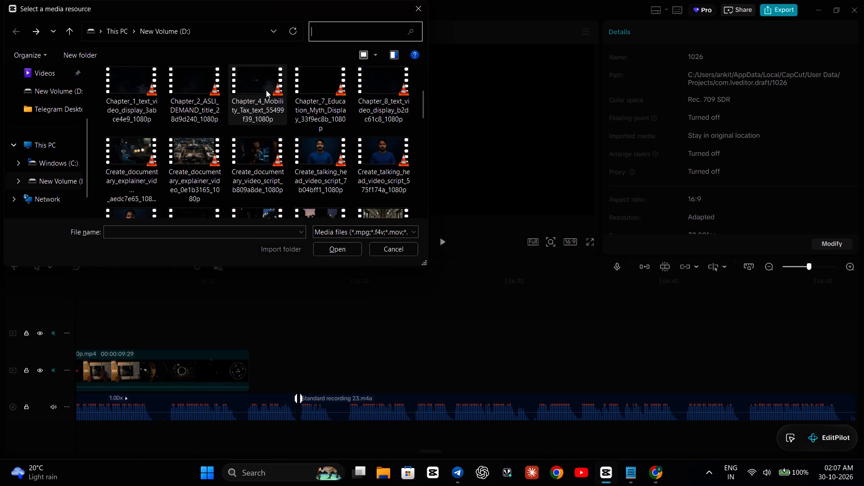
scroll(265, 92, down, 2)
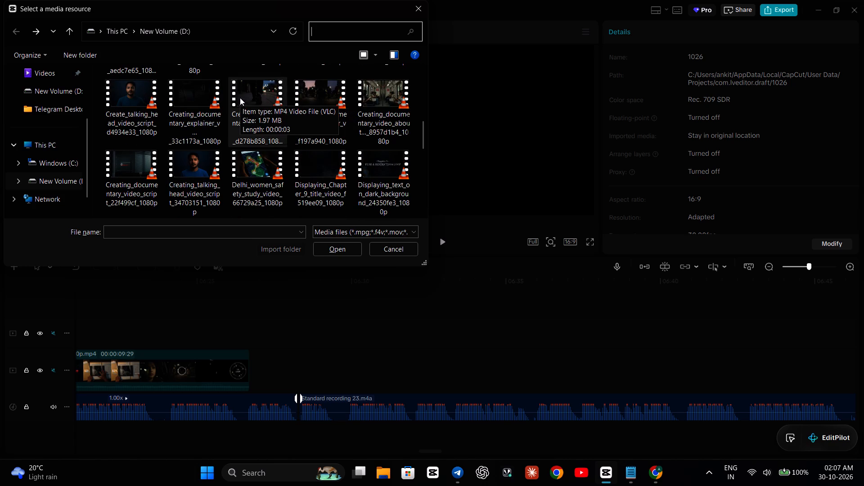
click(124, 186)
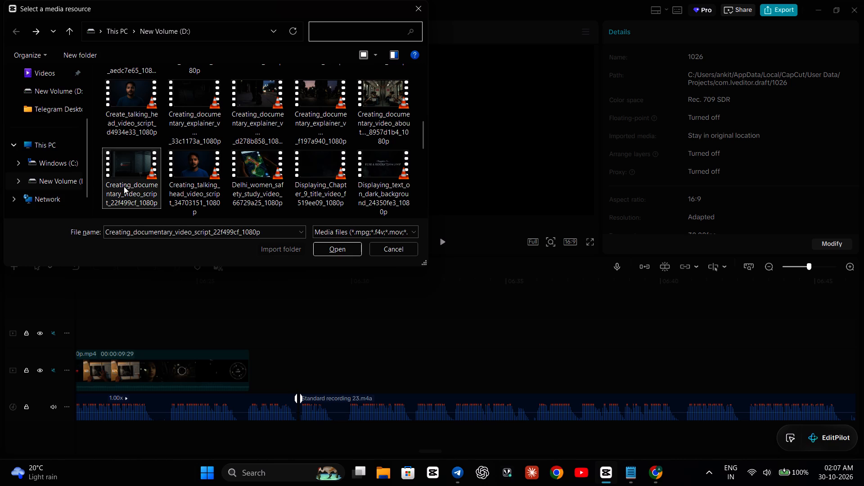
click(351, 249)
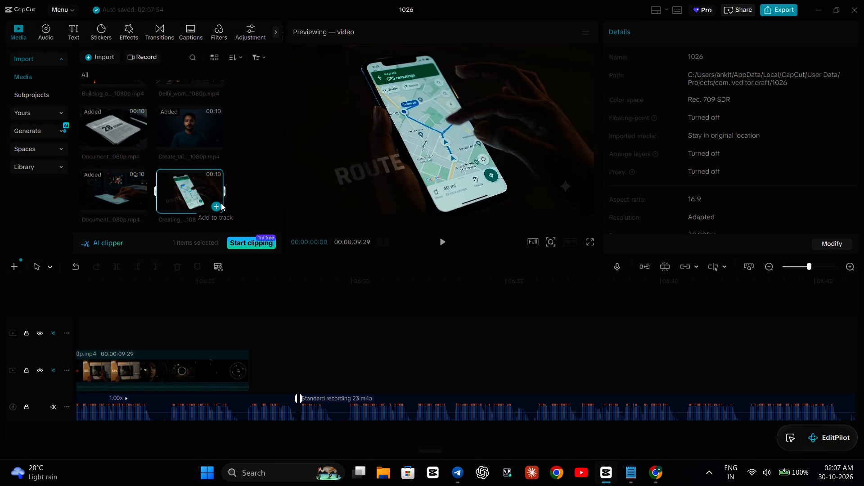
Add the 22f499cf clip to the timeline and move it just before the "I Joined DU Girls" clip, starting at about 06:37.
click(221, 203)
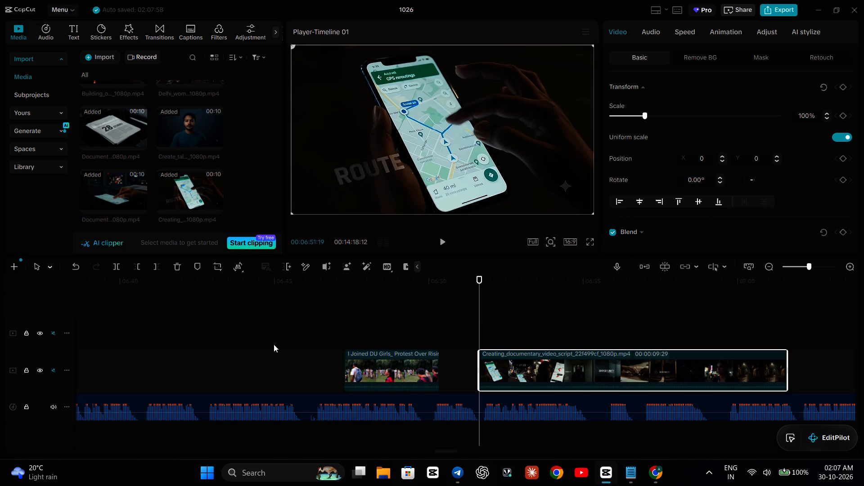
drag(554, 372, 540, 342)
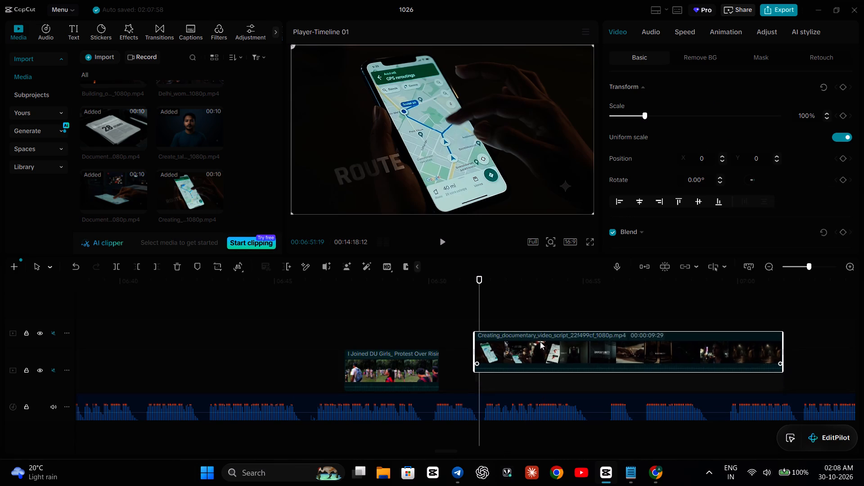
drag(540, 342, 321, 324)
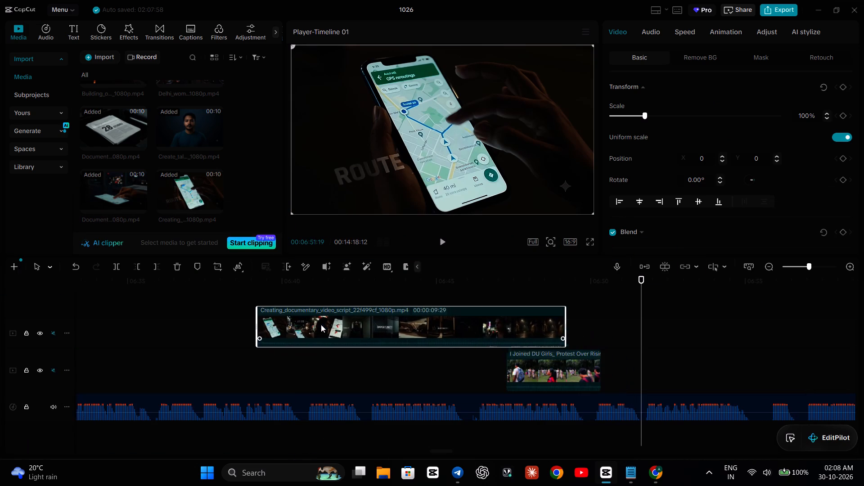
drag(321, 324, 264, 353)
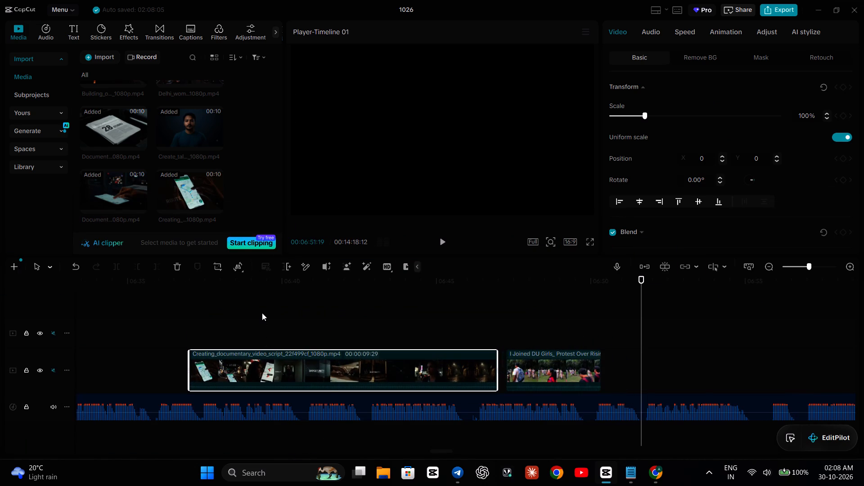
scroll(262, 313, right, 5)
scroll(262, 313, left, 1)
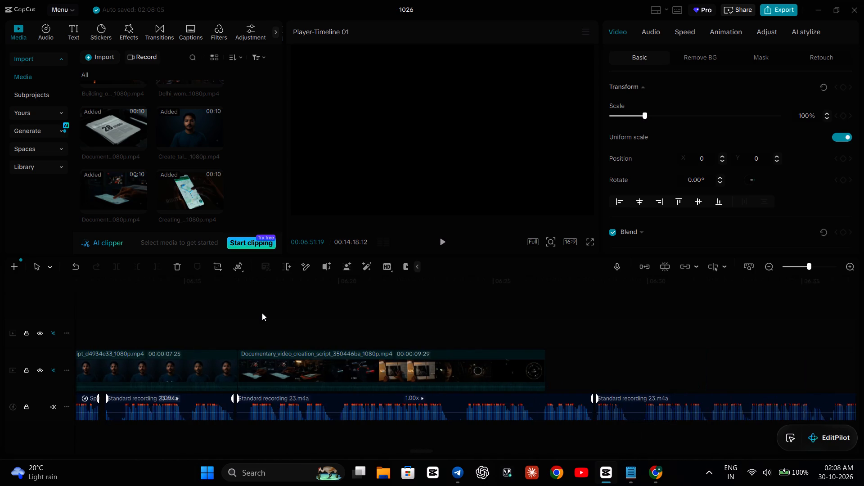
scroll(262, 313, left, 1)
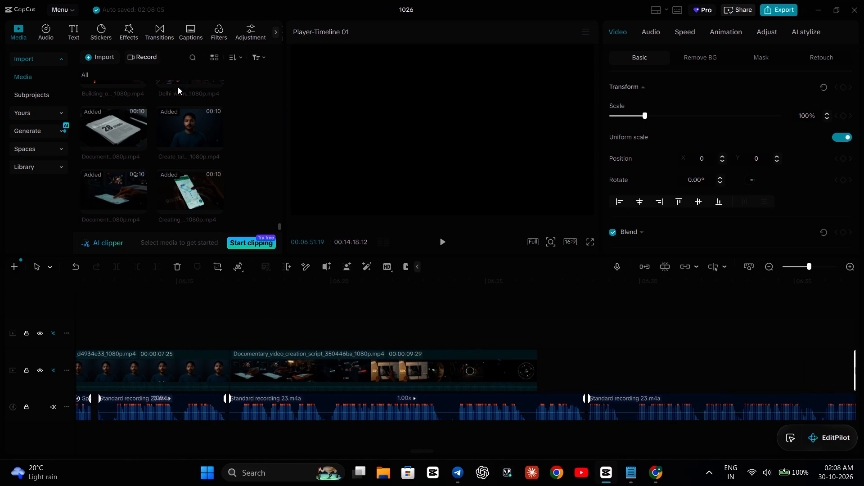
Import the Creating_documentary_explainer video ending in 33c1173a_1080p from New Volume (D:) into the project media.
click(97, 54)
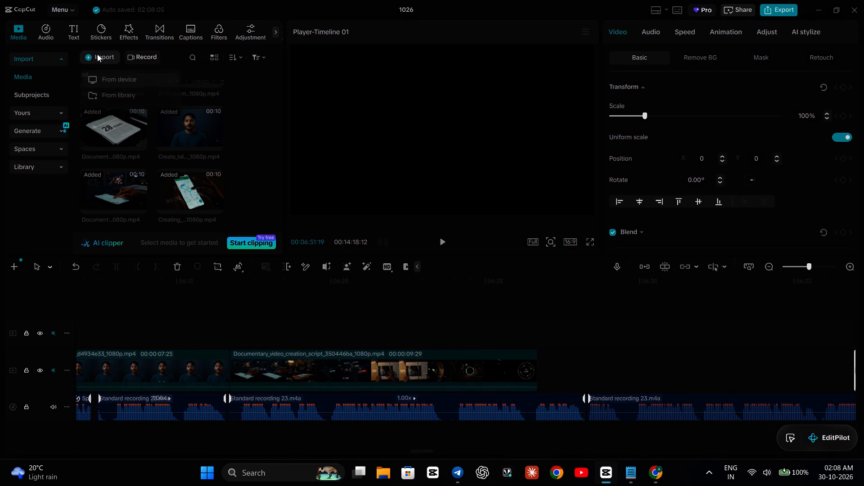
click(105, 77)
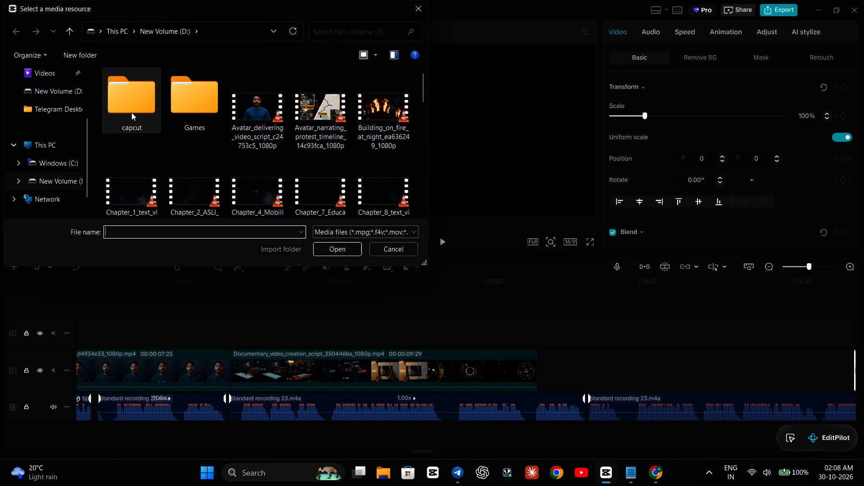
scroll(238, 168, down, 4)
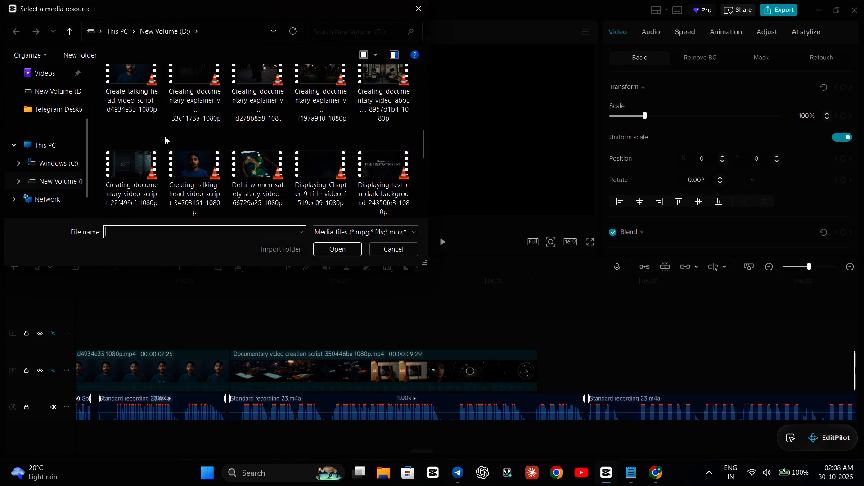
scroll(265, 166, down, 1)
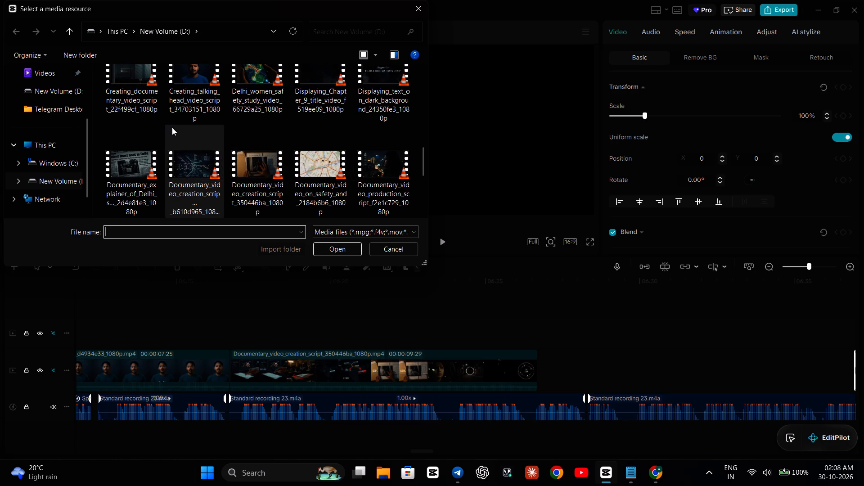
scroll(220, 171, down, 1)
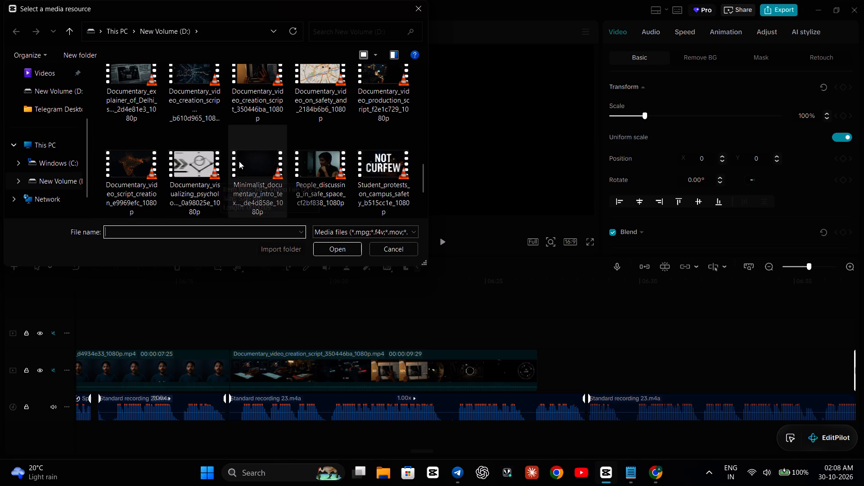
scroll(290, 148, up, 2)
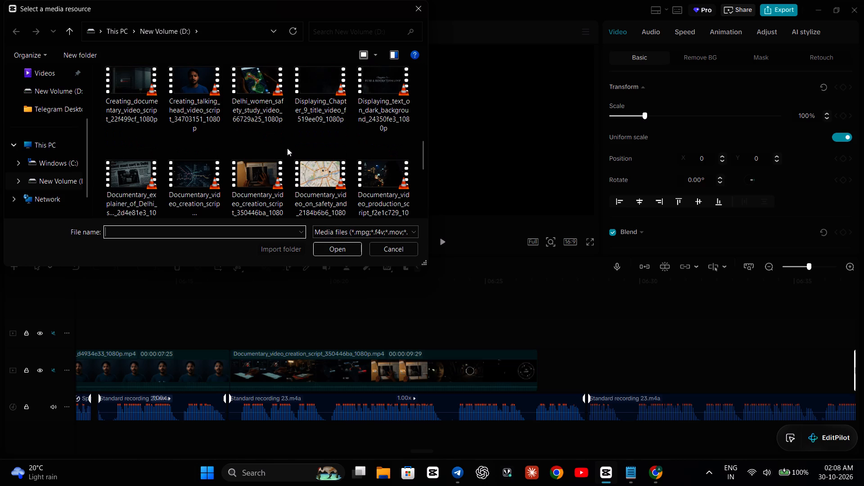
scroll(287, 148, up, 2)
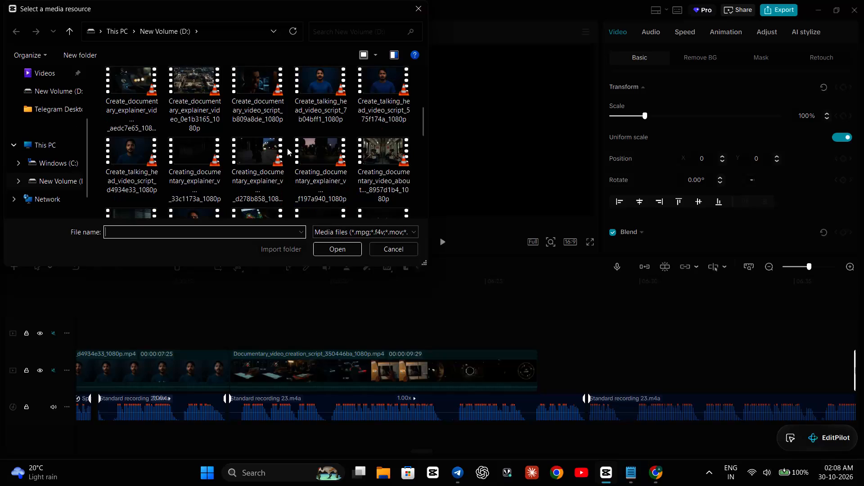
scroll(287, 148, down, 1)
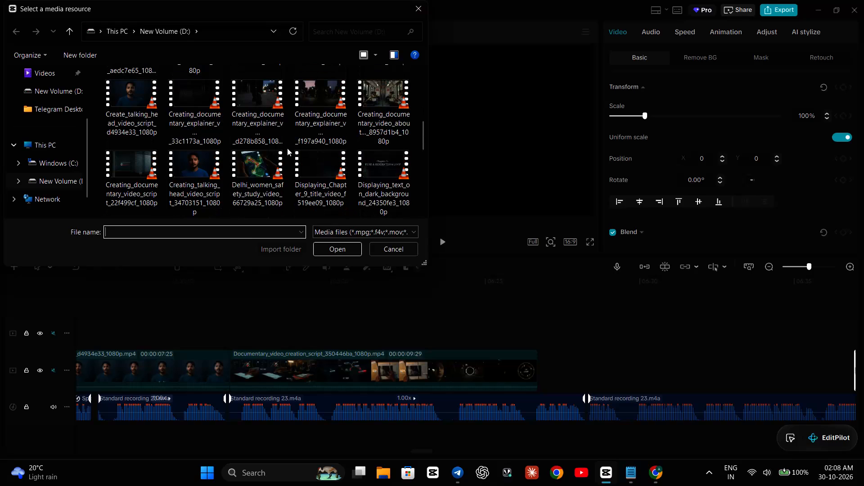
scroll(287, 148, down, 1)
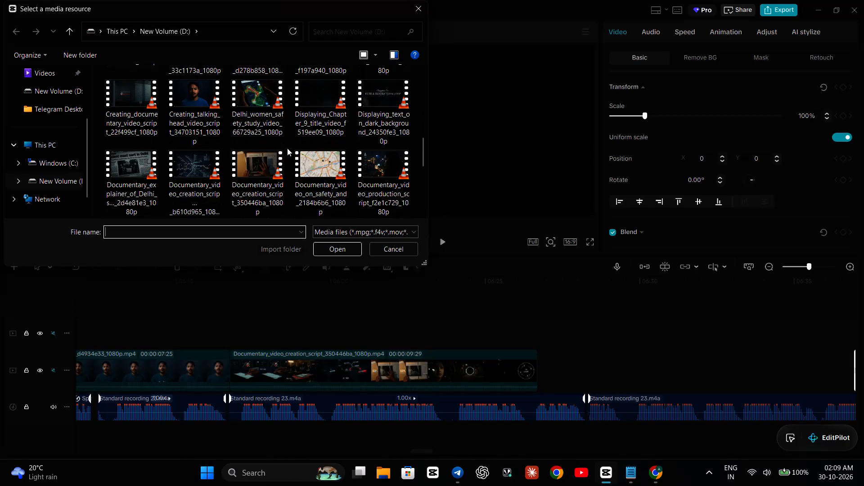
scroll(287, 148, up, 1)
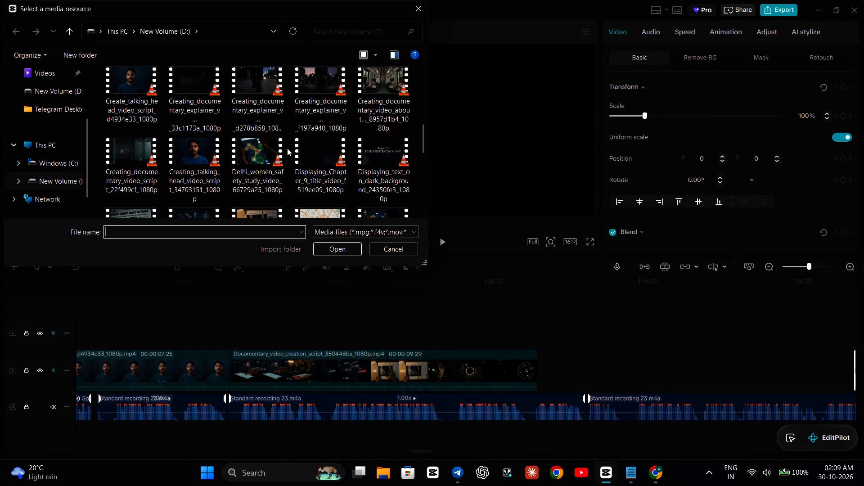
click(210, 81)
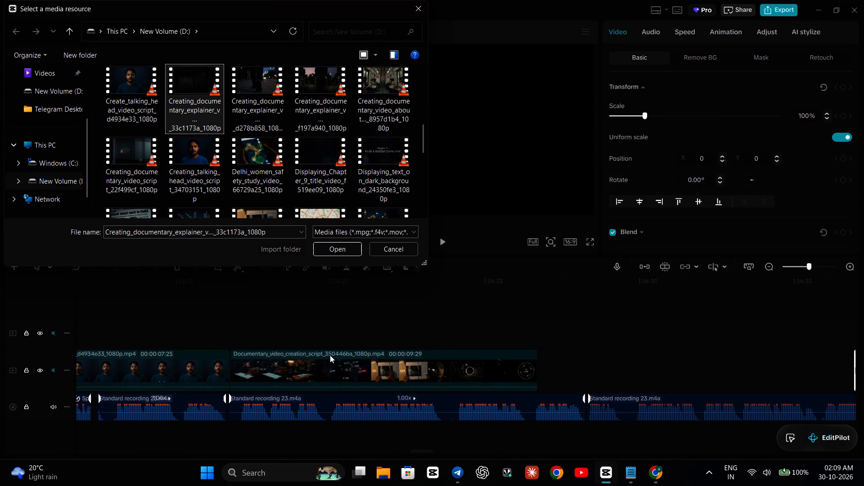
click(355, 247)
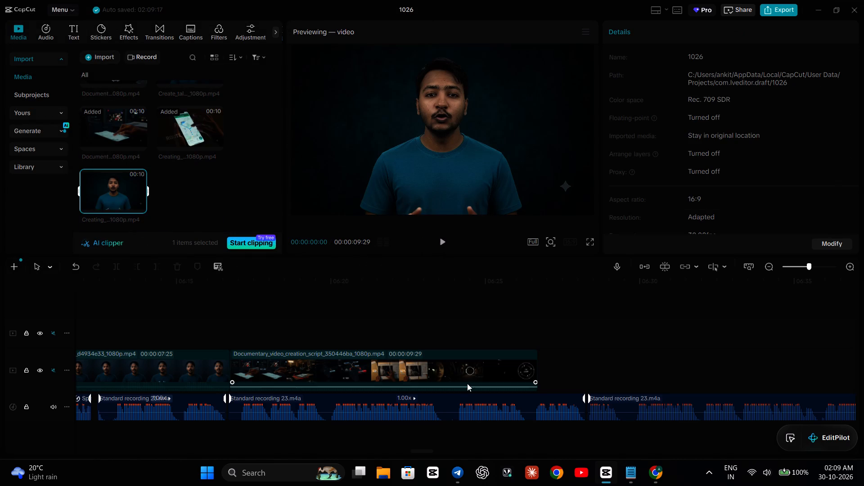
Add the 33c1173a clip to the timeline and move it into the gap between the 350446ba and 22f499cf clips, starting at about 06:27.
click(138, 206)
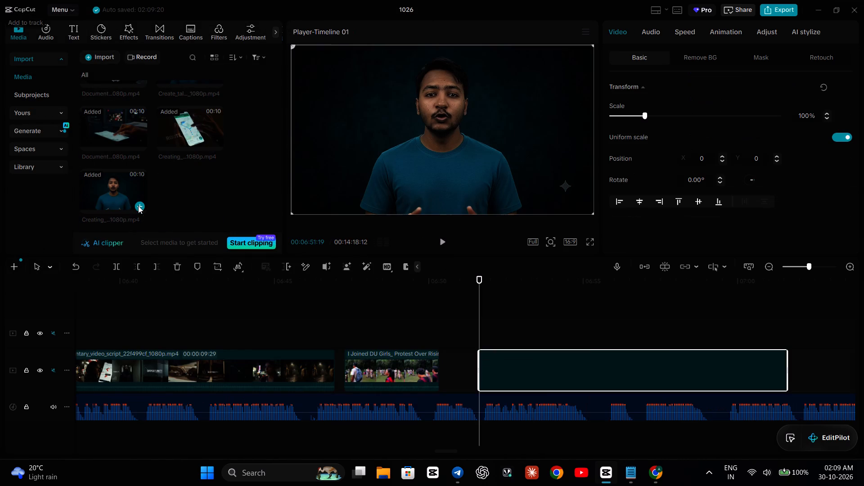
drag(531, 365, 520, 329)
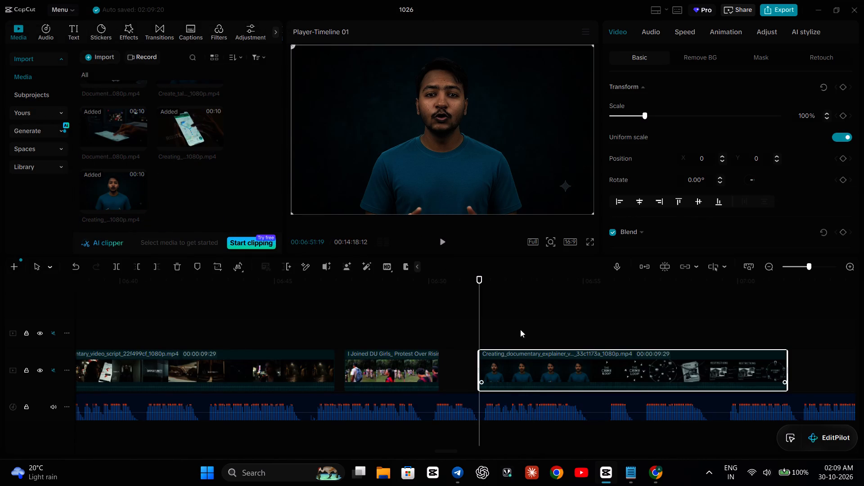
drag(520, 329, 268, 423)
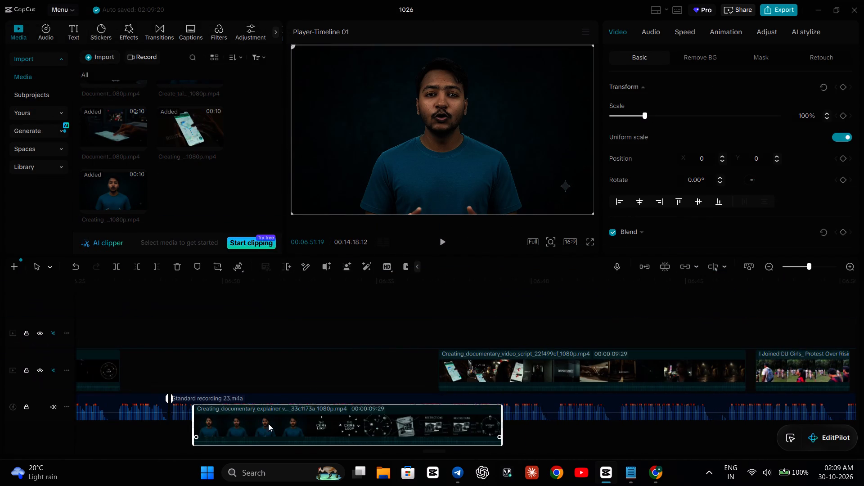
drag(268, 423, 213, 321)
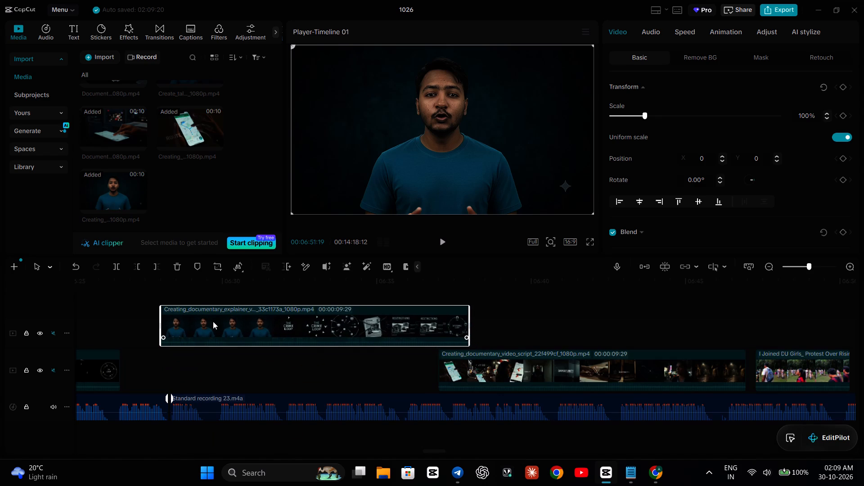
drag(213, 321, 178, 327)
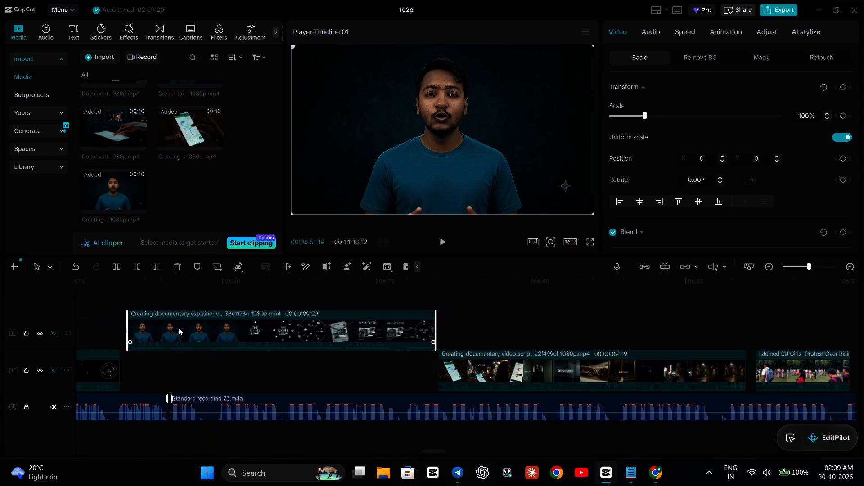
drag(178, 327, 175, 353)
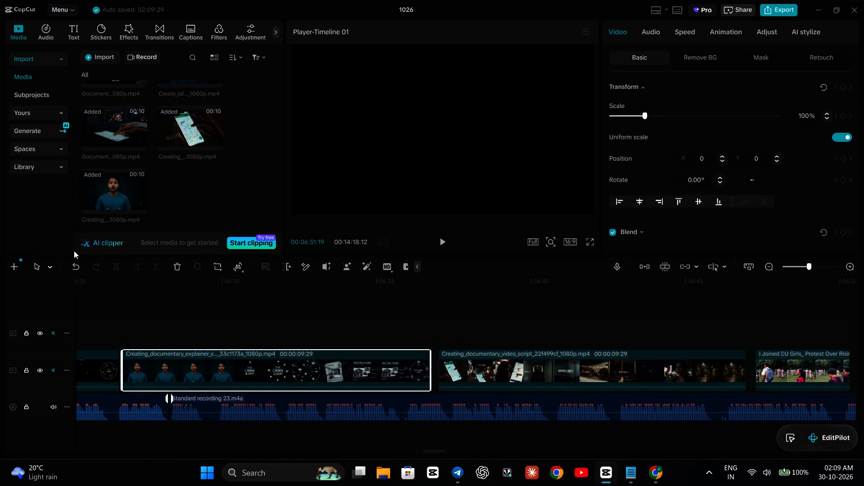
Play back the start of the 33c1173a clip and shift it slightly earlier, directly against the end of the 350446ba clip.
scroll(180, 340, right, 2)
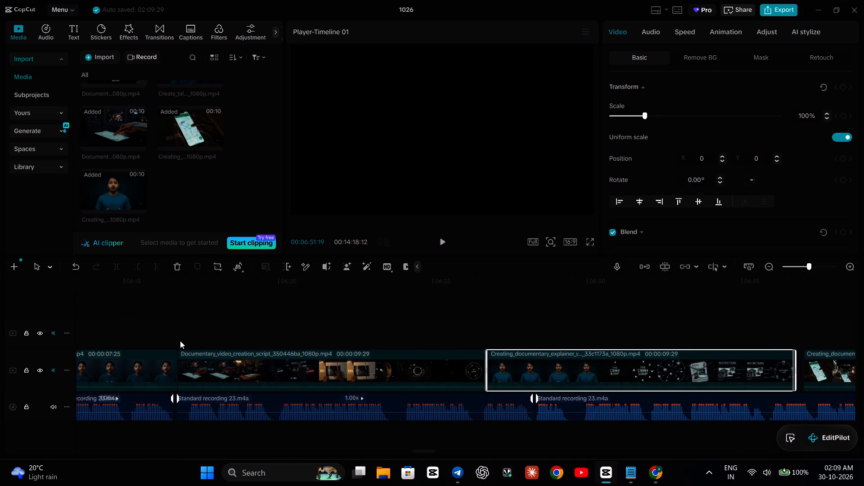
click(199, 324)
key(space)
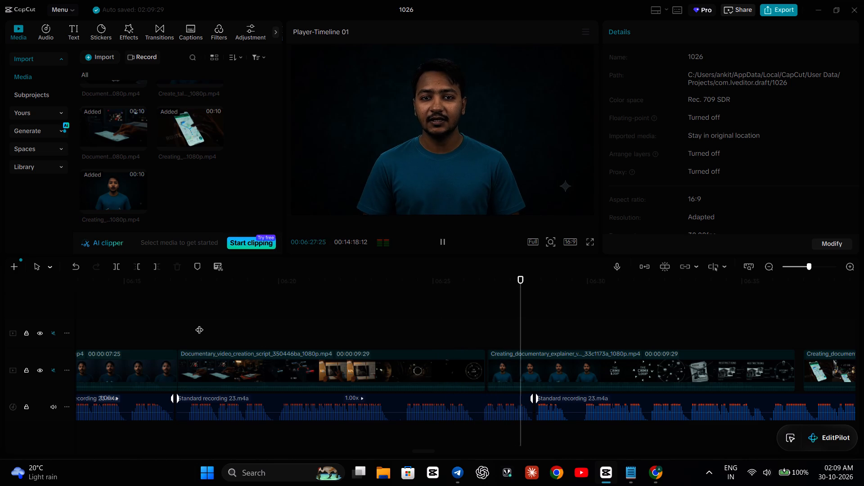
key(space)
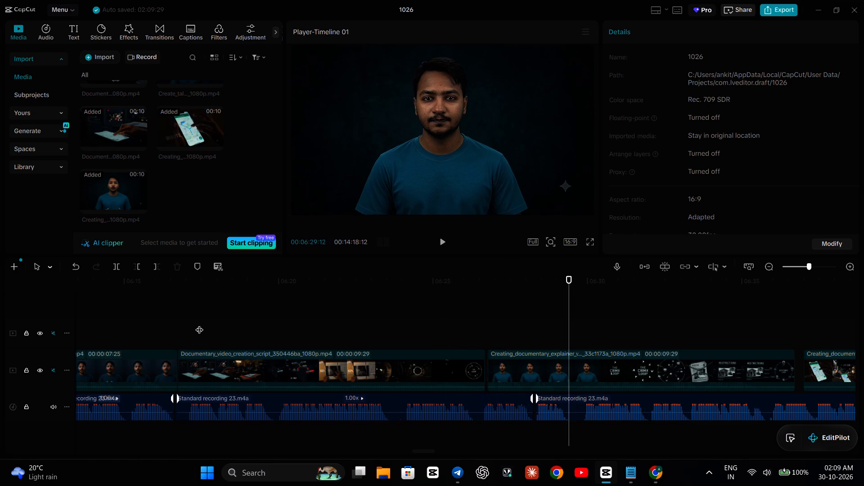
click(513, 354)
drag(513, 354, 513, 360)
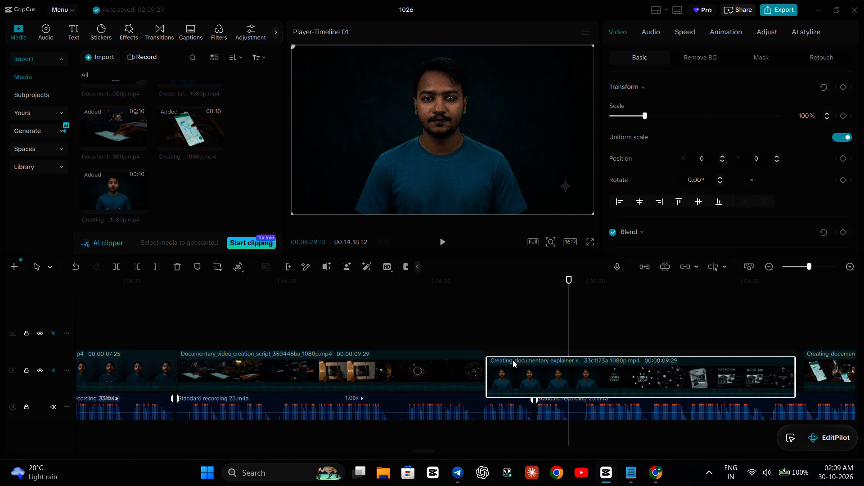
drag(513, 360, 511, 359)
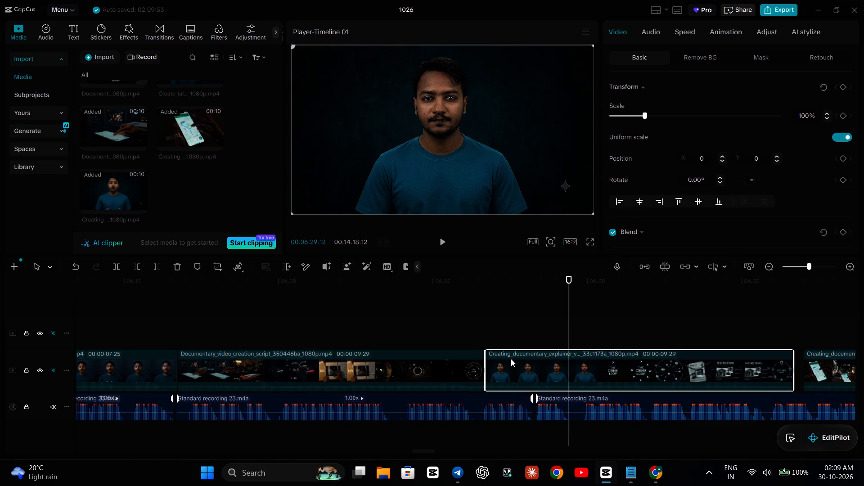
Unmute the main video track and replay the start of the 33c1173a clip to compare its speech with the voice-over.
click(53, 372)
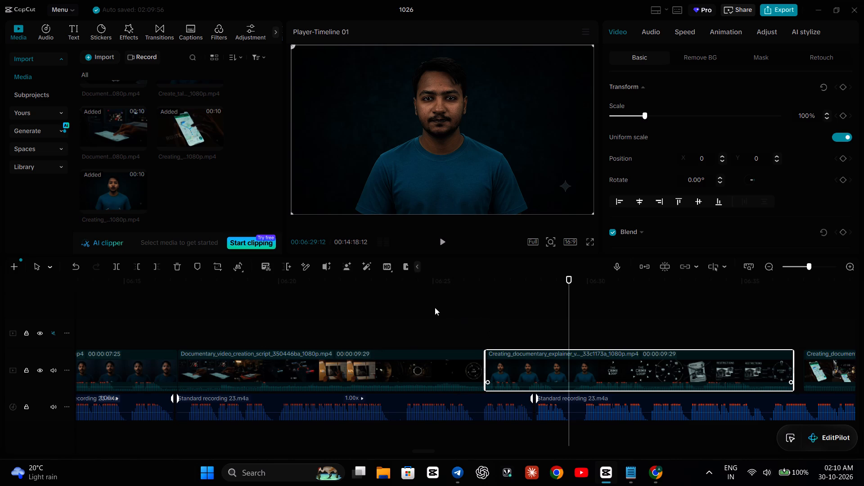
click(333, 306)
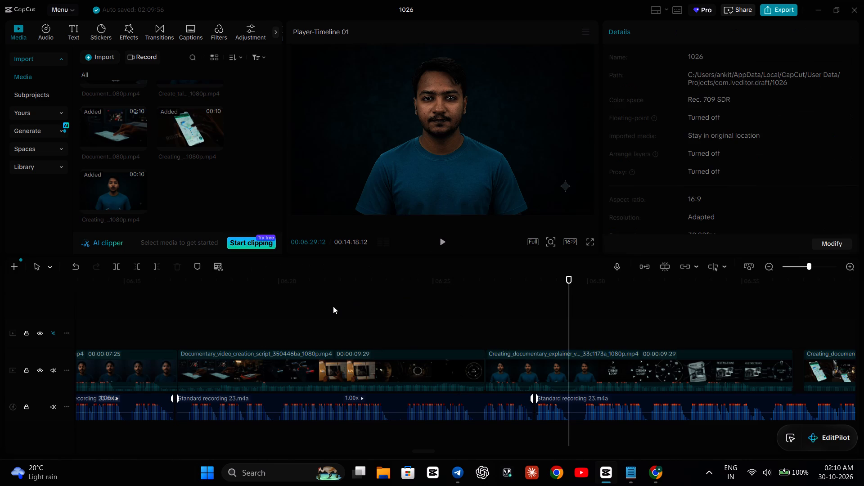
key(space)
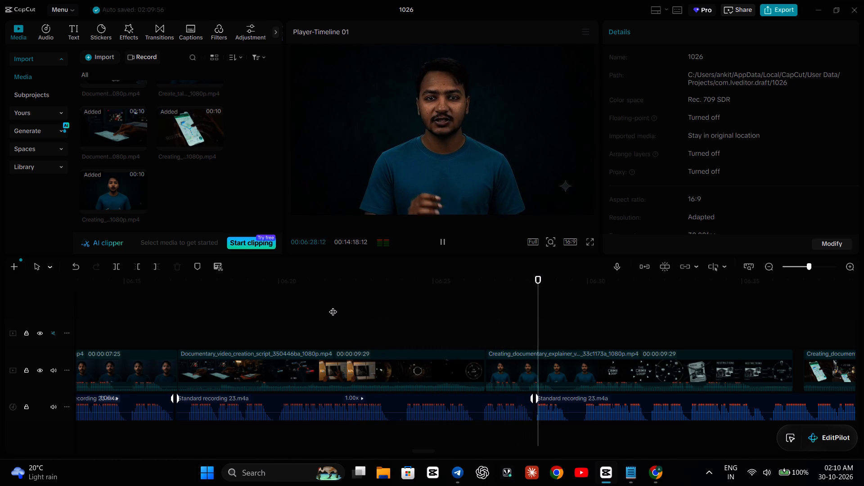
key(space)
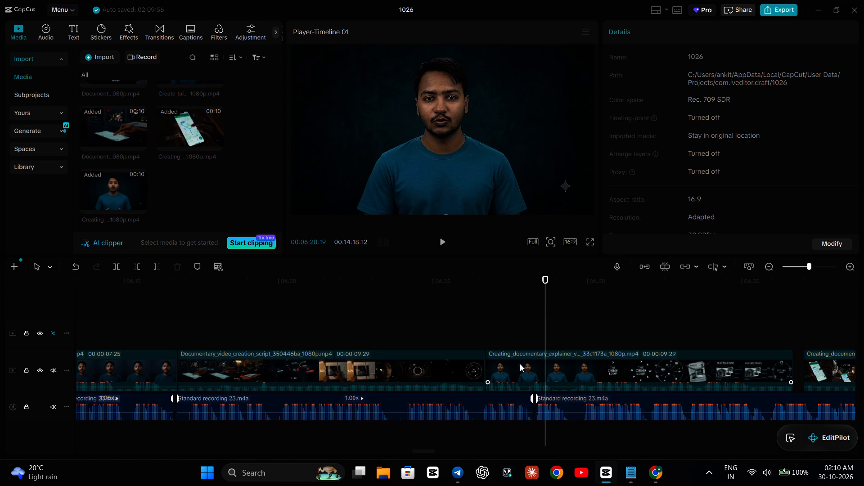
click(506, 330)
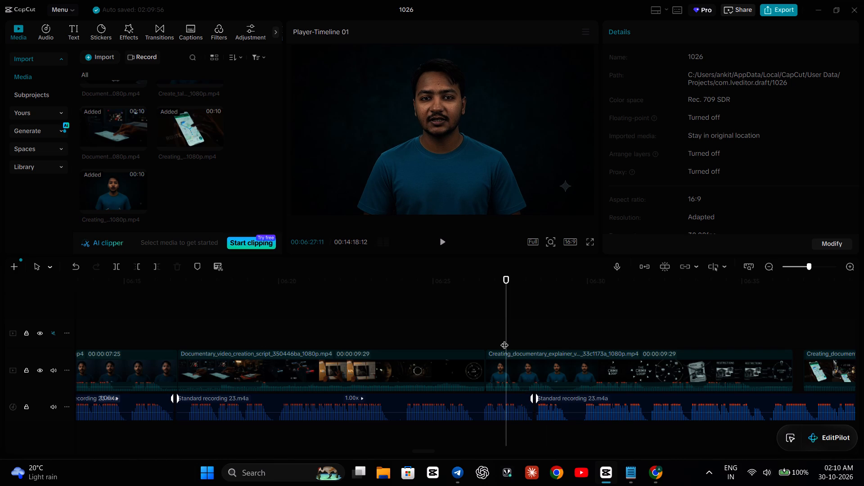
click(524, 363)
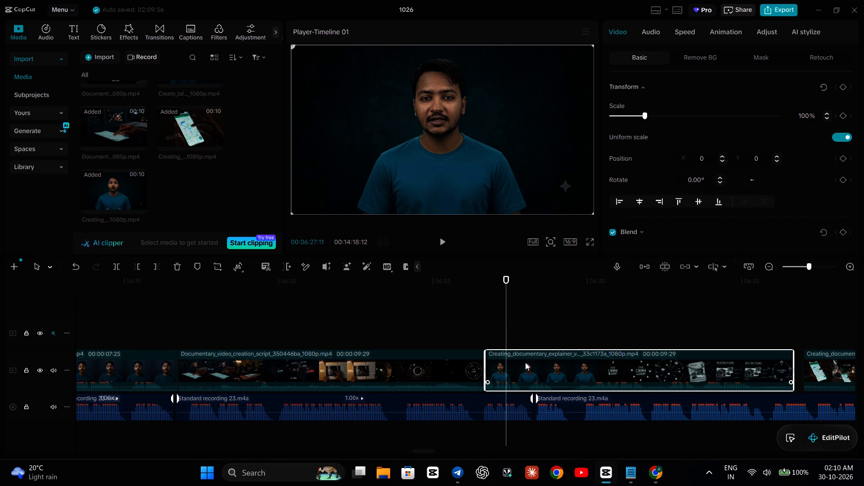
click(475, 318)
key(space)
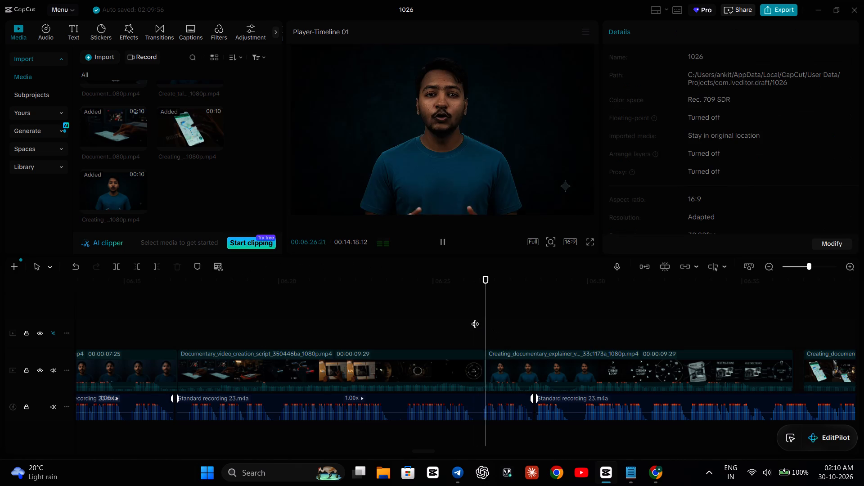
key(space)
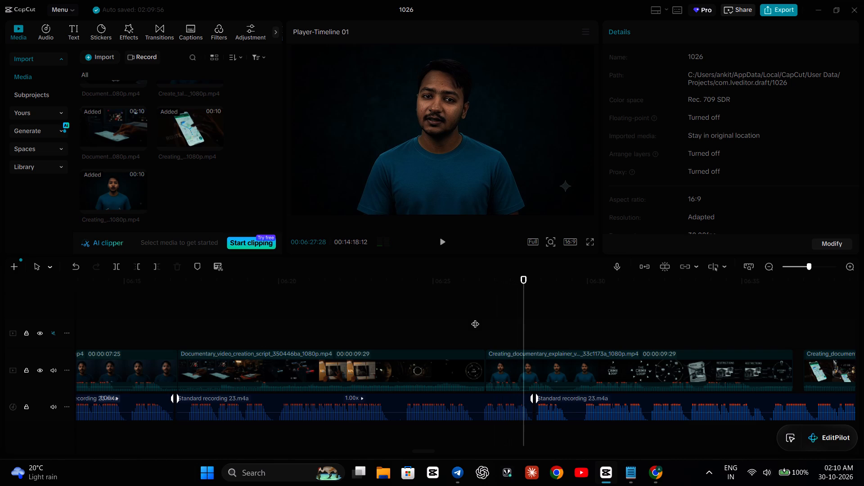
key(space)
key(space)
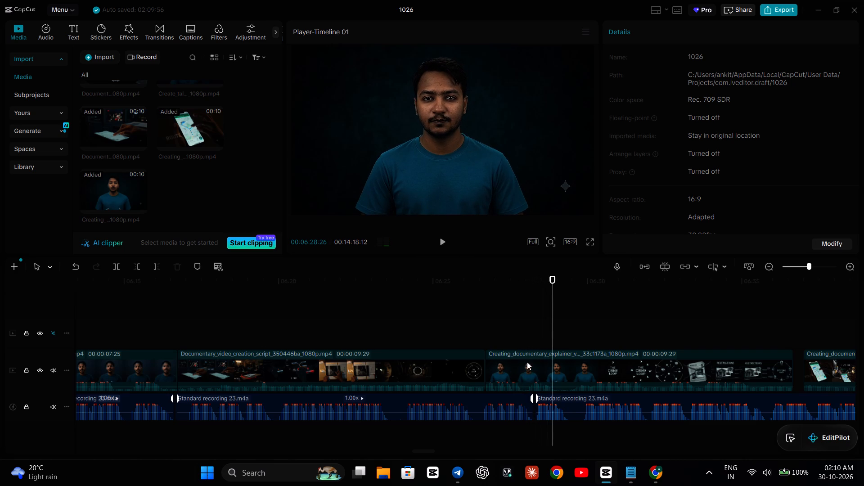
Trim the end of the voice-over segment beneath the 350446ba clip so it lasts 11.5 s.
click(531, 407)
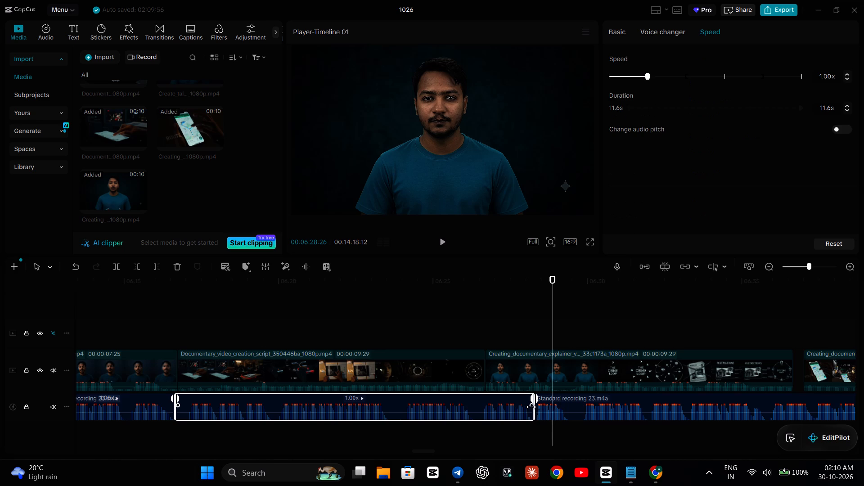
drag(534, 409, 531, 412)
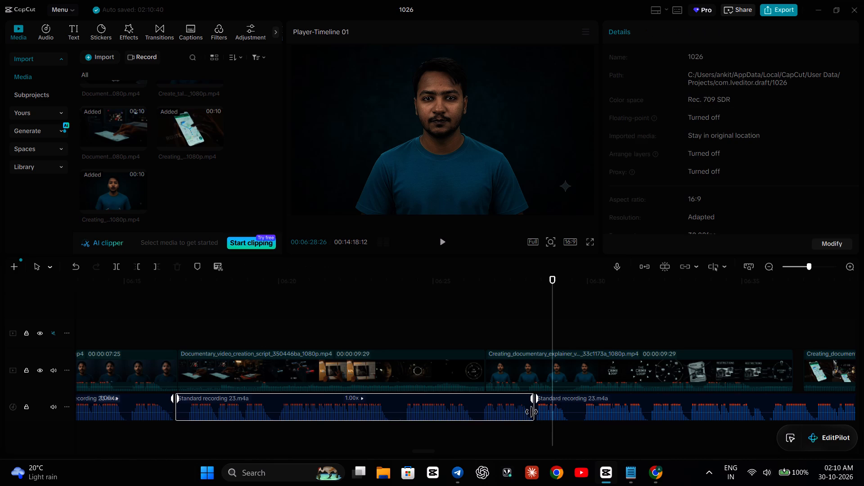
drag(531, 412, 527, 413)
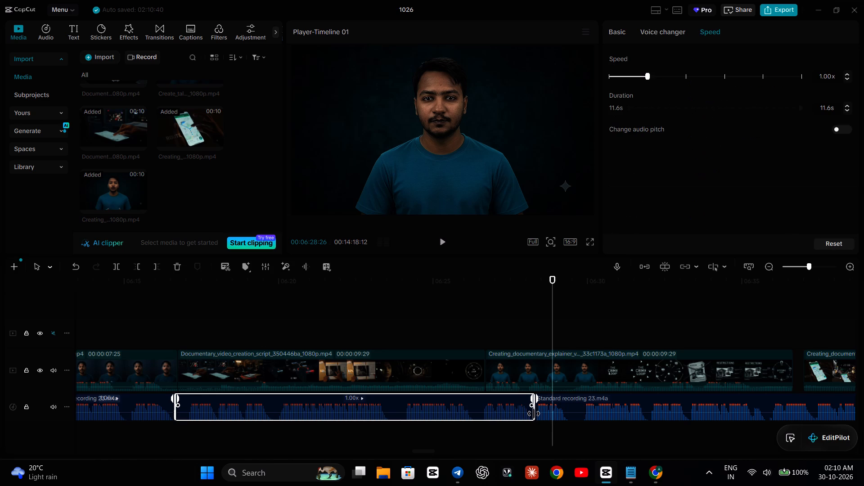
drag(534, 414, 534, 414)
drag(534, 414, 526, 414)
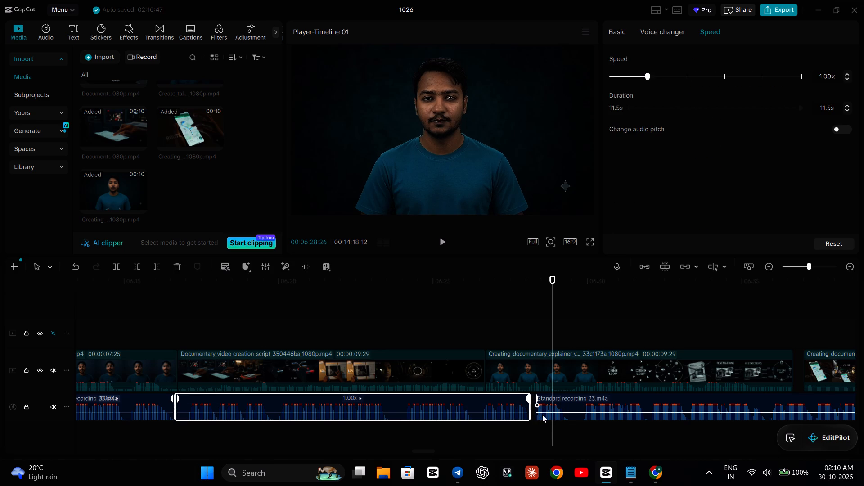
Move the following voice-over segment earlier on the same audio track to close the gap after the trimmed segment.
drag(550, 407, 544, 405)
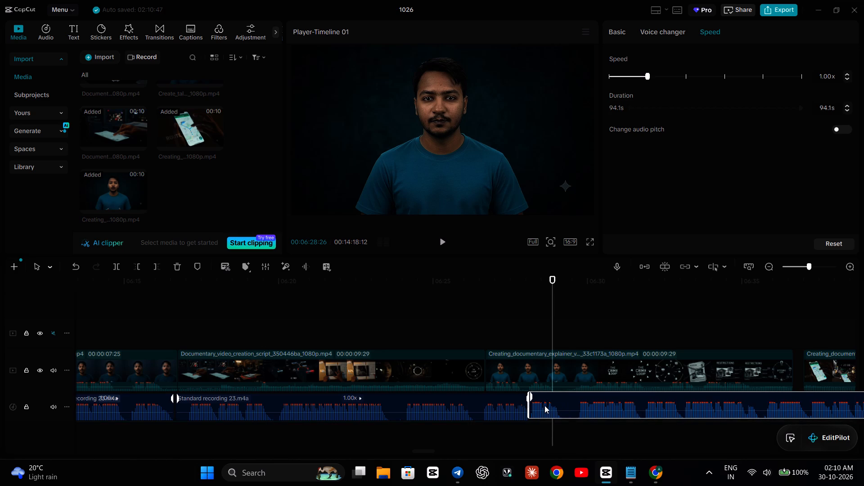
drag(544, 405, 544, 406)
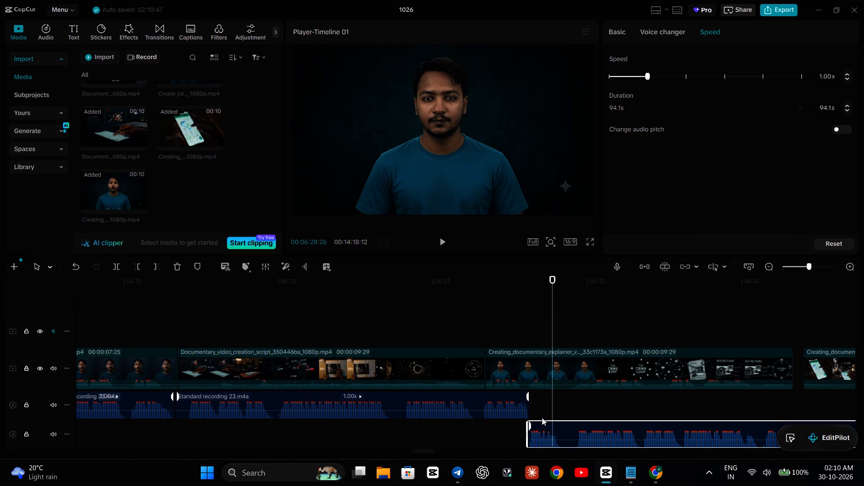
drag(541, 421, 545, 405)
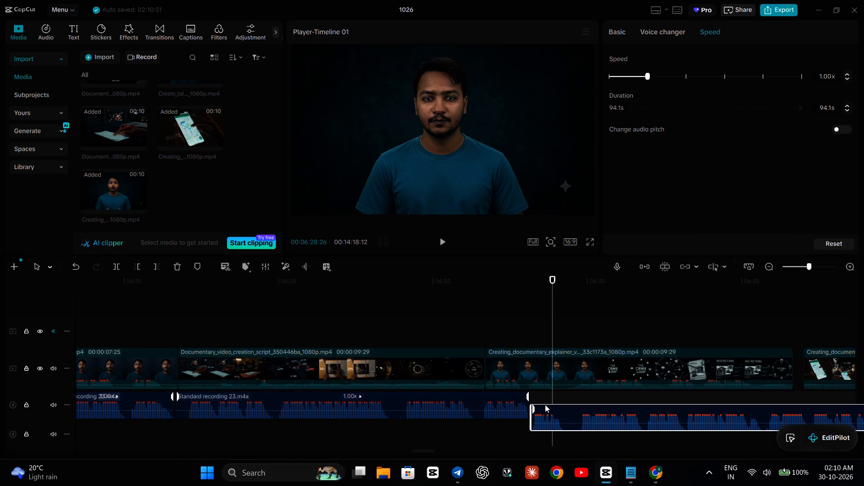
drag(545, 405, 544, 401)
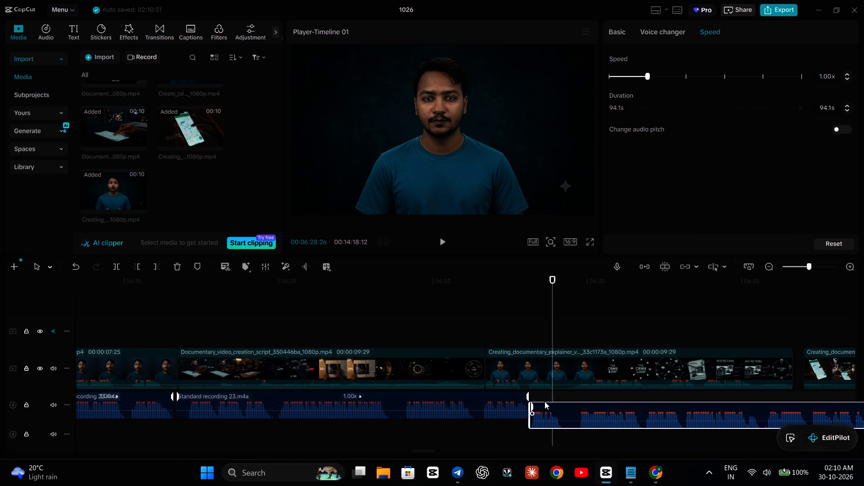
drag(544, 401, 543, 398)
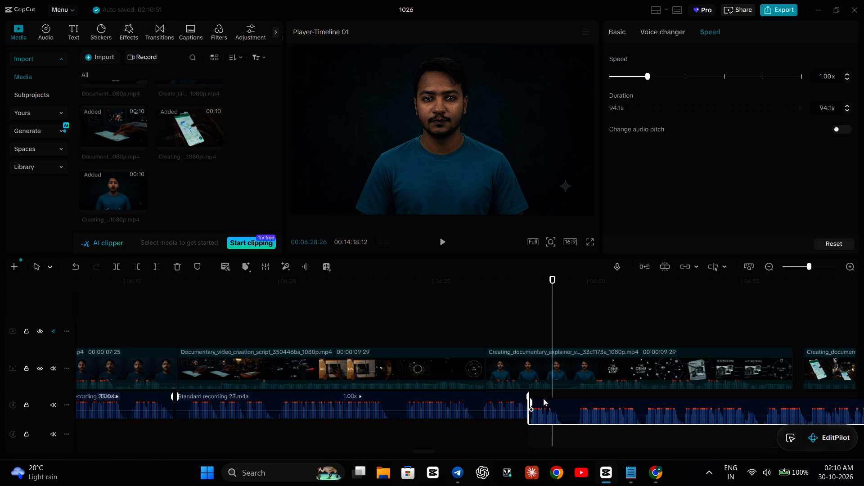
drag(543, 398, 544, 397)
Play the joined voice-over under the 33c1173a clip and mute the main video track.
click(487, 313)
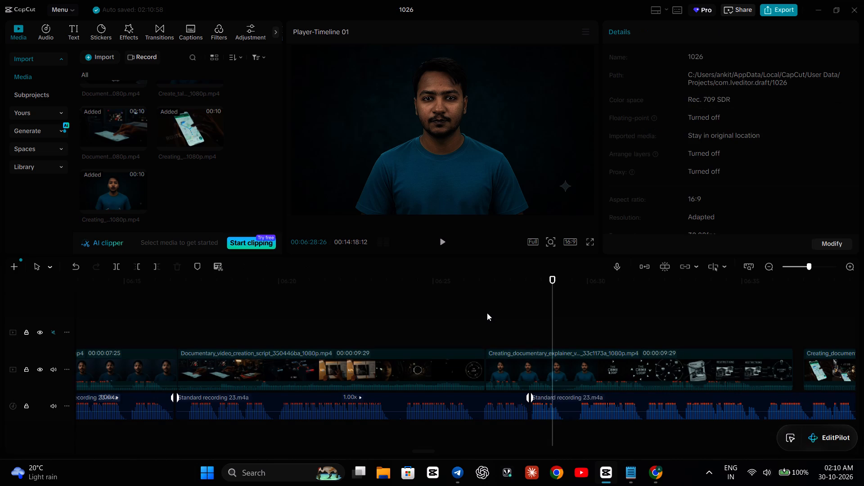
key(space)
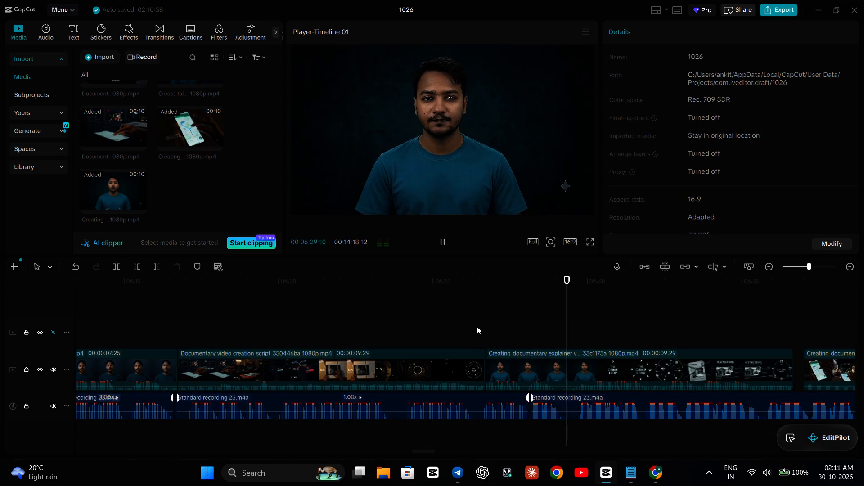
click(51, 369)
Play back from the middle of the 350446ba clip through the DU Girls protest clip to check the visuals against the voice-over.
click(342, 320)
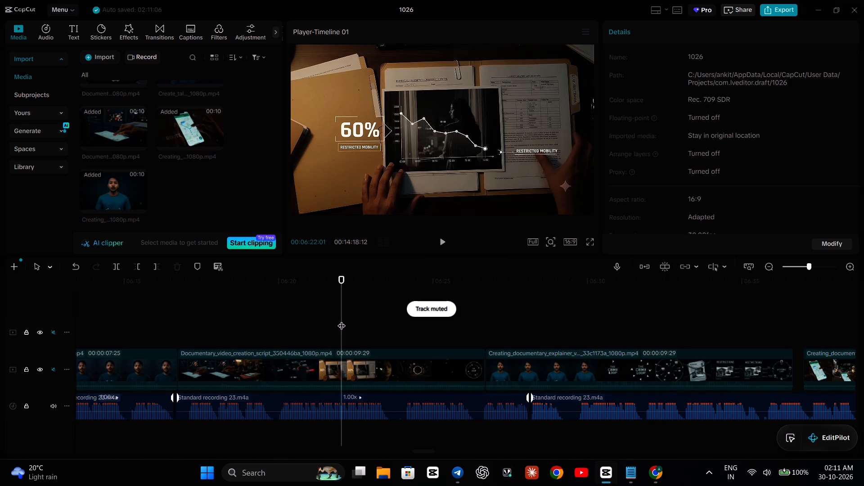
key(space)
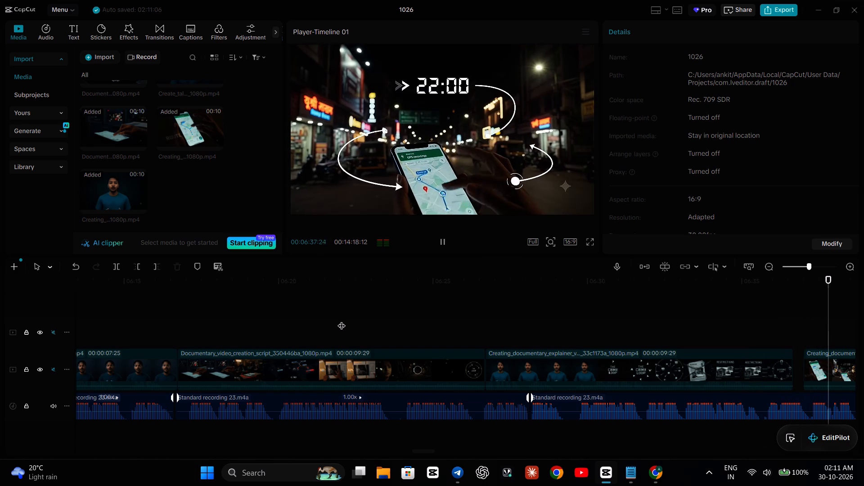
scroll(381, 323, right, 1)
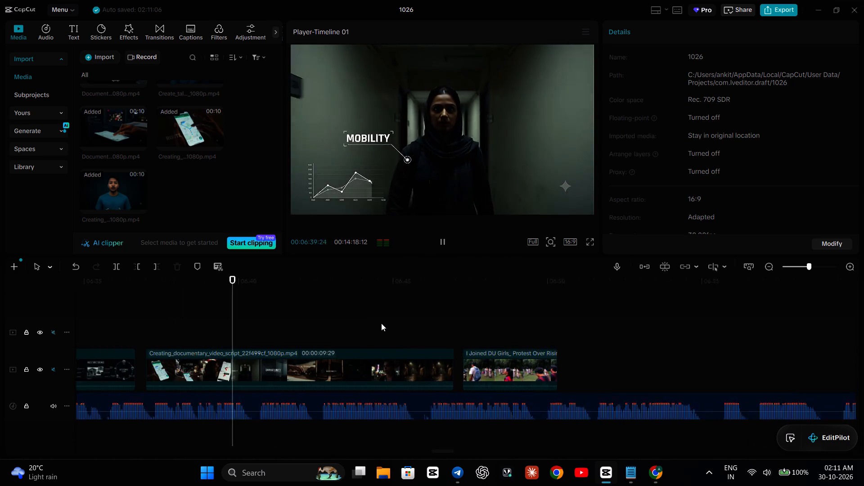
scroll(381, 323, right, 1)
click(394, 312)
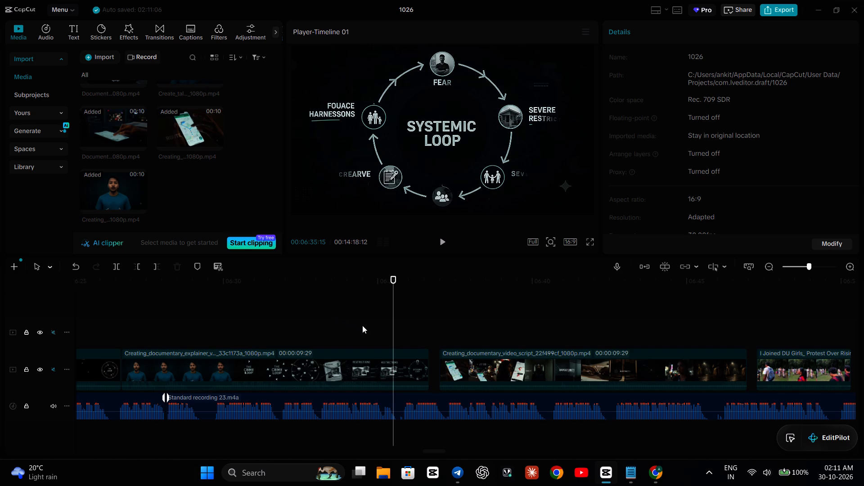
key(space)
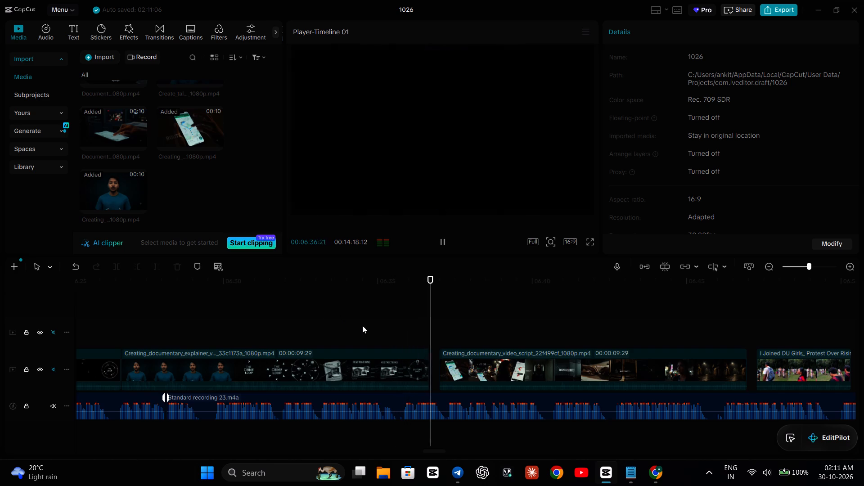
key(space)
key(space)
key(space)
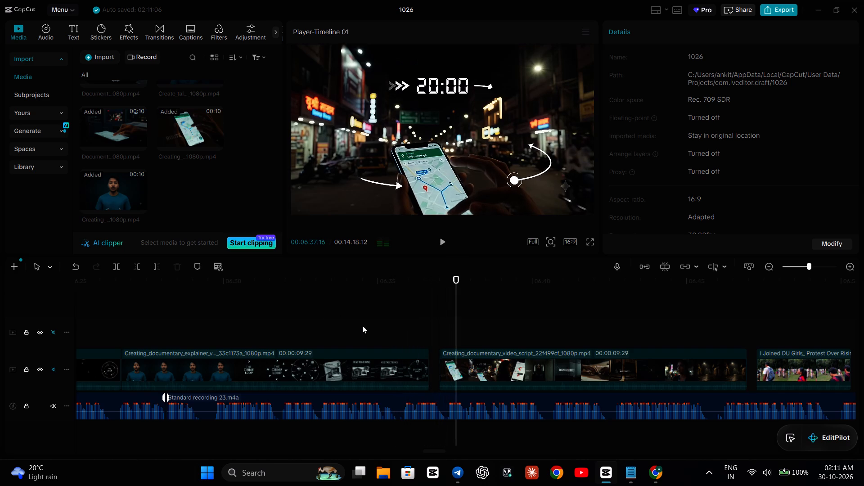
key(space)
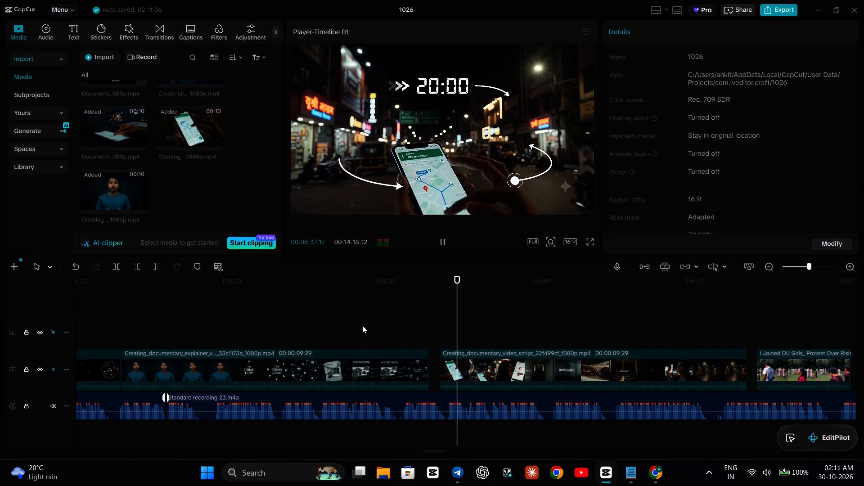
key(space)
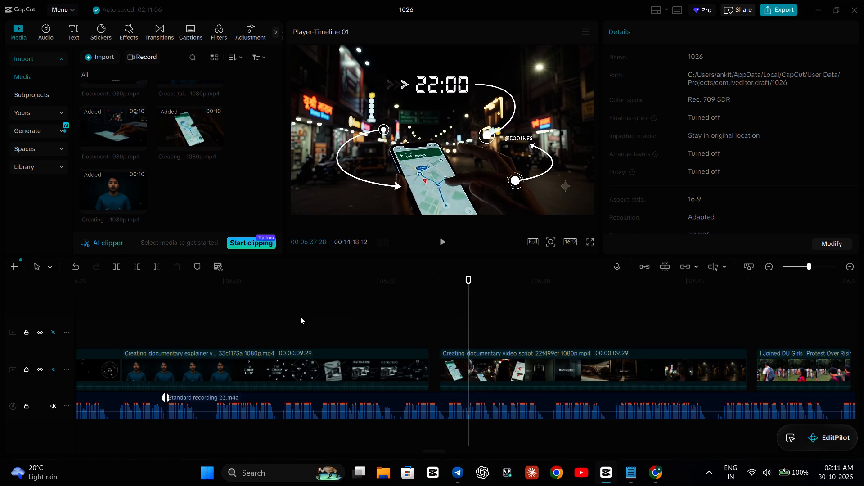
click(300, 316)
key(space)
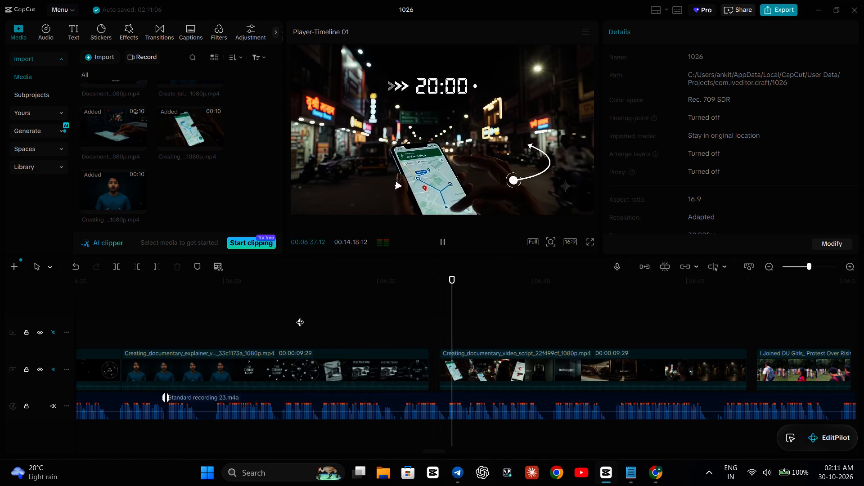
key(space)
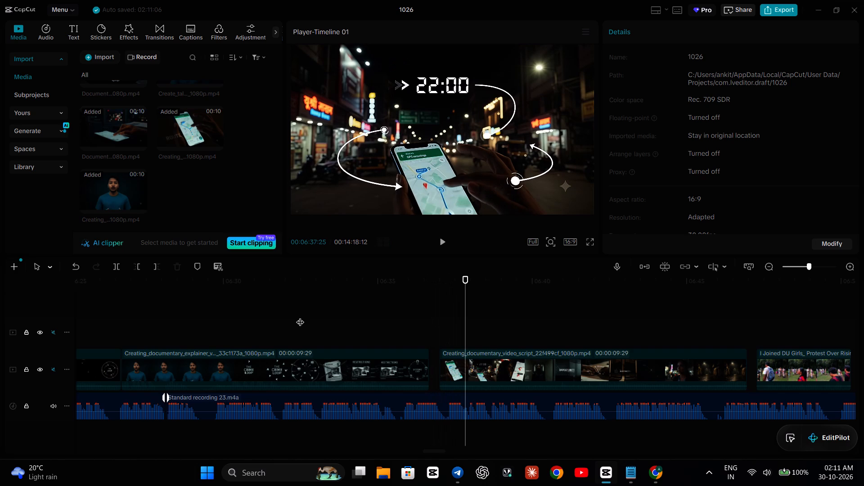
key(space)
key(space)
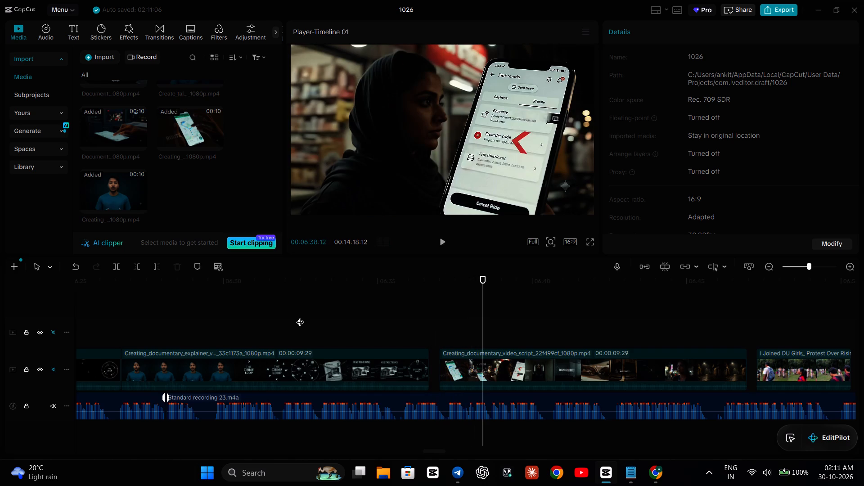
key(space)
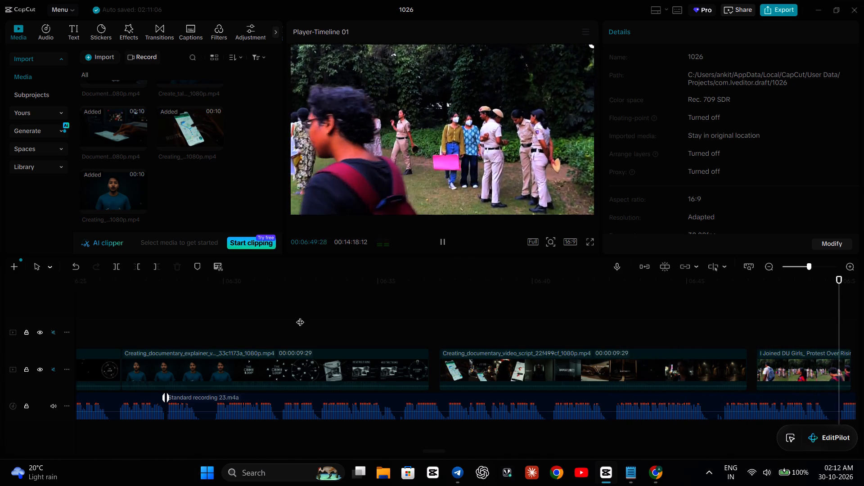
key(space)
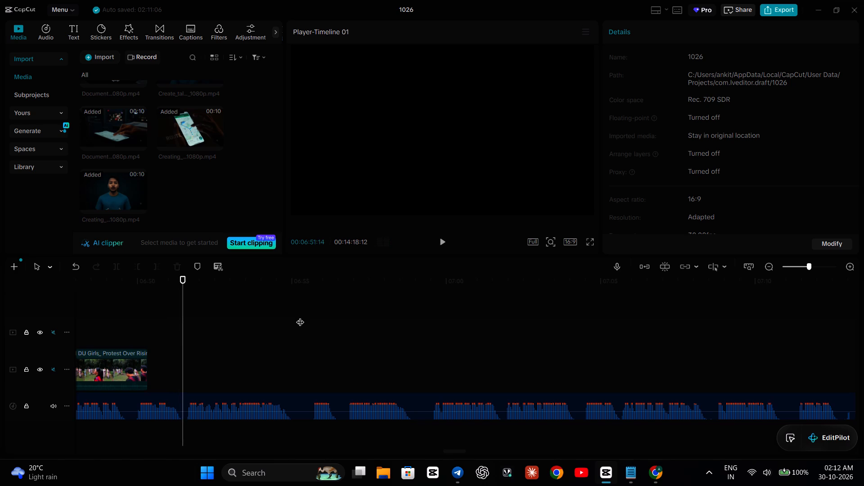
Move the DU Girls protest clip later on the main track so it starts at about 07:00, and play through to it.
scroll(300, 316, right, 2)
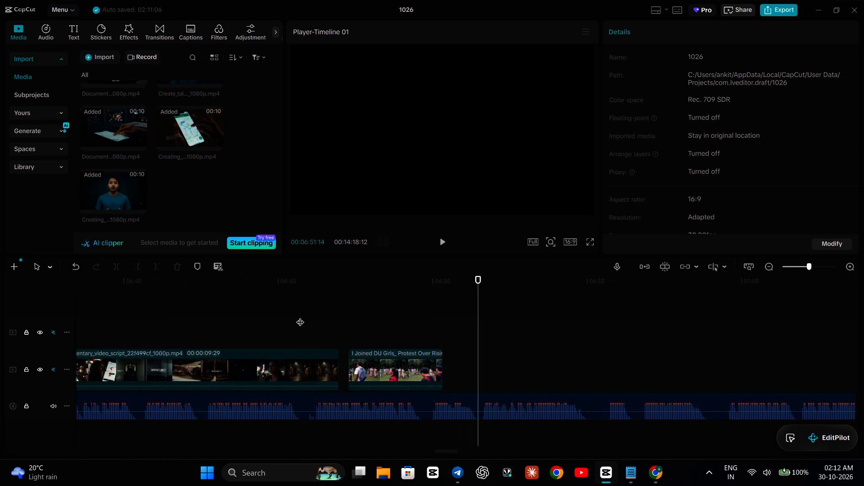
drag(413, 371, 426, 365)
drag(426, 365, 800, 375)
key(space)
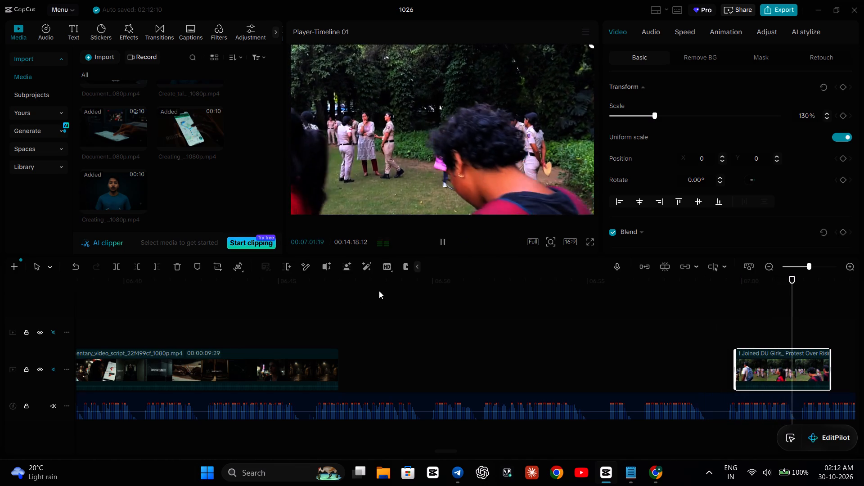
key(space)
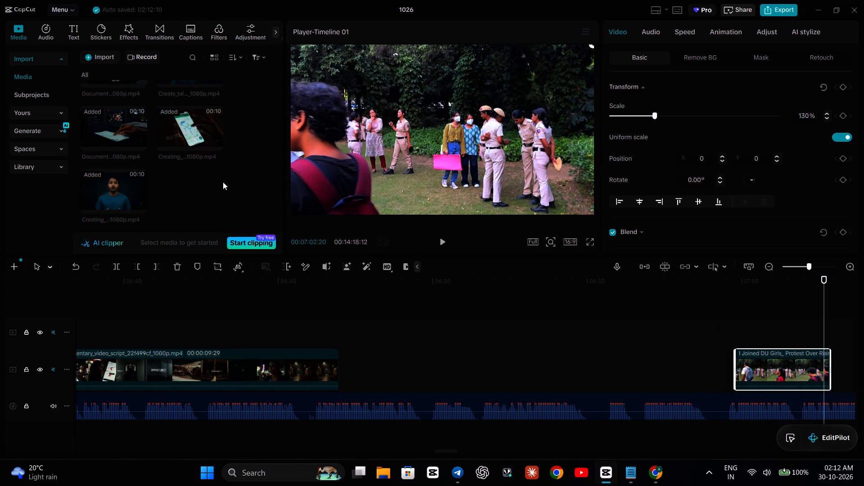
Look through the imported media for gap-filling footage and preview the unused Male_avat...43815.mp4 clip.
scroll(207, 174, up, 4)
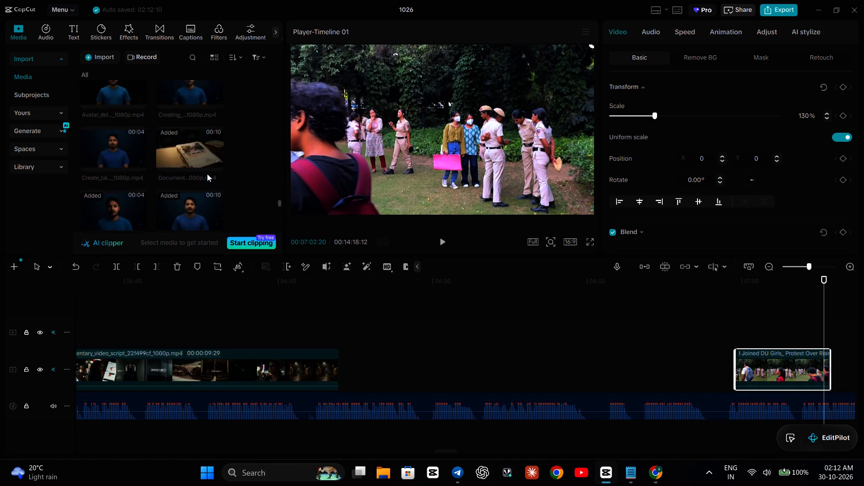
scroll(207, 174, up, 2)
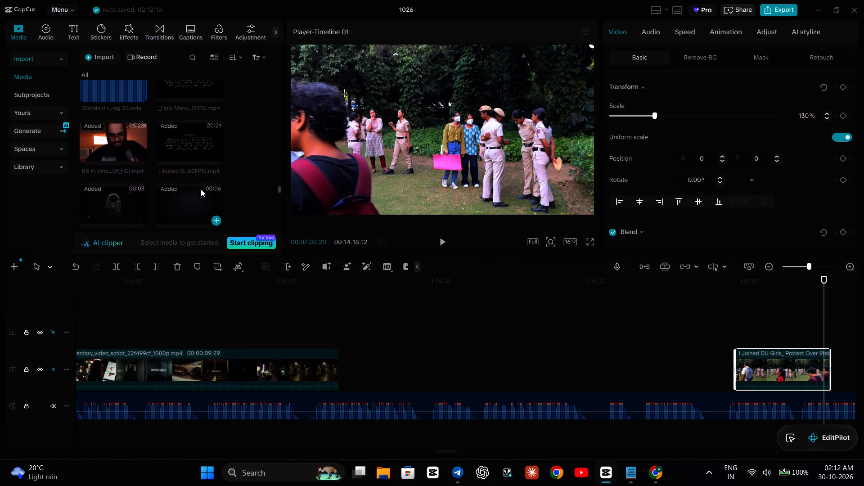
scroll(201, 189, up, 1)
scroll(197, 141, up, 1)
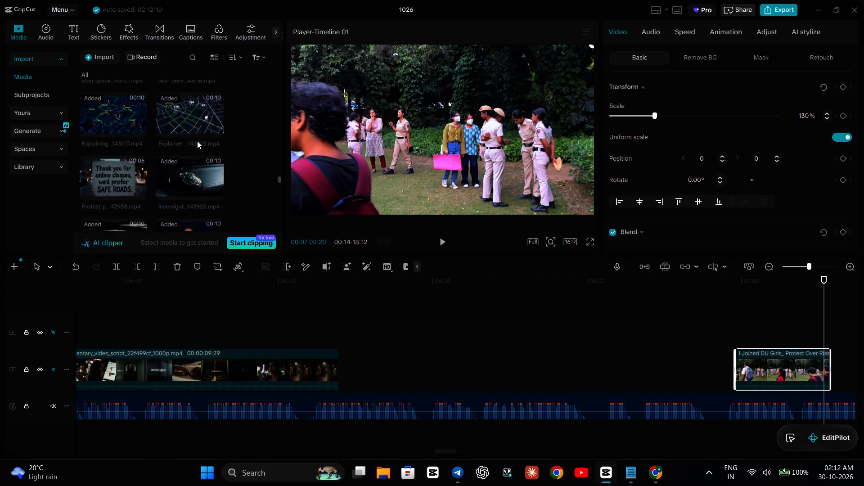
scroll(197, 141, up, 2)
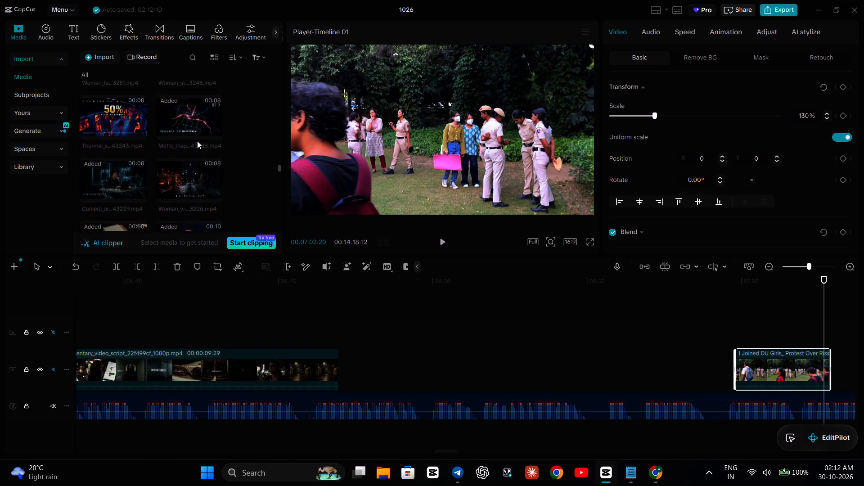
scroll(197, 141, up, 4)
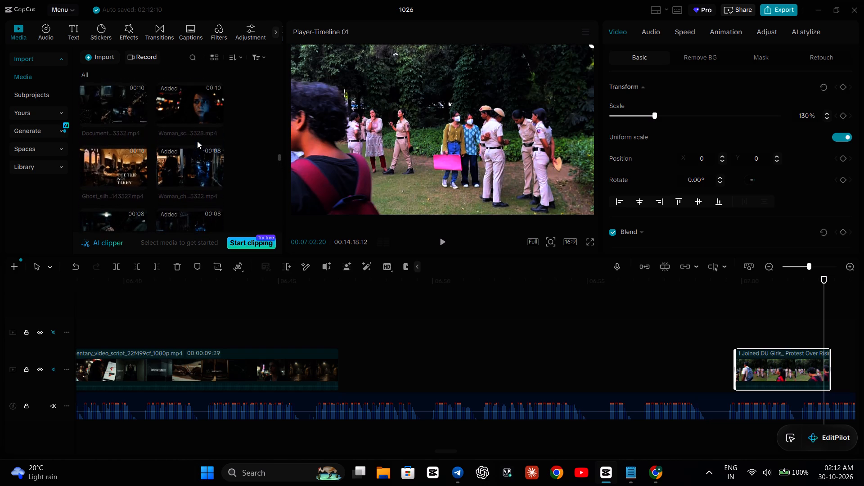
scroll(197, 141, up, 2)
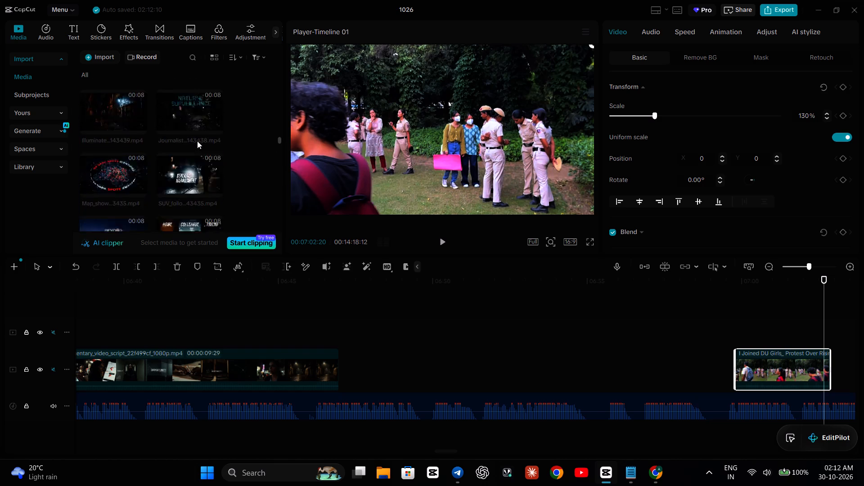
scroll(197, 141, up, 1)
click(197, 141)
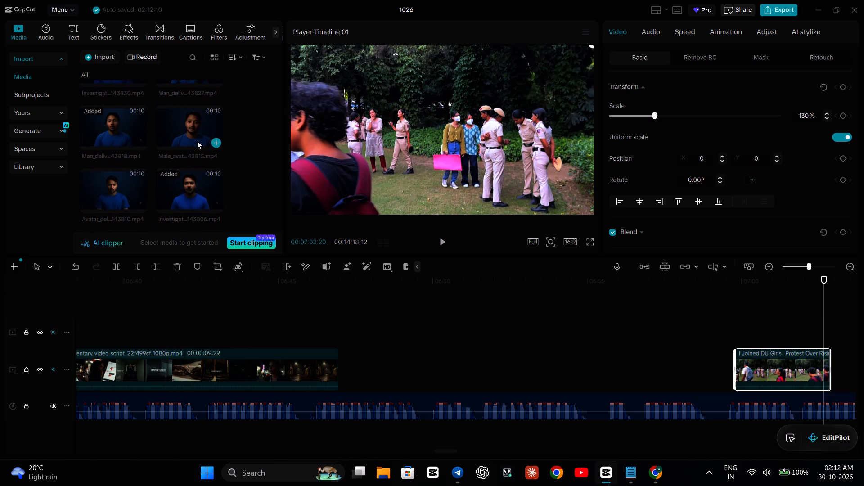
double_click(197, 141)
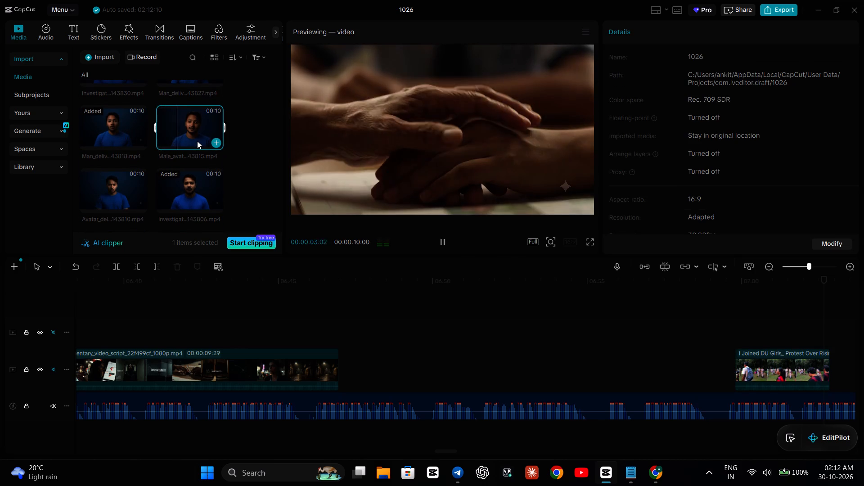
key(space)
key(space)
key(space)
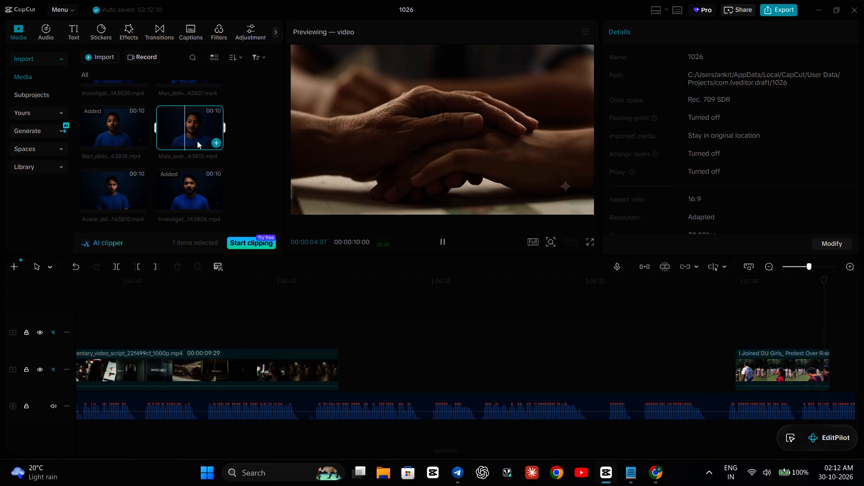
key(space)
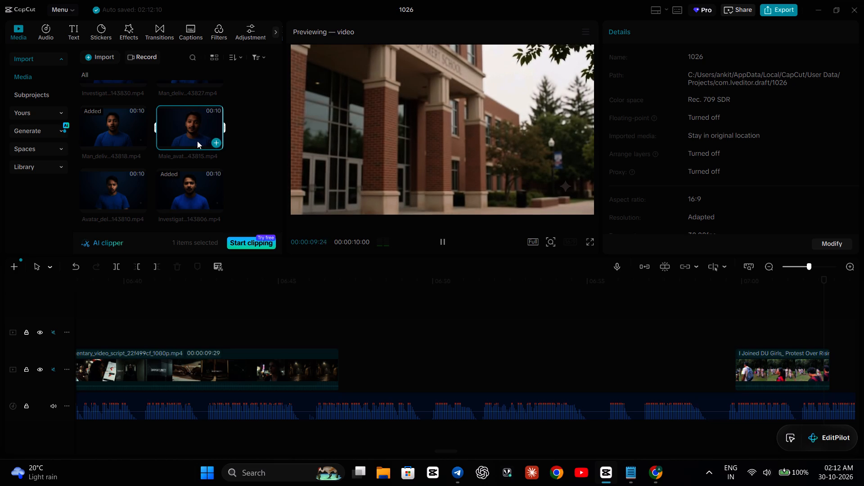
key(space)
Close the 1026 project, the CapCut home window and the Google Flow browser window.
click(856, 4)
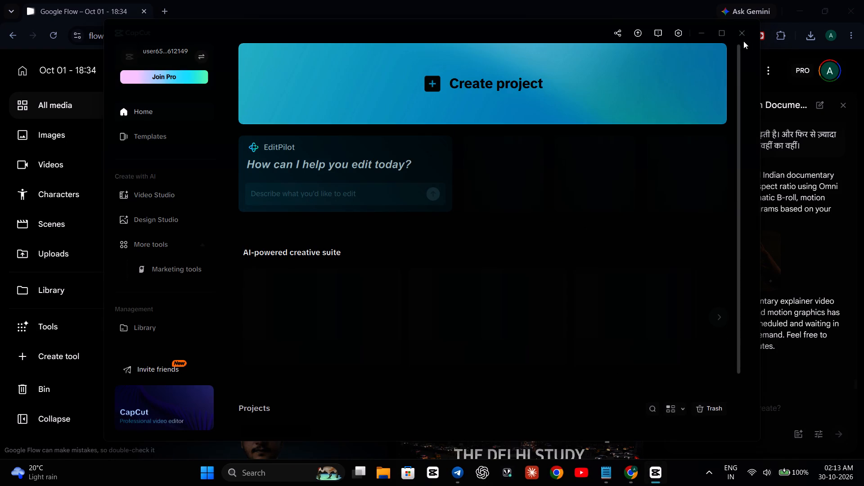
click(741, 38)
click(863, 0)
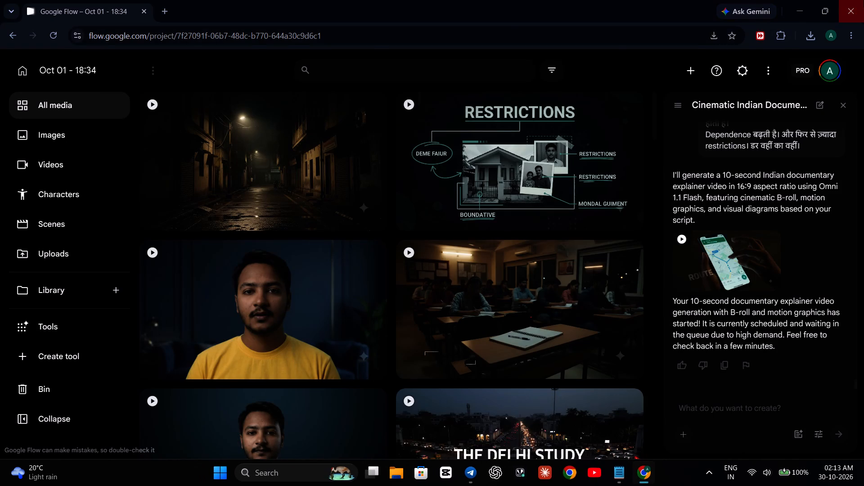